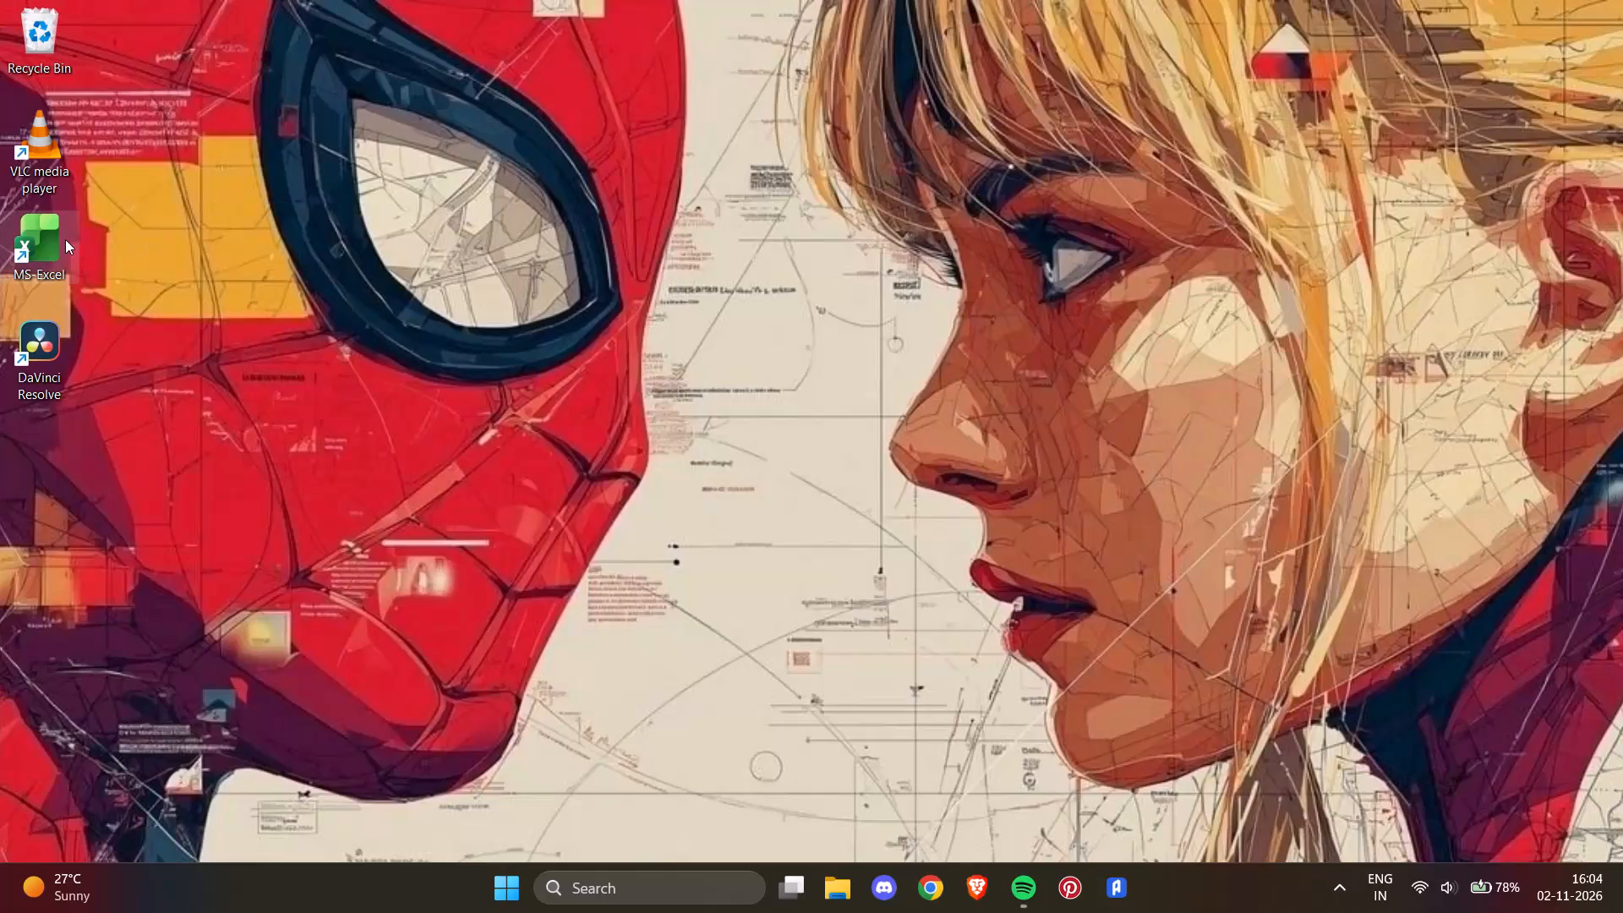
# Open Excel and delete the recent file Que-6 (sceneraio manager).
pyautogui.doubleClick(57, 238)
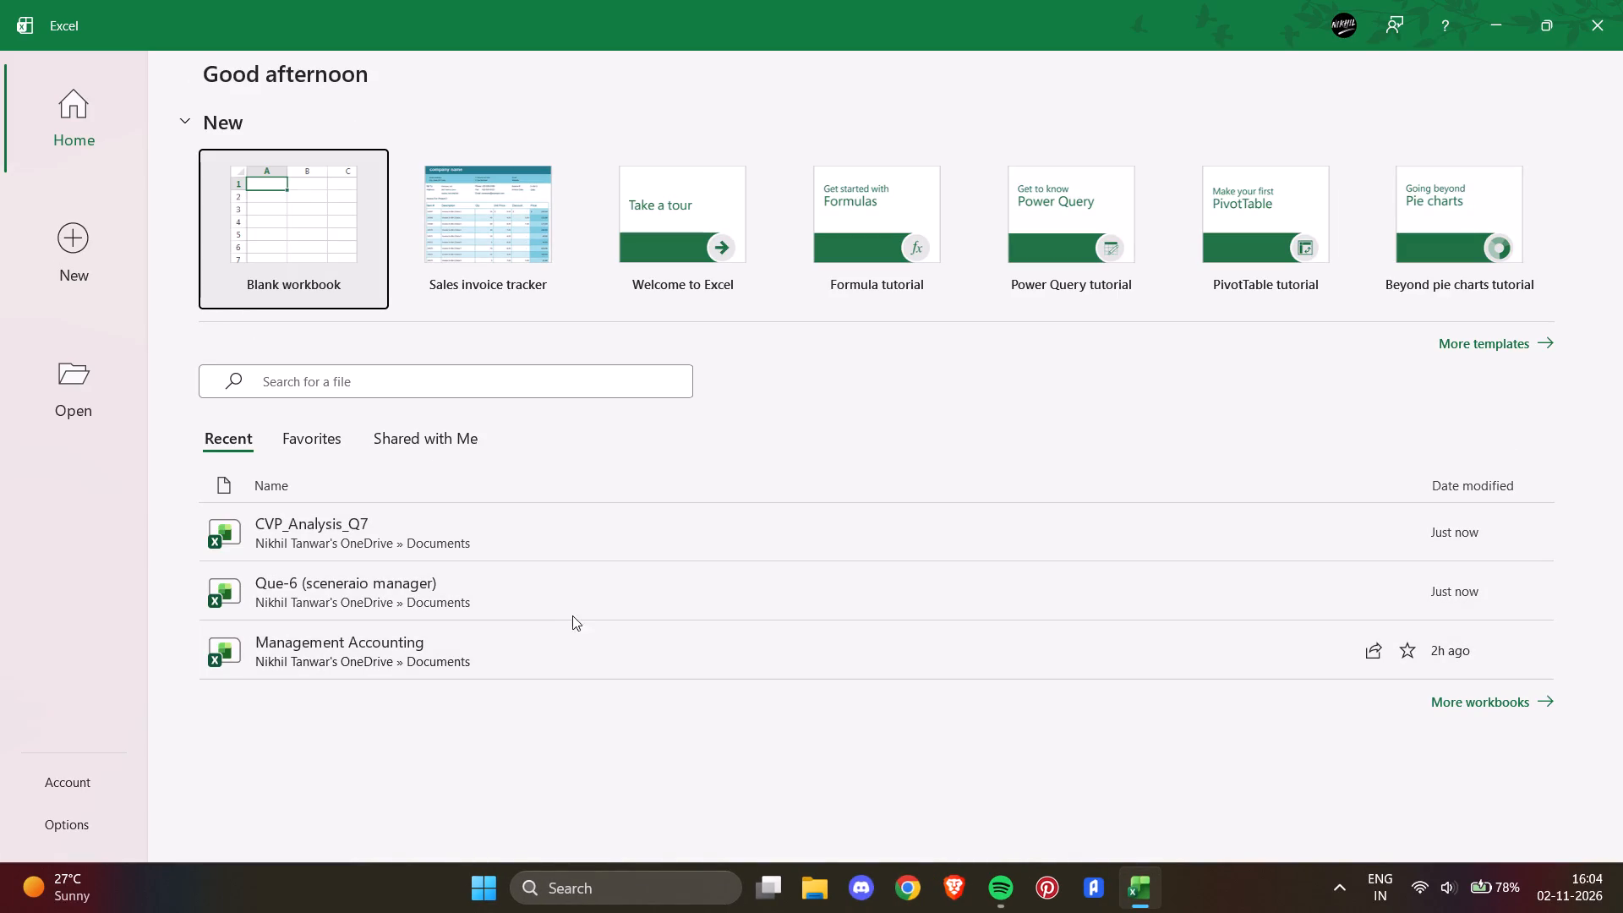
pyautogui.rightClick(1163, 569)
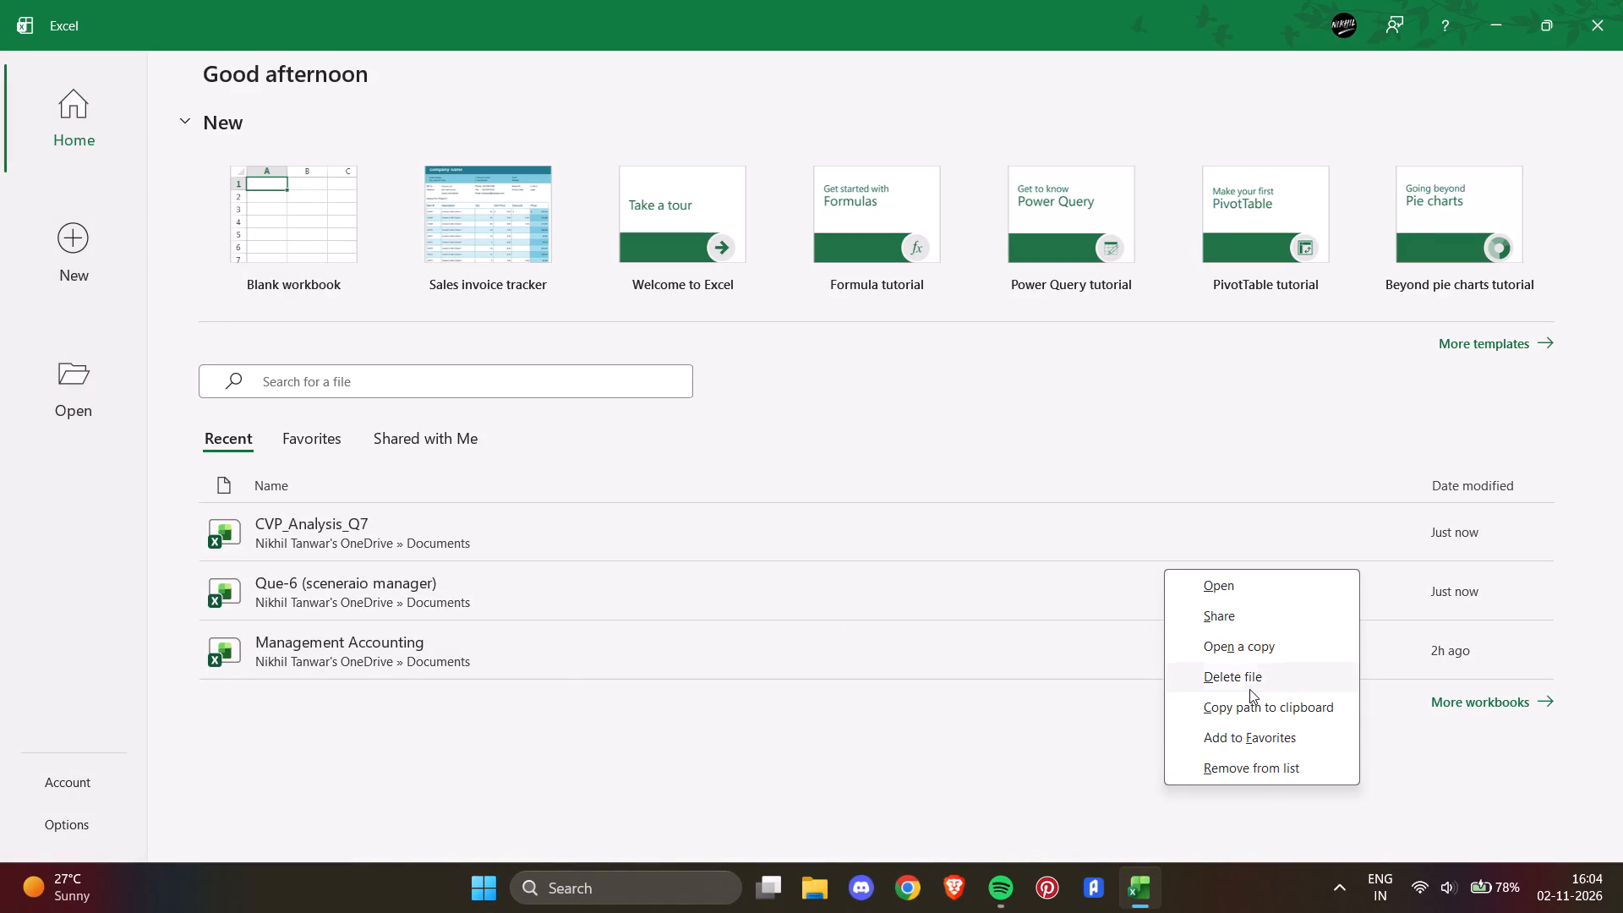
pyautogui.click(1249, 681)
pyautogui.click(867, 491)
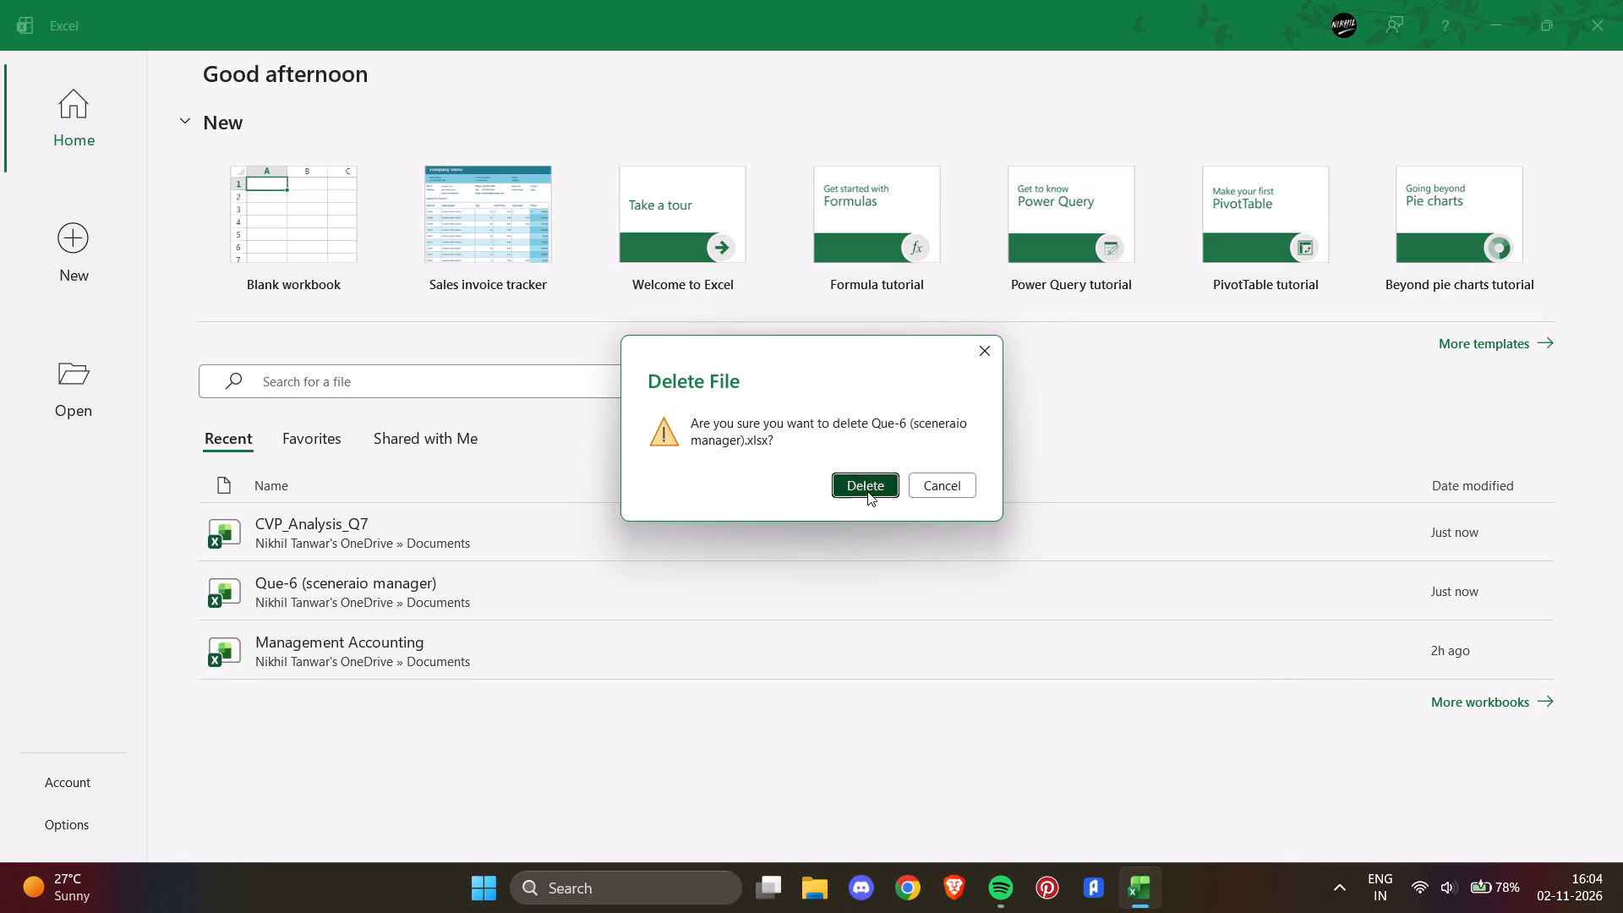
# Open the recent workbook CVP_Analysis_Q7 and add a new blank worksheet to it.
pyautogui.click(460, 534)
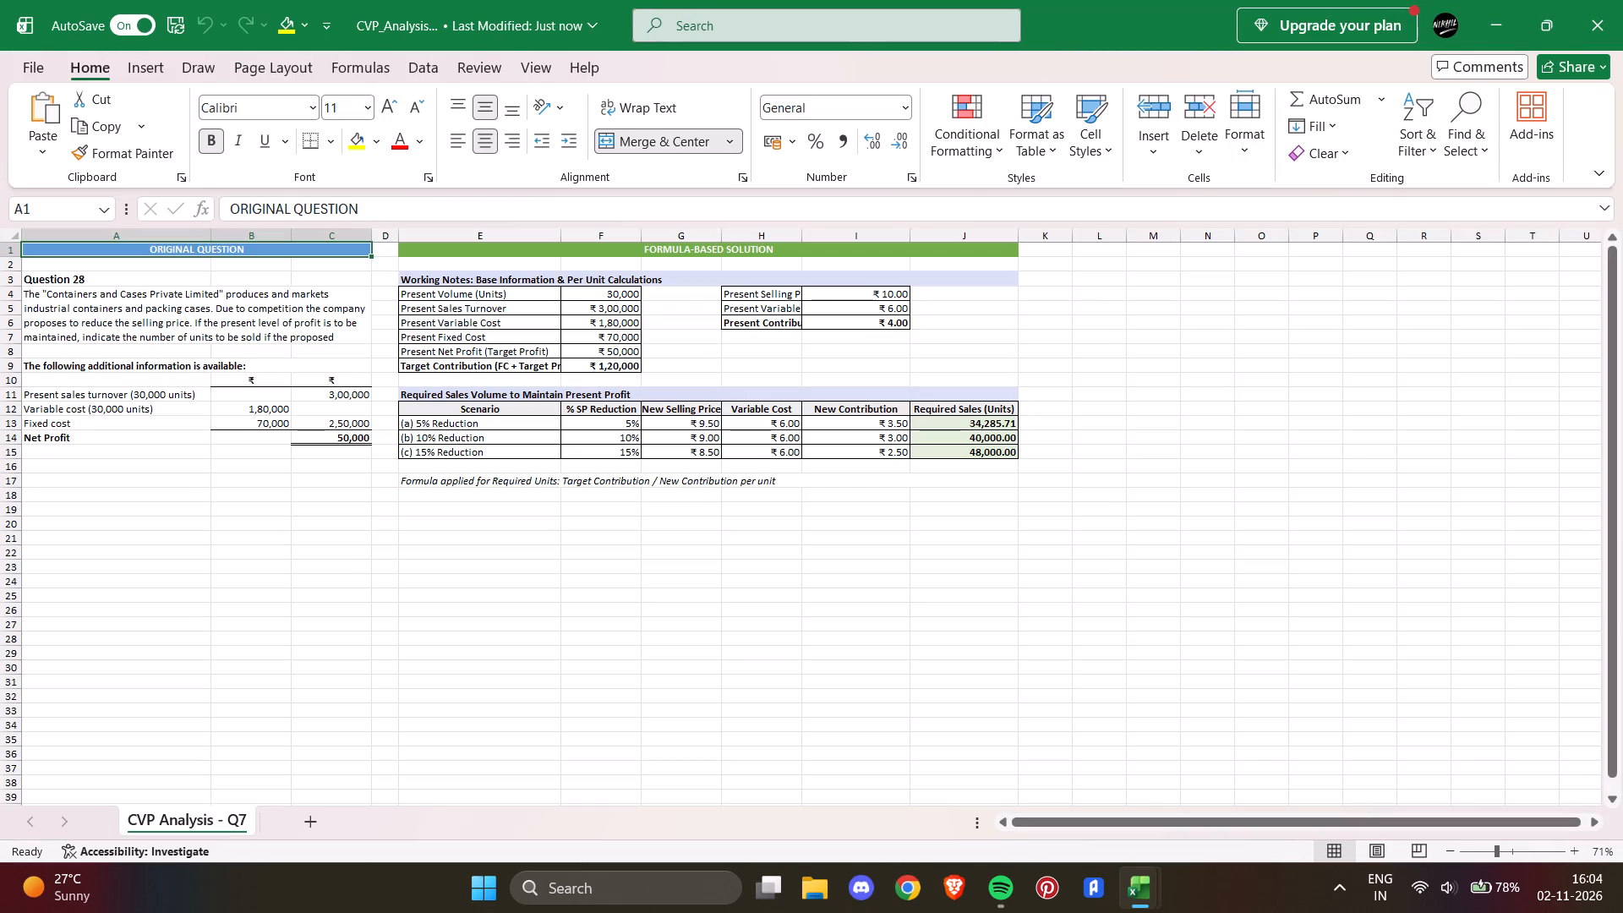
pyautogui.click(305, 830)
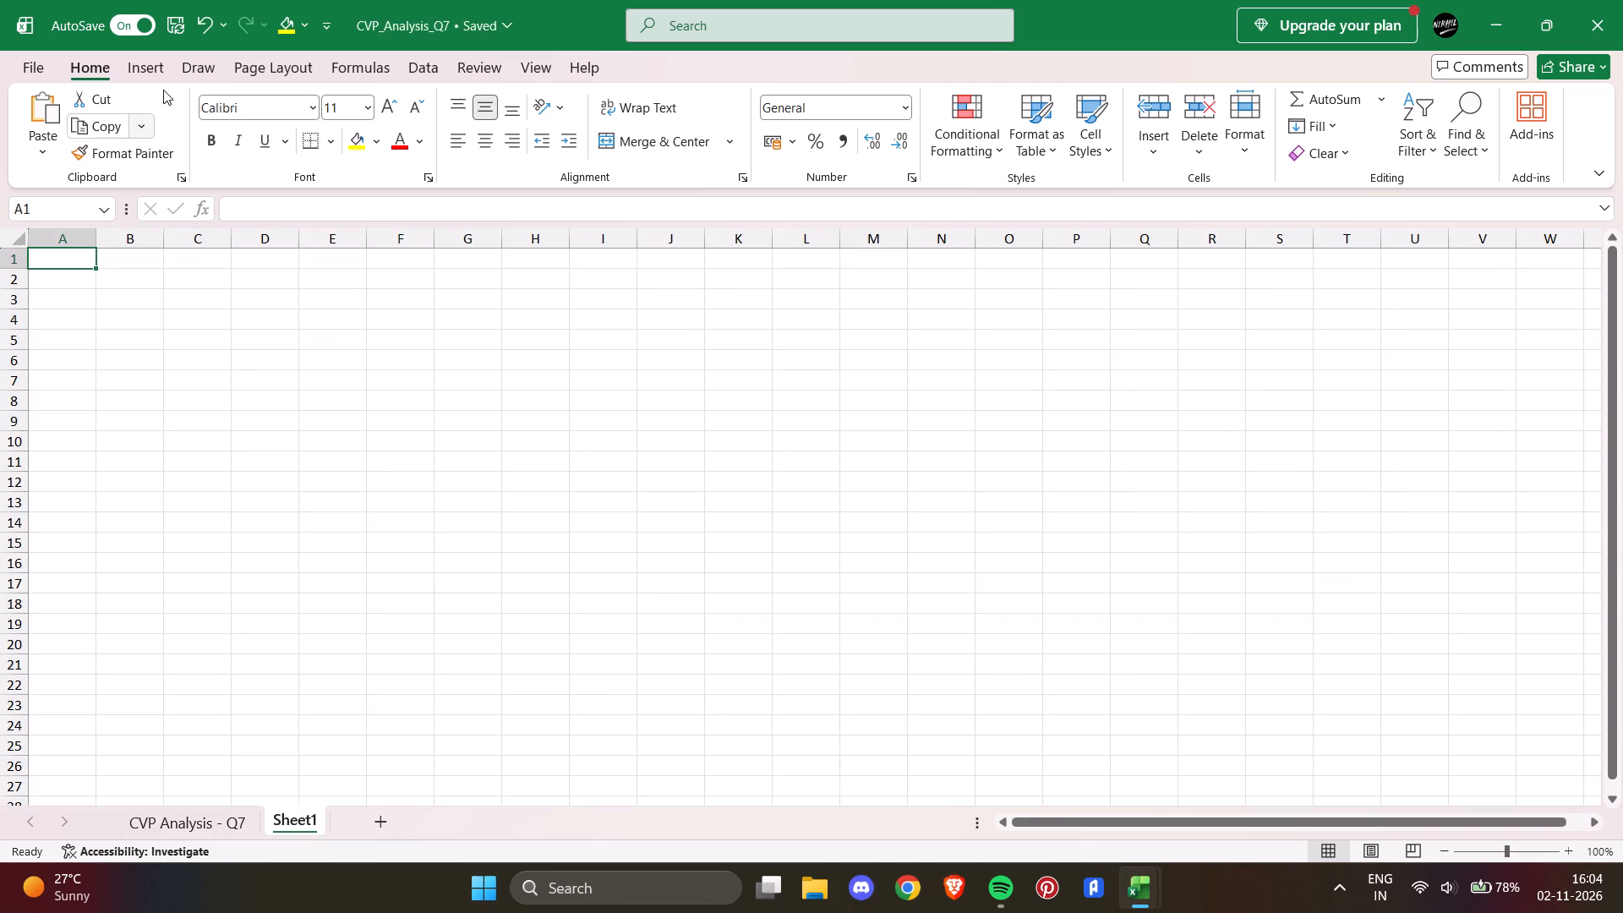
# Insert the picture QUE-7 from the Excel Que folder over the cells of the new sheet.
pyautogui.click(156, 67)
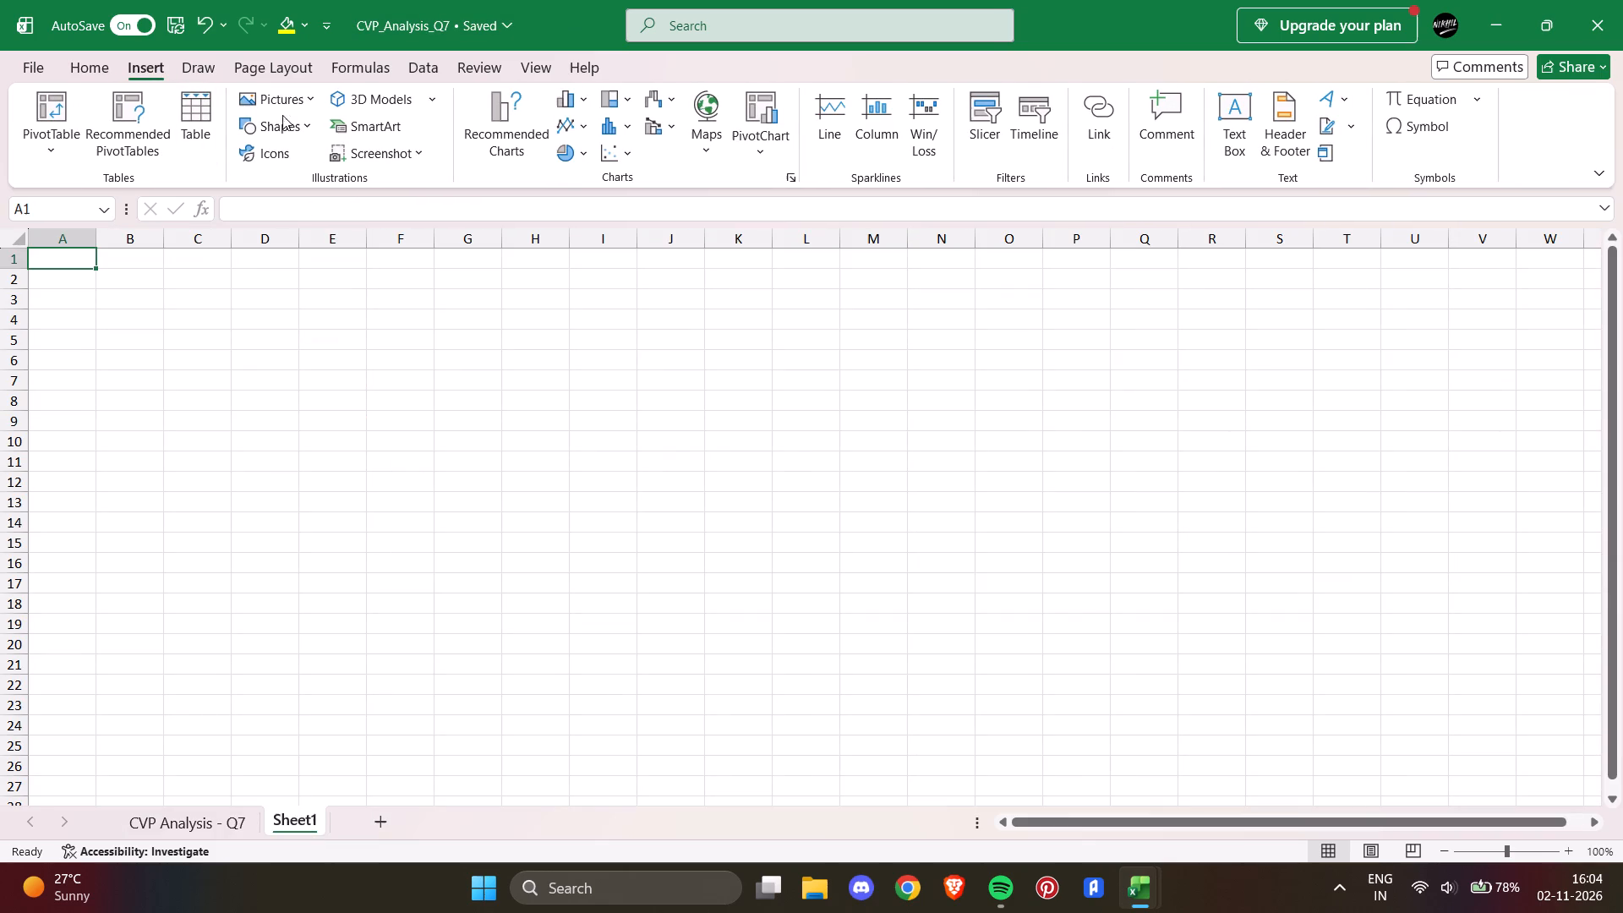
pyautogui.click(290, 102)
pyautogui.click(332, 161)
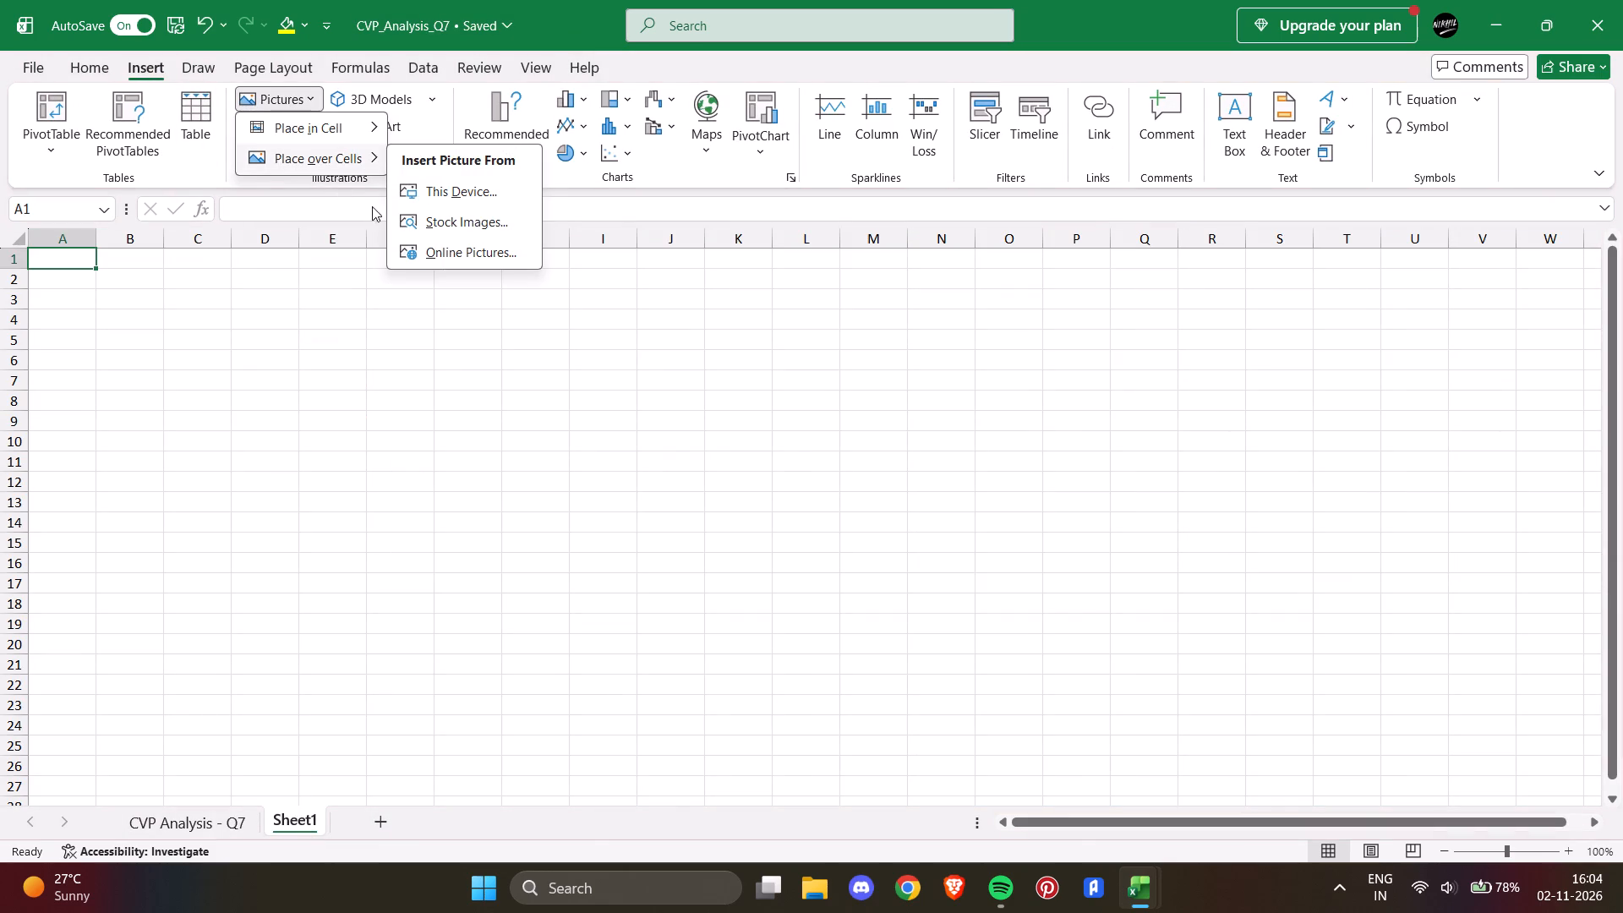
pyautogui.click(484, 190)
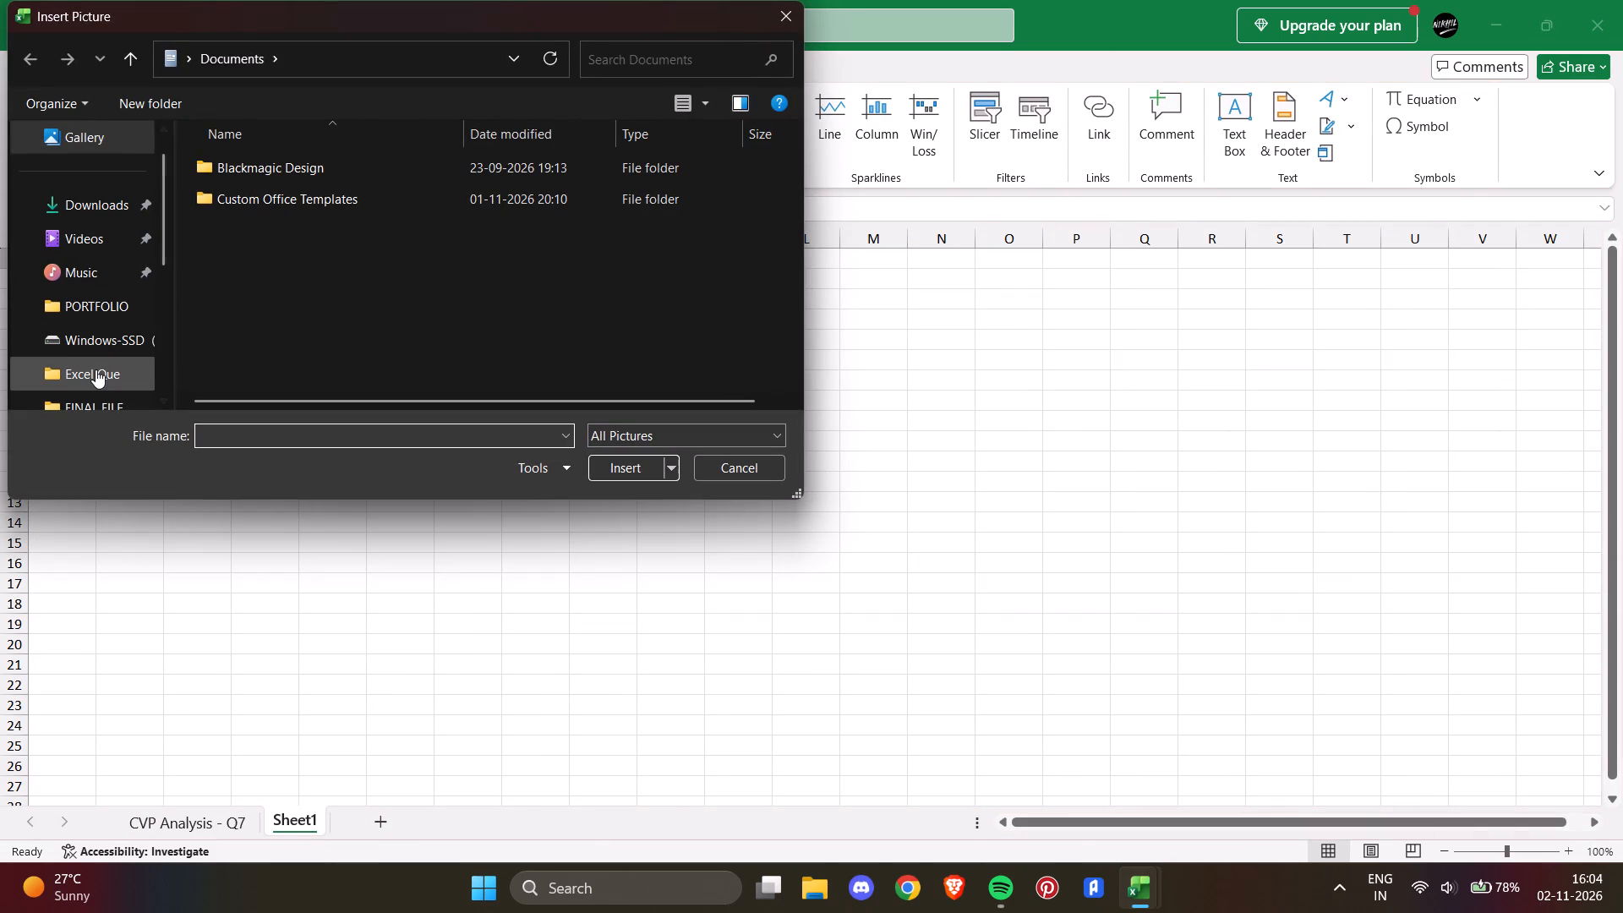
pyautogui.click(100, 371)
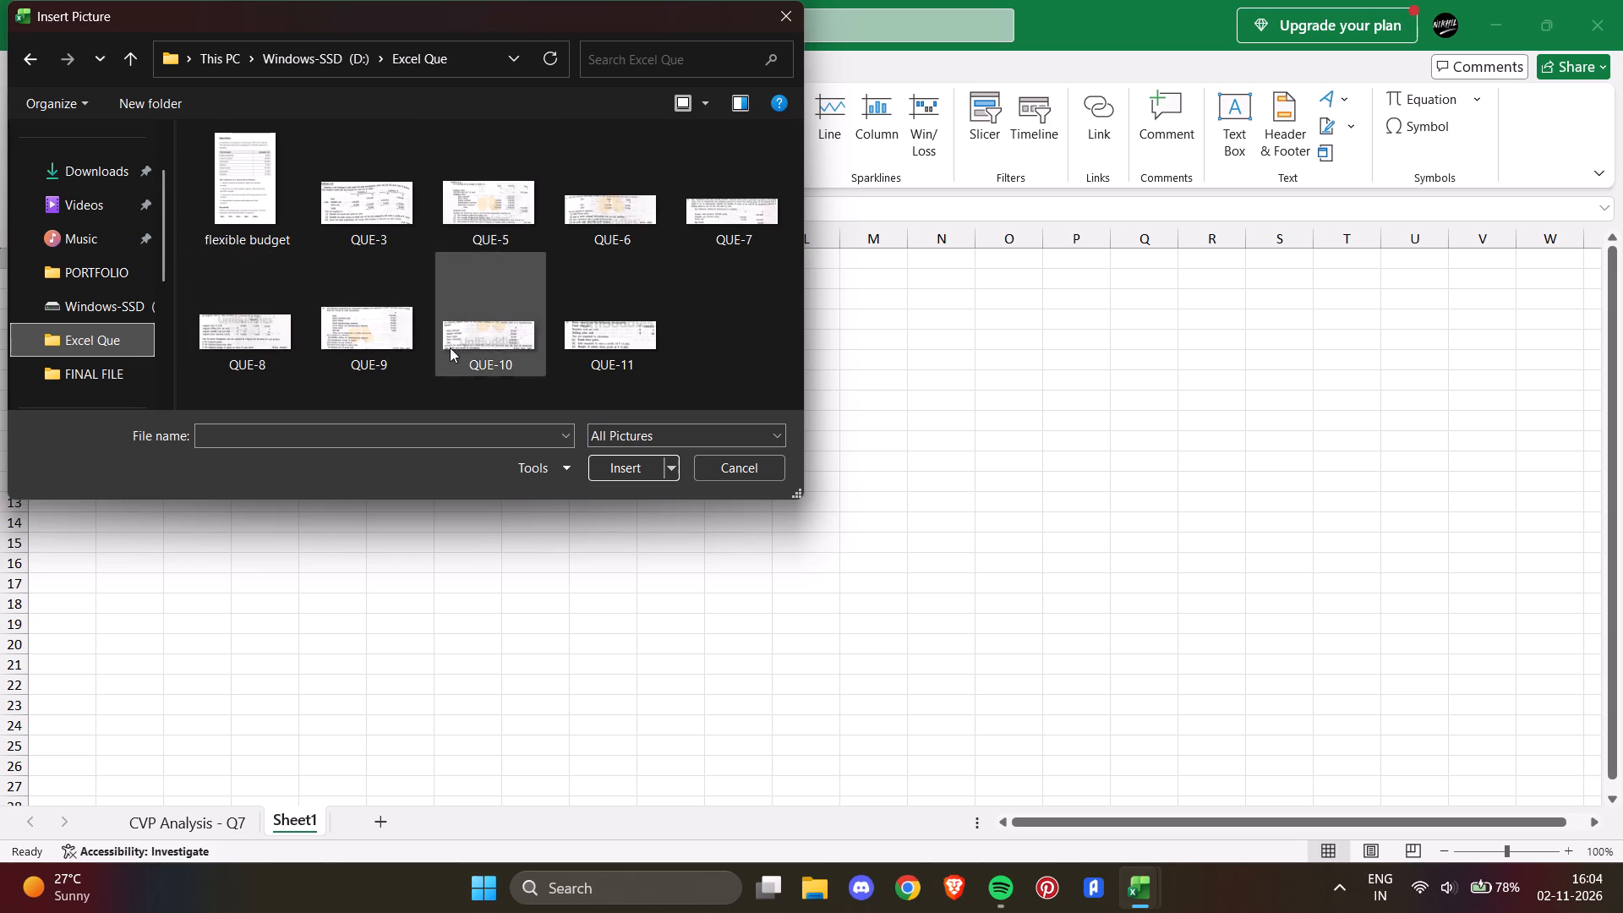
pyautogui.click(722, 208)
pyautogui.click(629, 456)
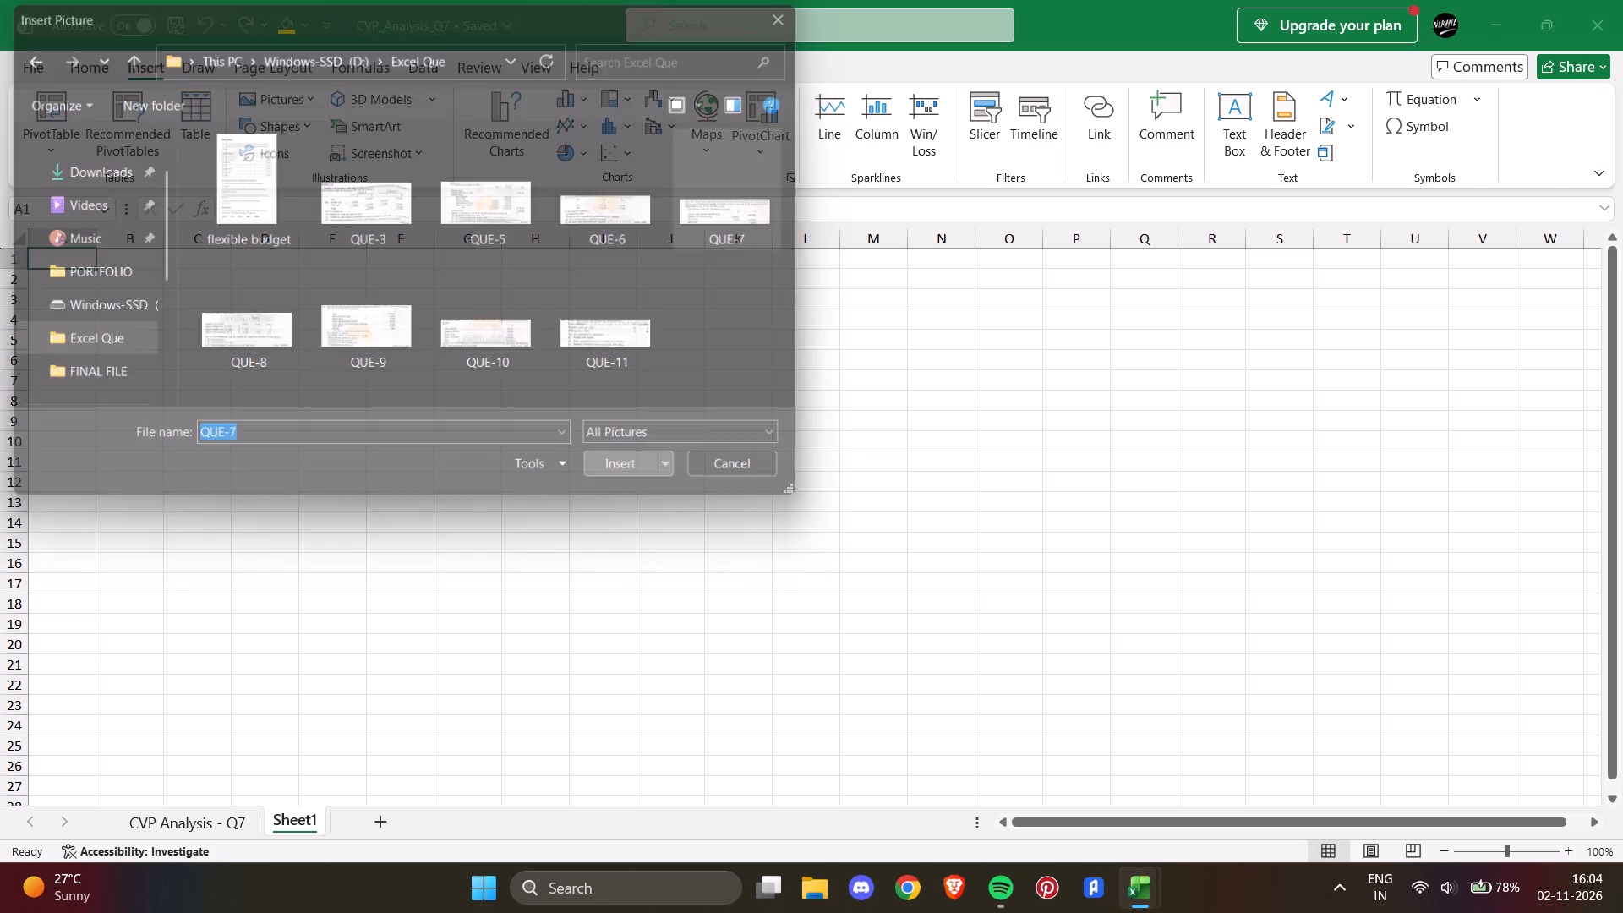
# Position the question picture against the sheet's left edge, starting at about row 4.
pyautogui.moveTo(391, 325); pyautogui.dragTo(365, 418)
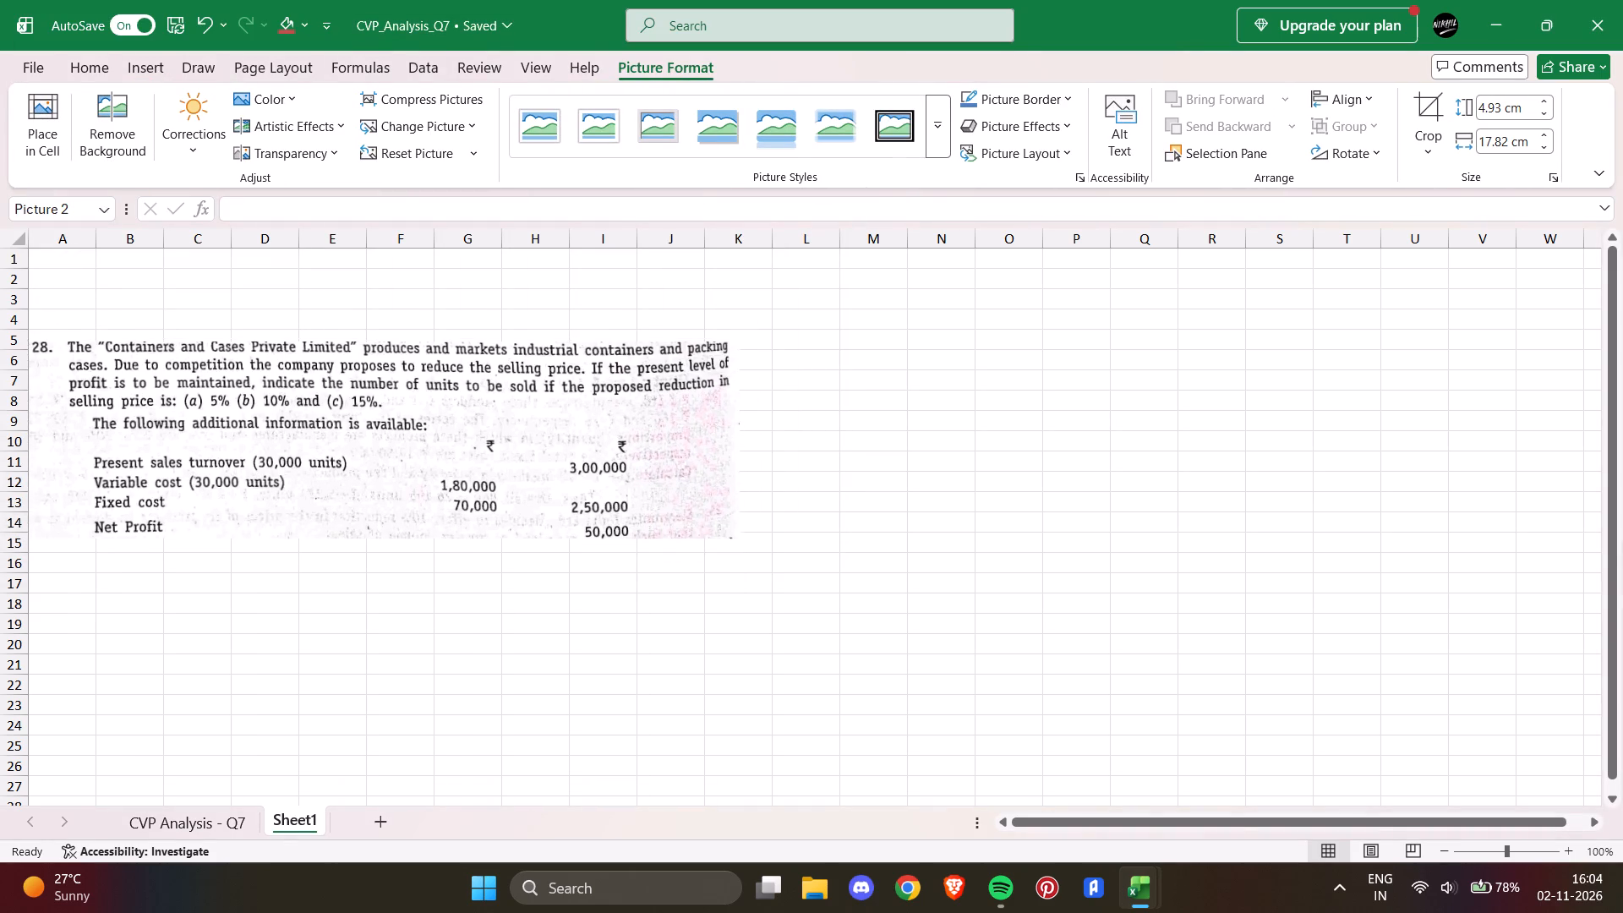
pyautogui.moveTo(365, 418); pyautogui.dragTo(357, 391)
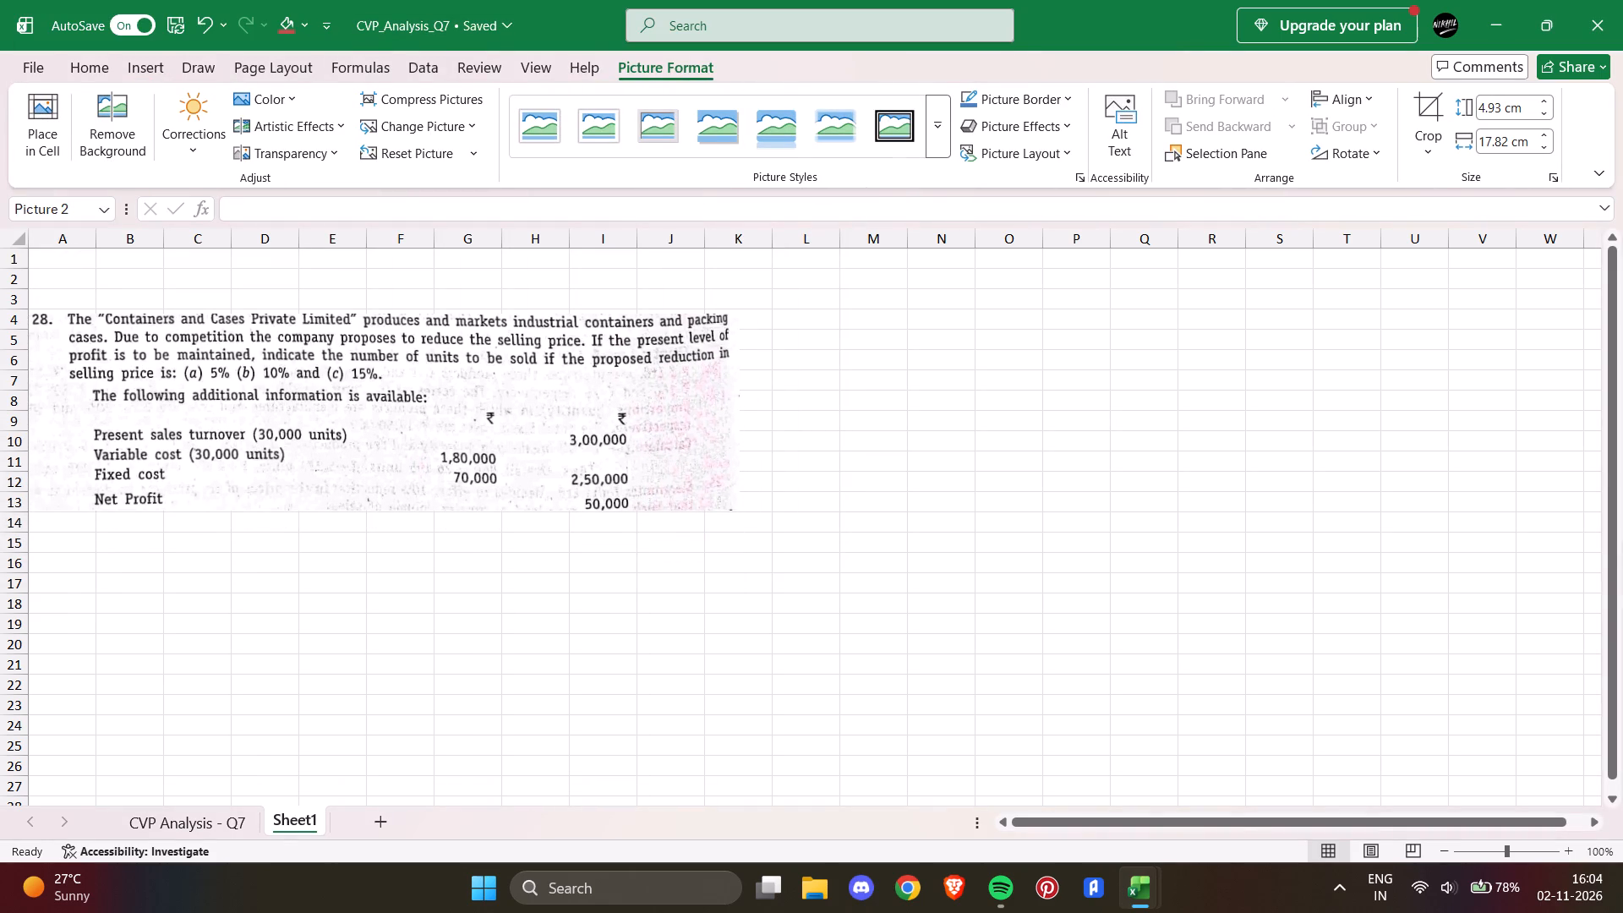
pyautogui.moveTo(357, 391); pyautogui.dragTo(347, 384)
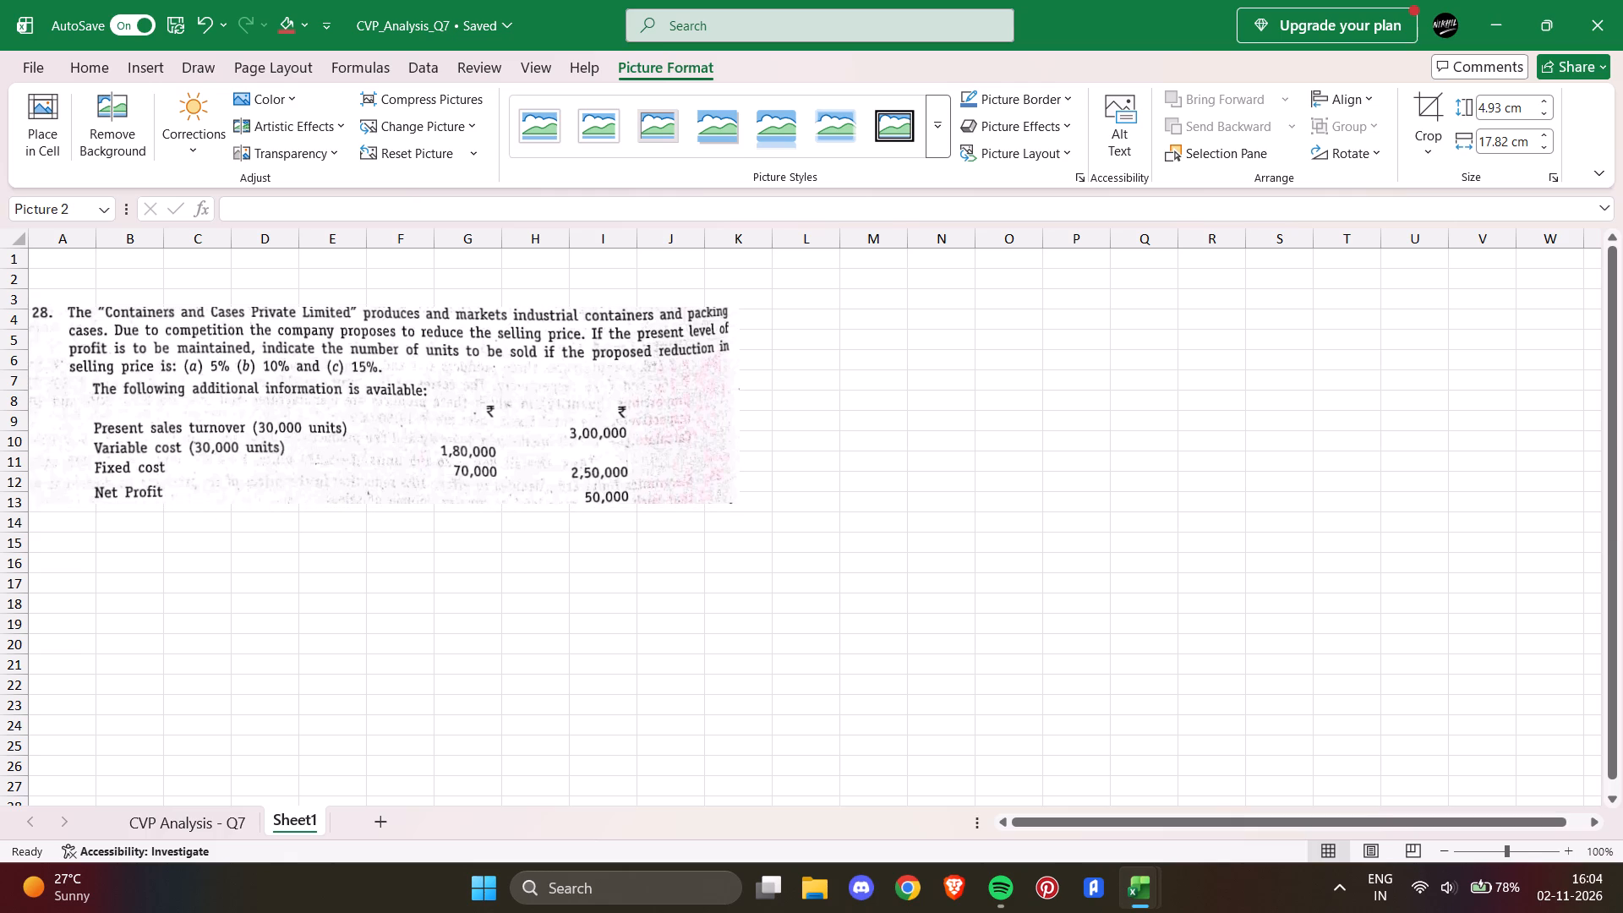
pyautogui.moveTo(347, 384); pyautogui.dragTo(342, 384)
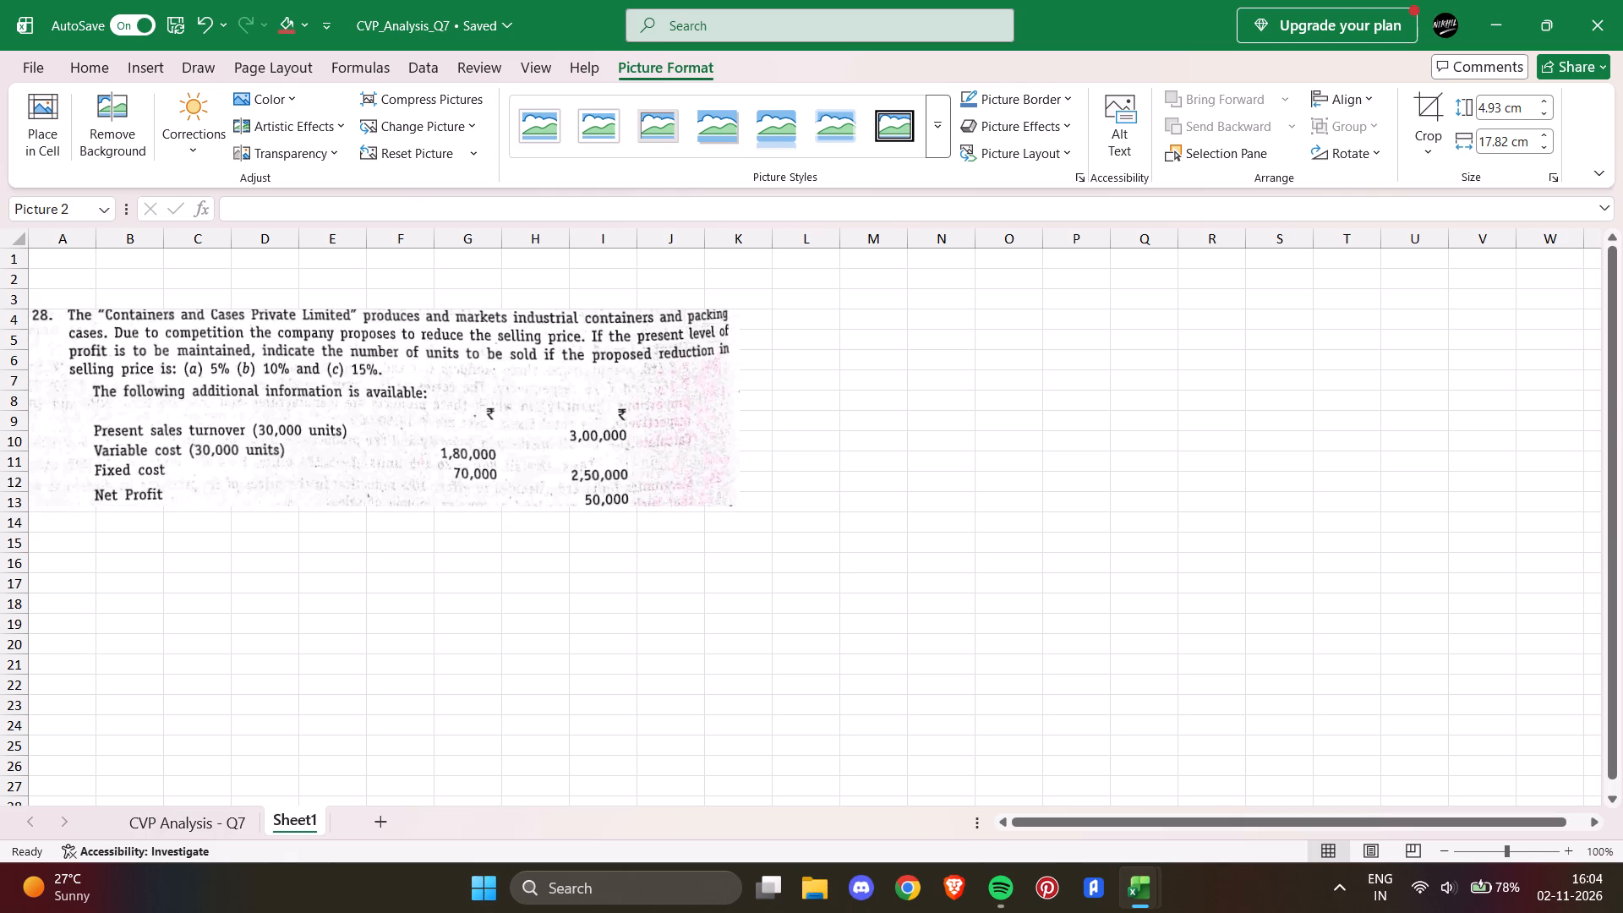
pyautogui.moveTo(342, 384); pyautogui.dragTo(341, 385)
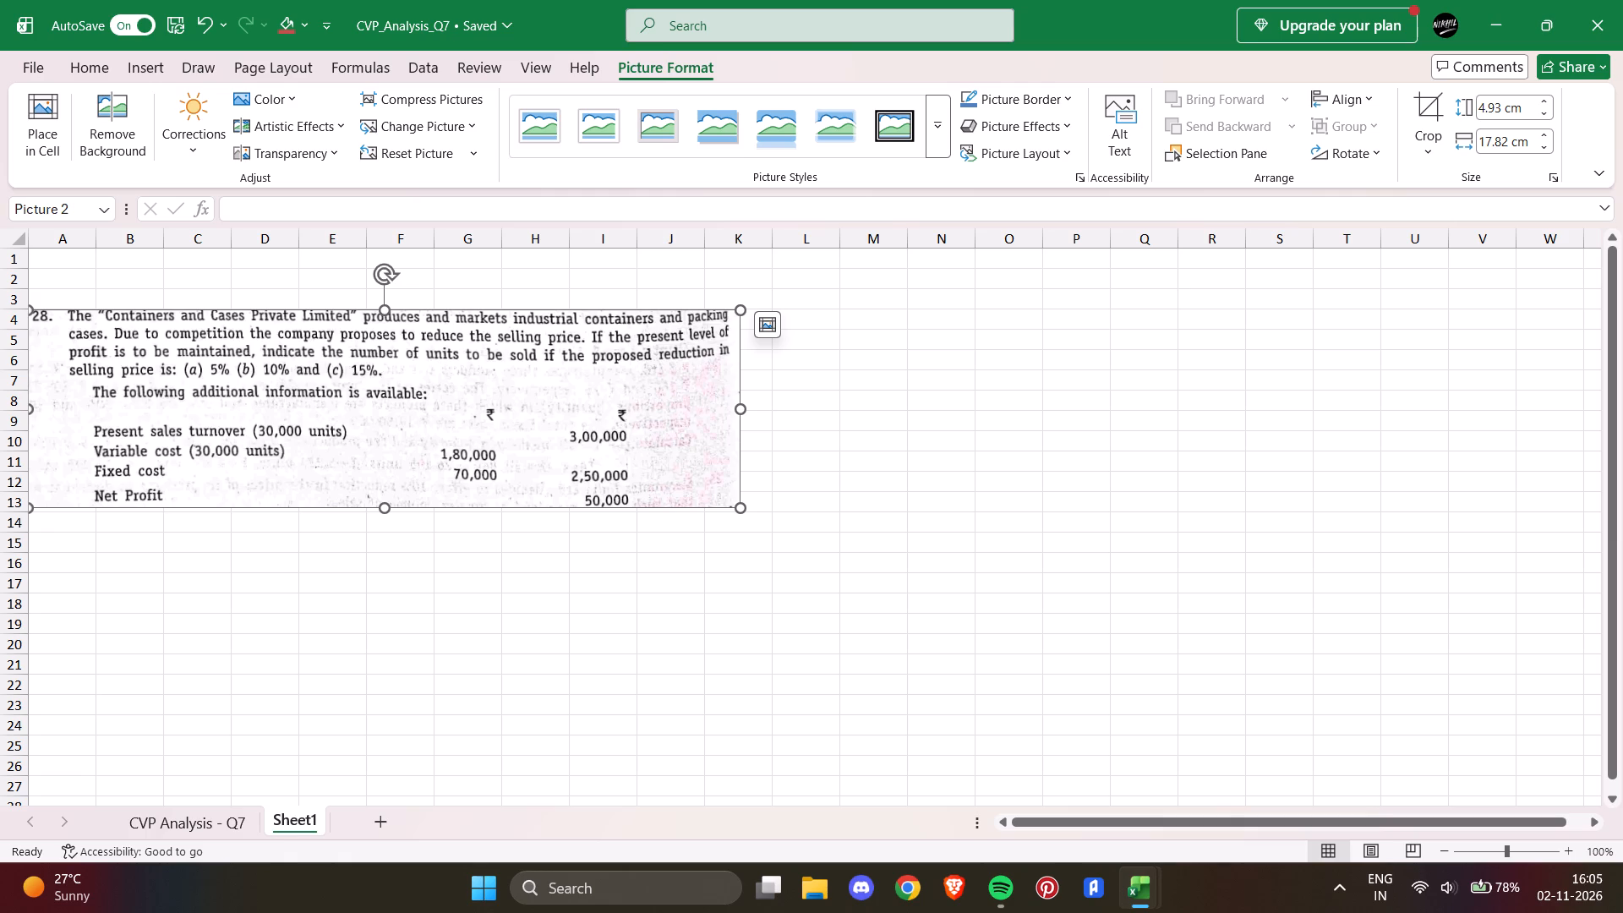
# Add the heading QUESTION-7 in D2 above the picture, with red fill and bold text, merged and centred across D2:E2.
pyautogui.click(304, 272)
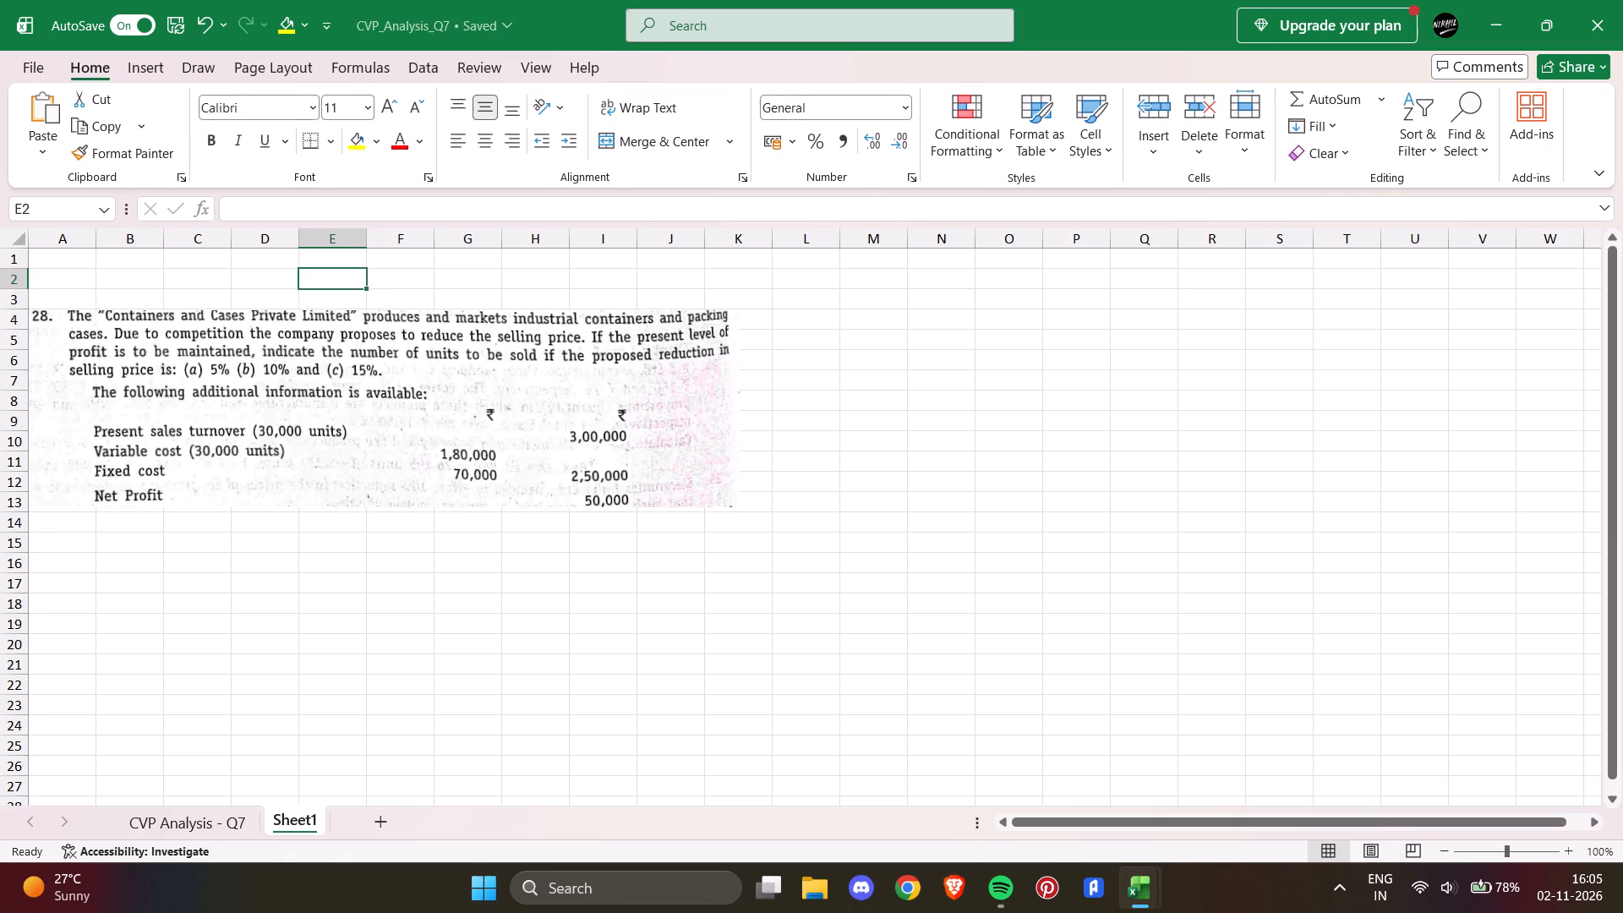
pyautogui.click(272, 283)
pyautogui.write('QUESTION')
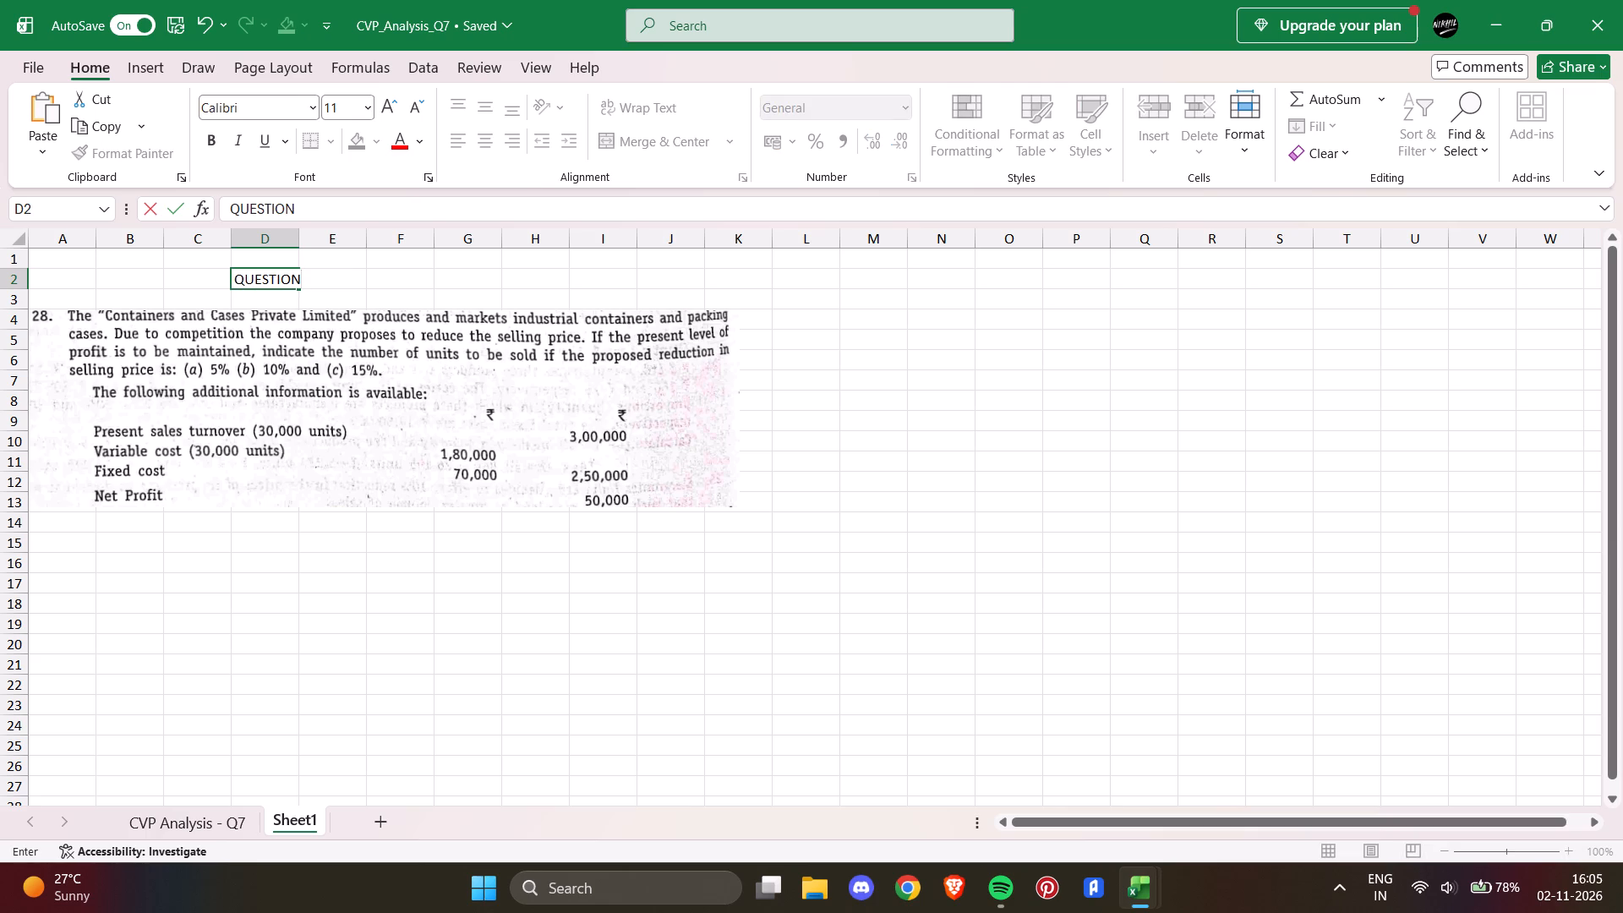
pyautogui.write('-7')
pyautogui.press('Return')
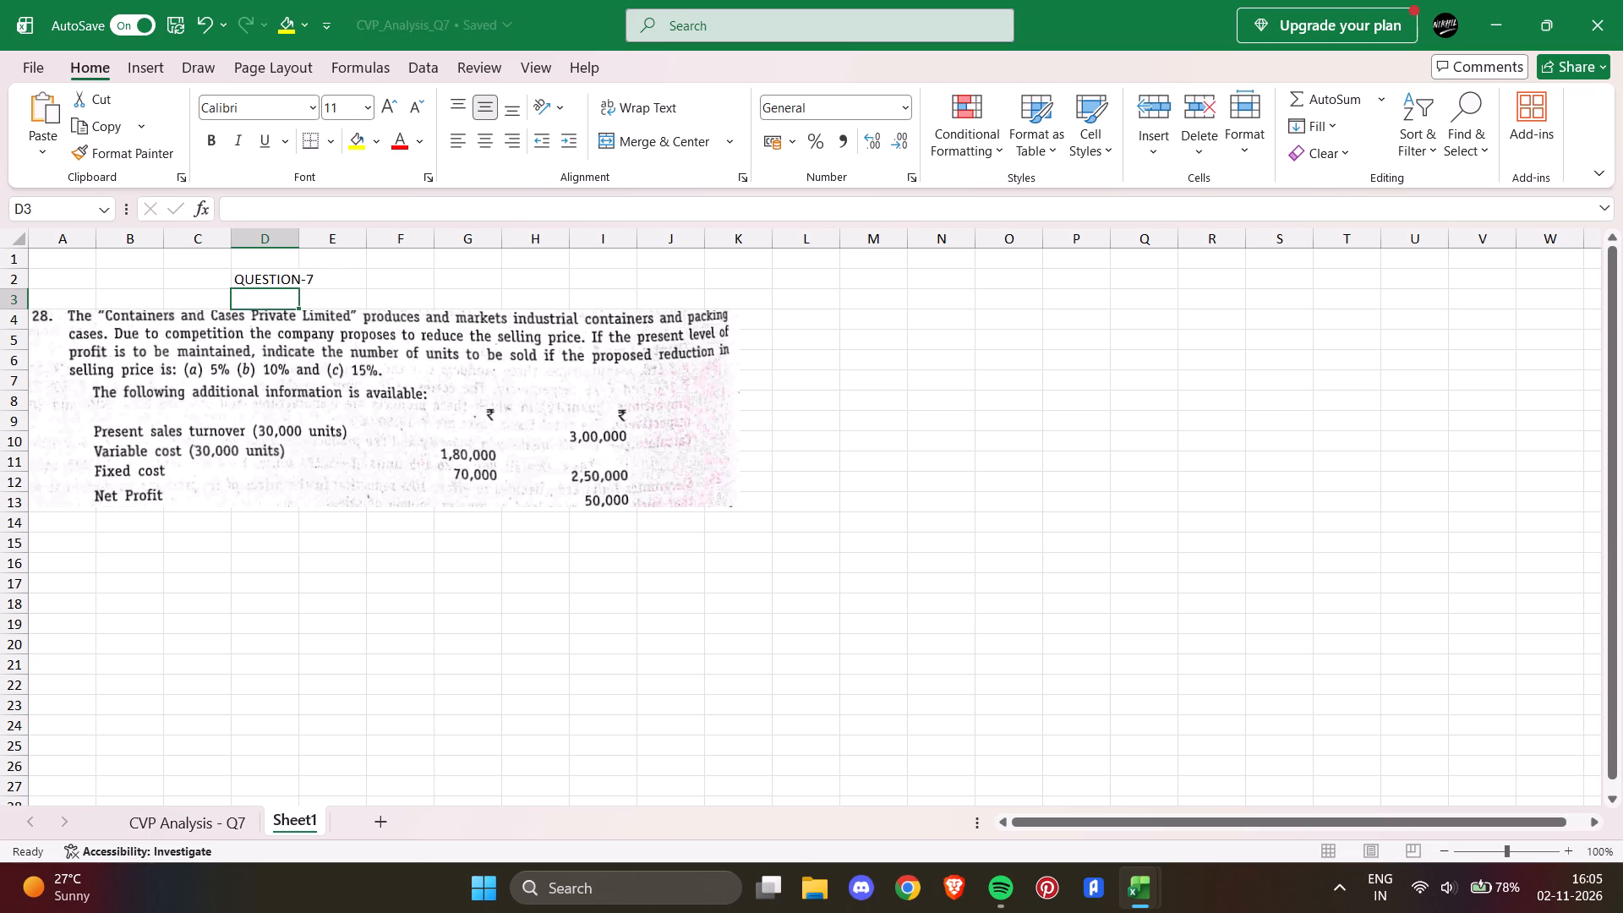
pyautogui.click(267, 283)
pyautogui.moveTo(255, 282); pyautogui.dragTo(340, 285)
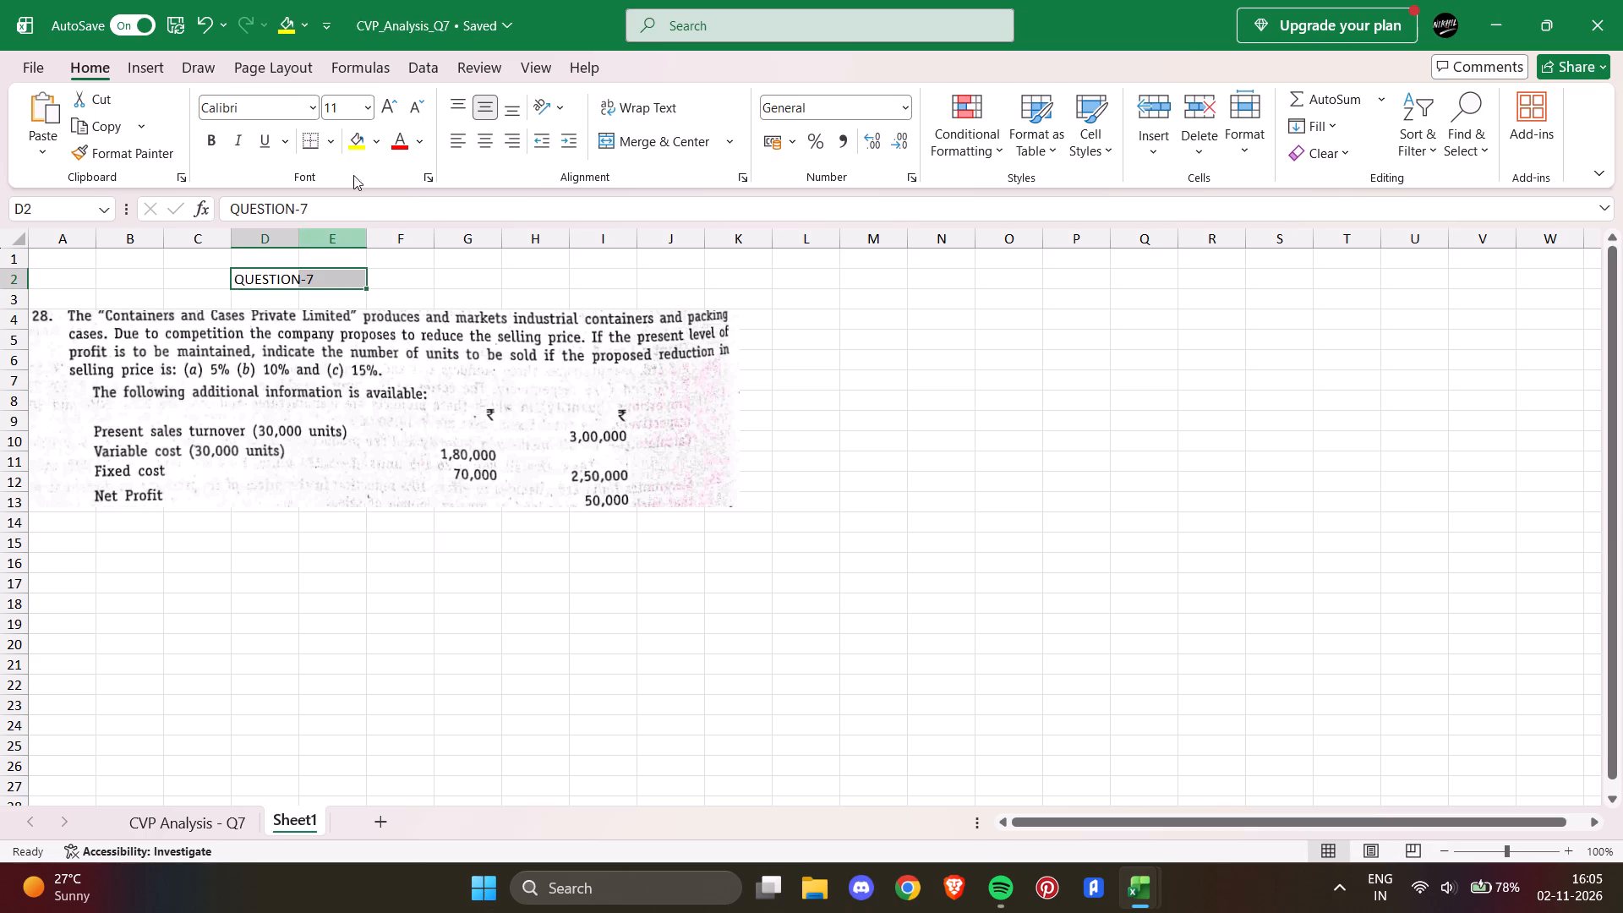
pyautogui.click(371, 133)
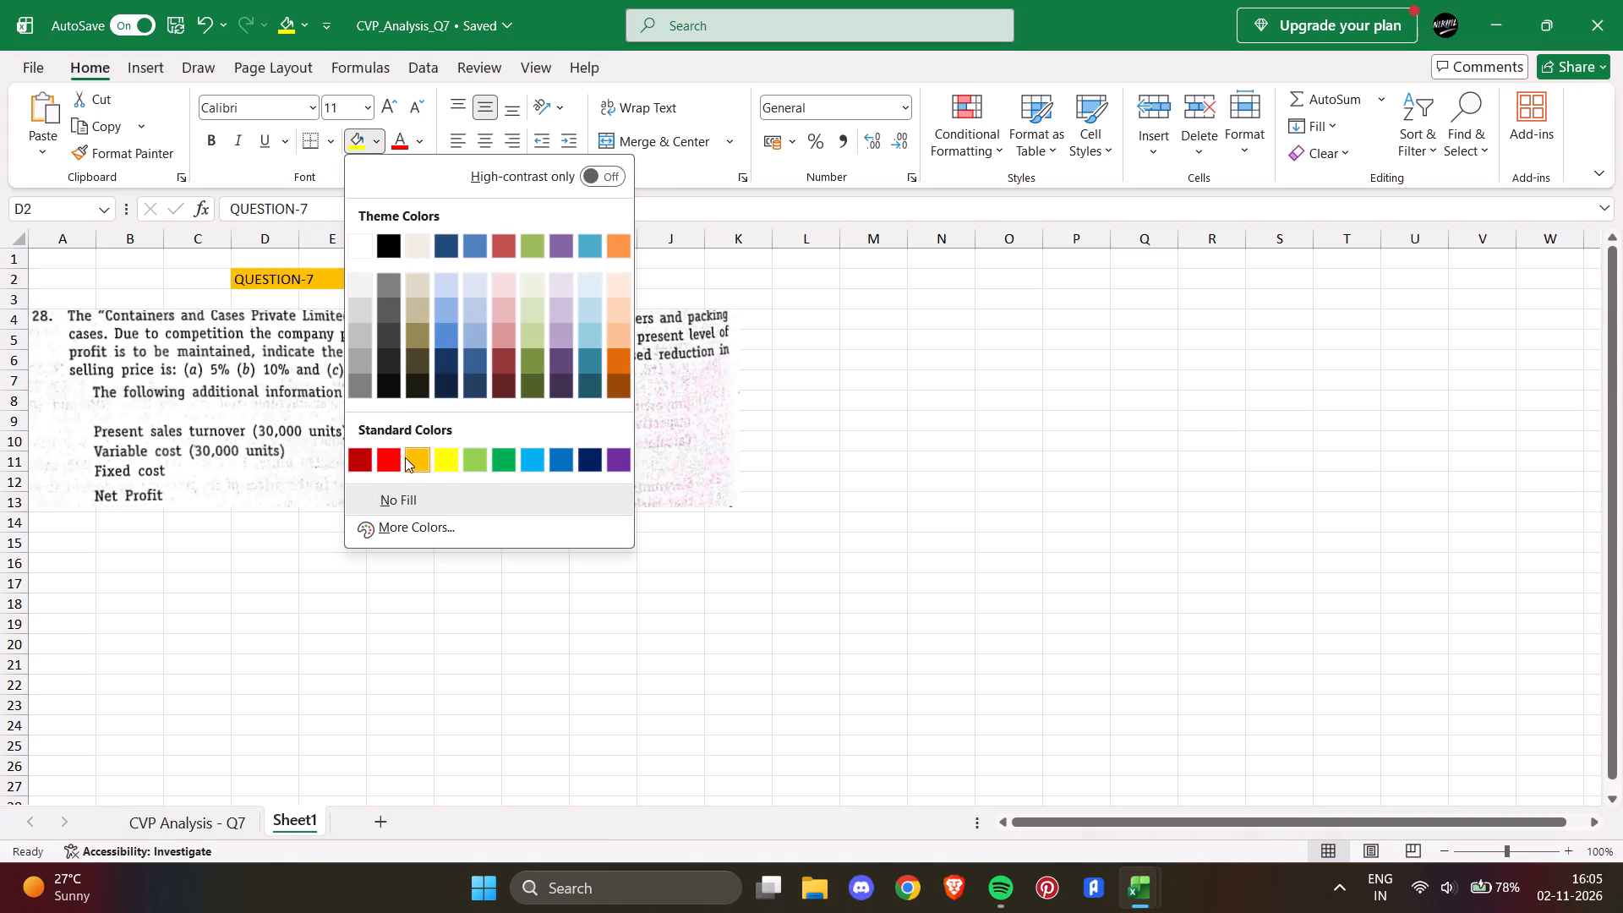
pyautogui.click(395, 457)
pyautogui.click(220, 136)
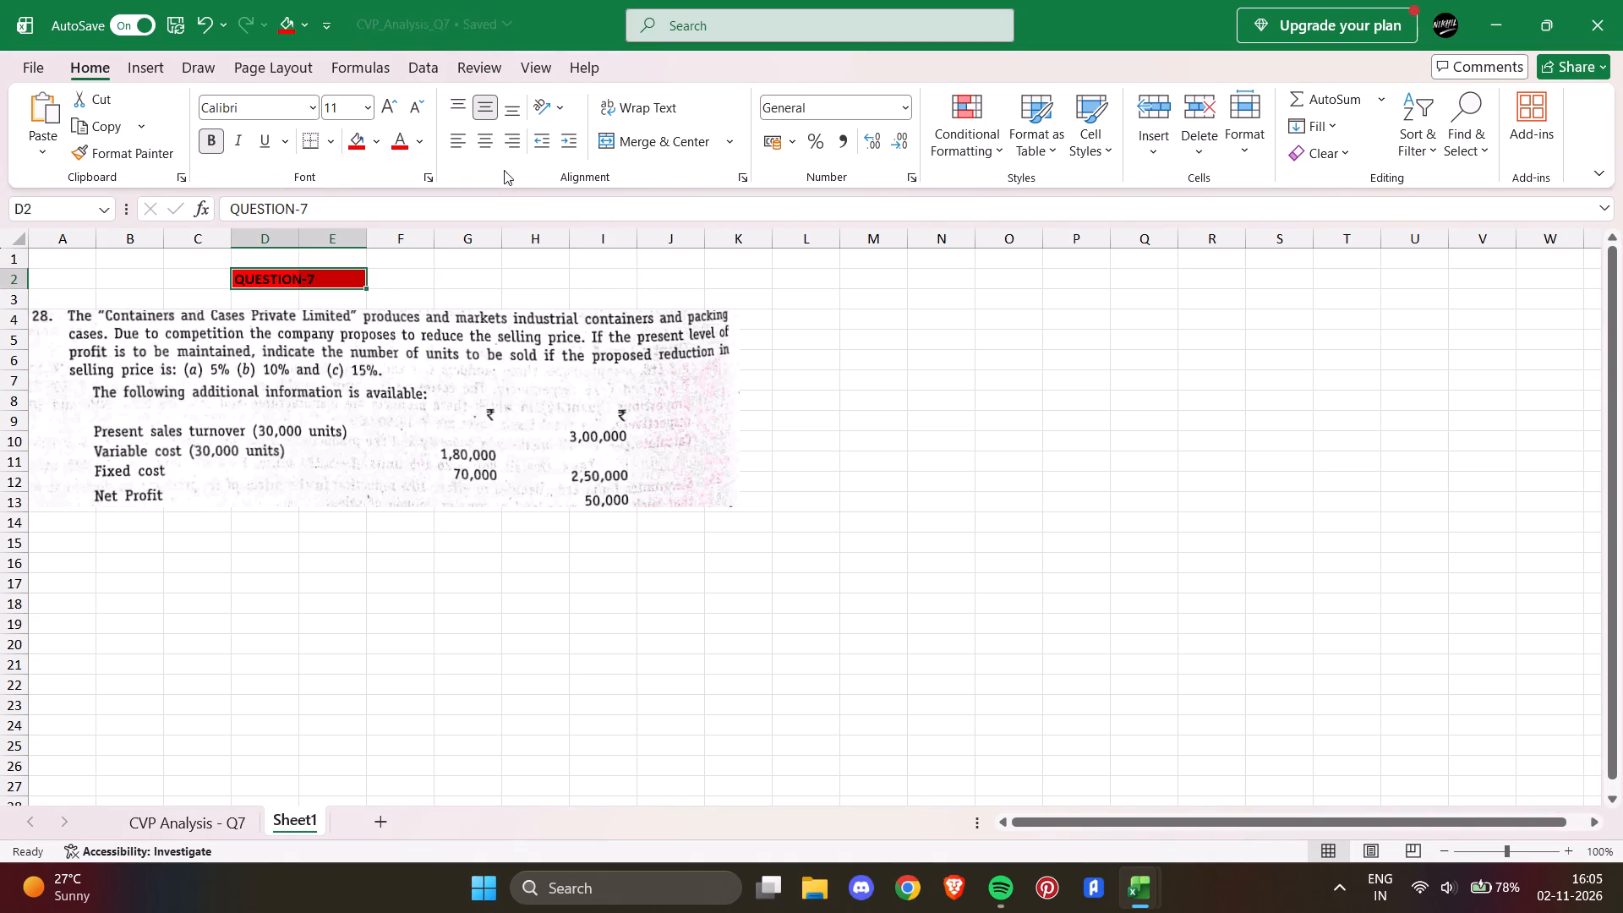
pyautogui.click(646, 139)
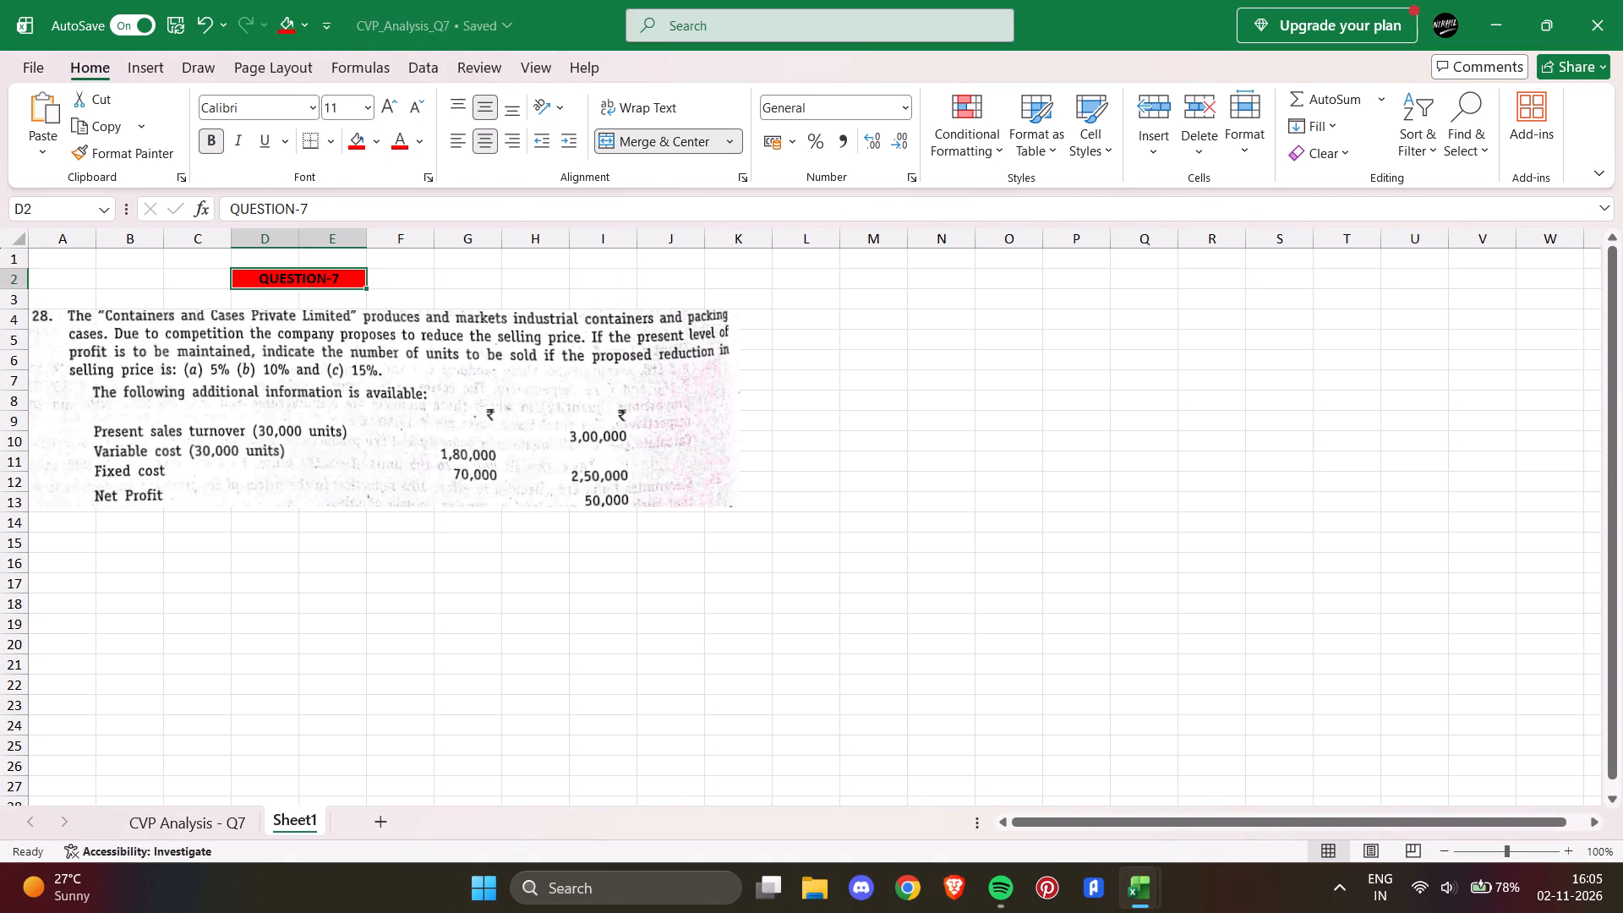
# Resize the question picture to end at column J's right edge and stretch its bottom edge to about row 15.
pyautogui.moveTo(302, 427); pyautogui.dragTo(258, 435)
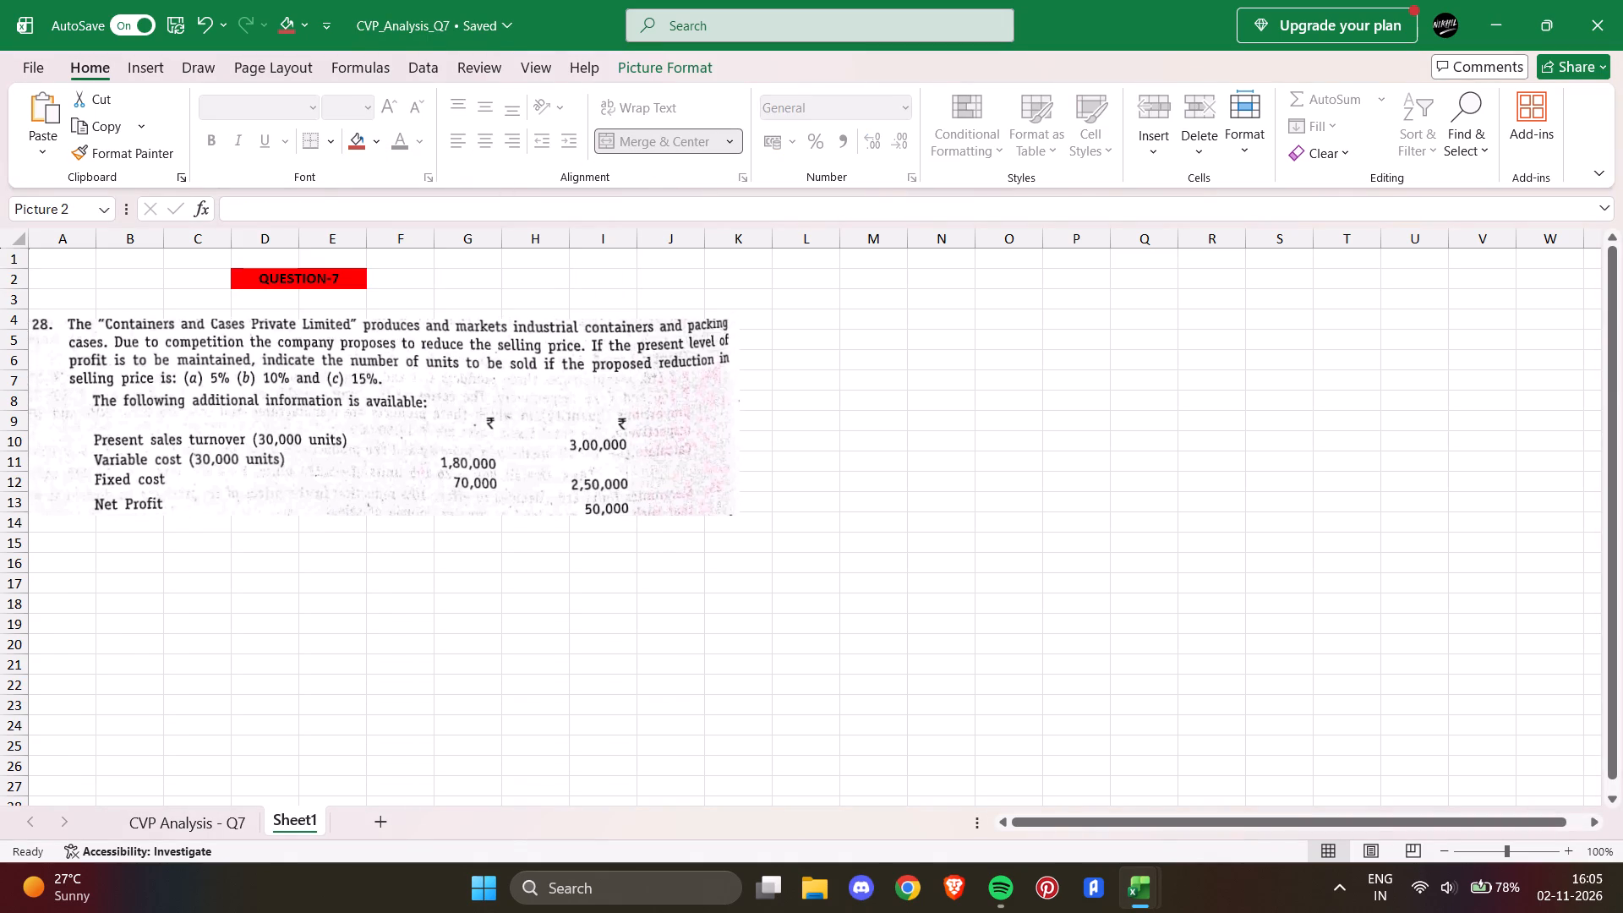
pyautogui.moveTo(258, 435); pyautogui.dragTo(238, 428)
pyautogui.moveTo(741, 412); pyautogui.dragTo(728, 413)
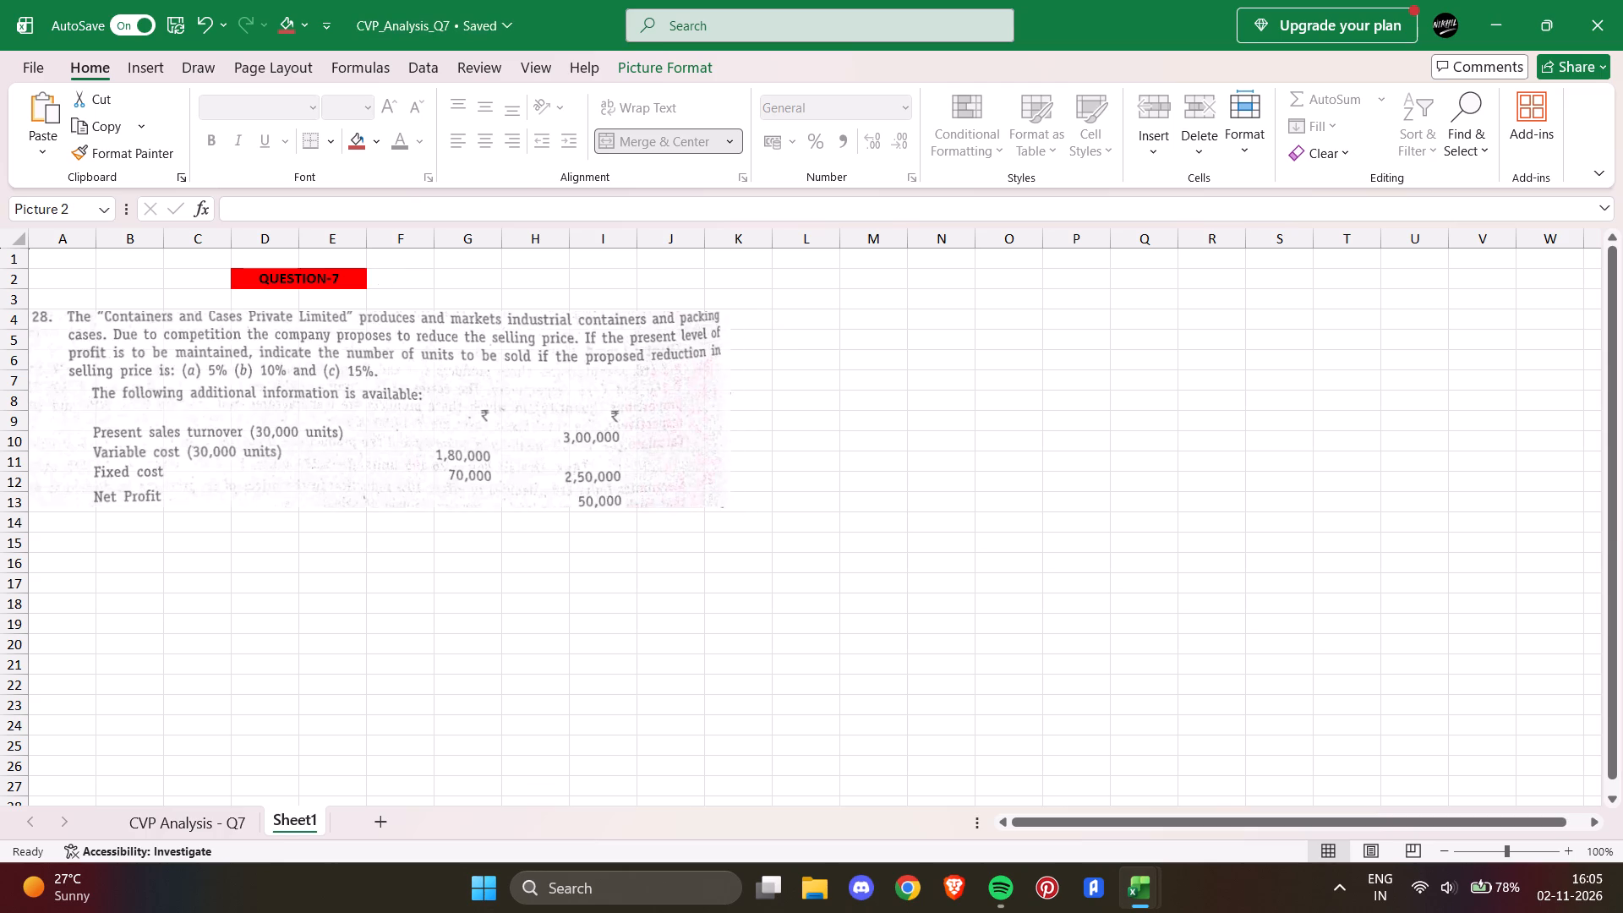
pyautogui.moveTo(728, 413); pyautogui.dragTo(702, 415)
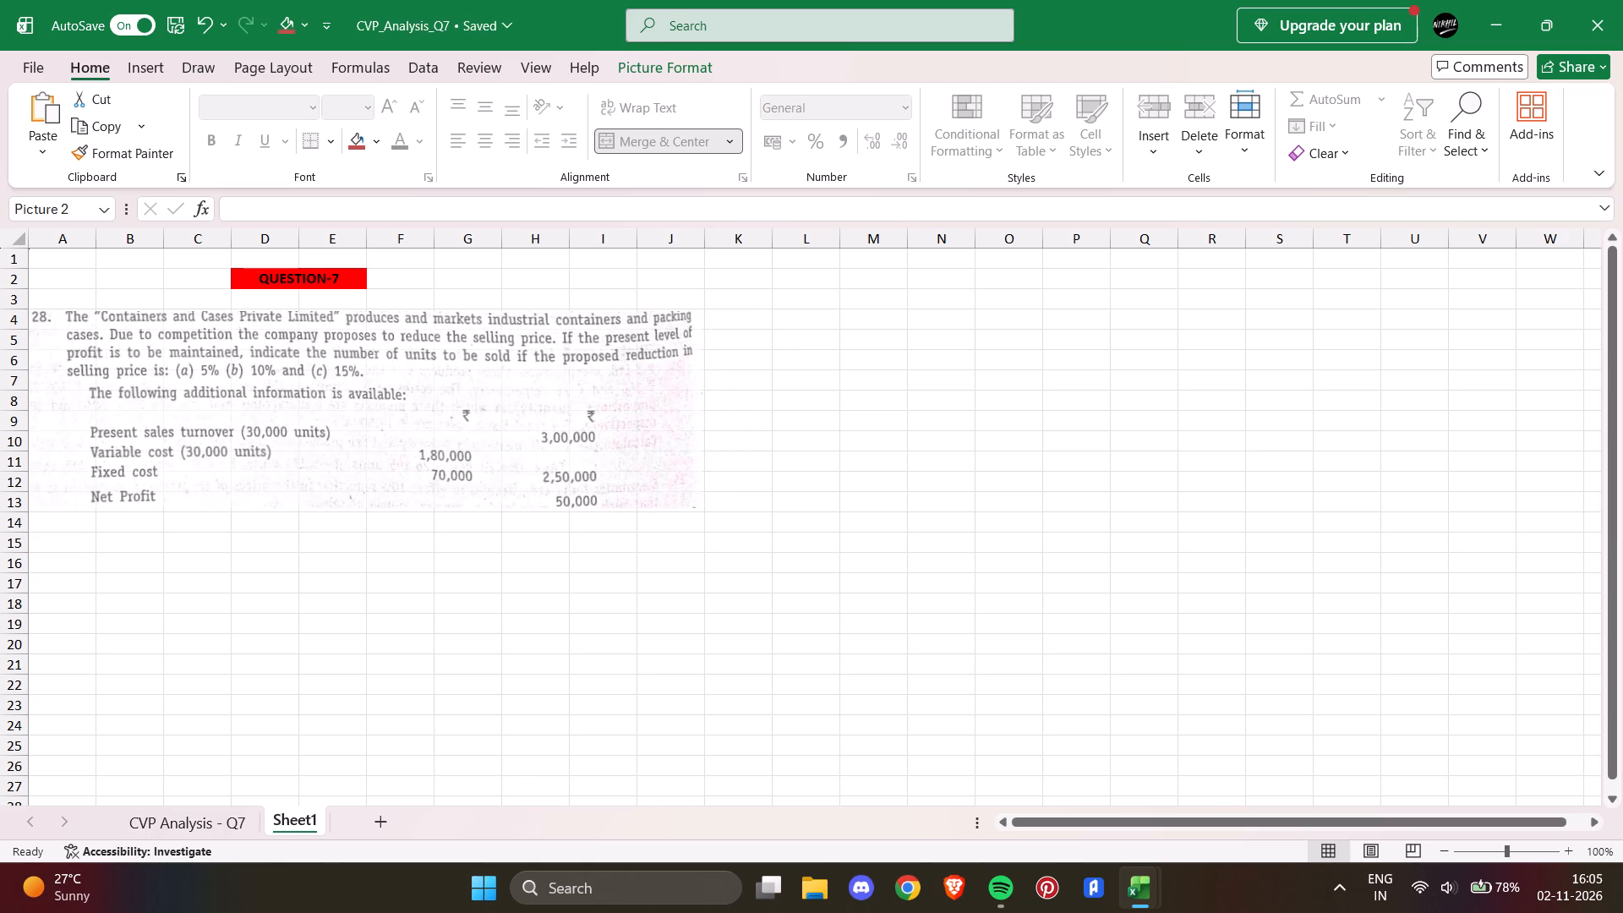
pyautogui.moveTo(702, 415); pyautogui.dragTo(704, 413)
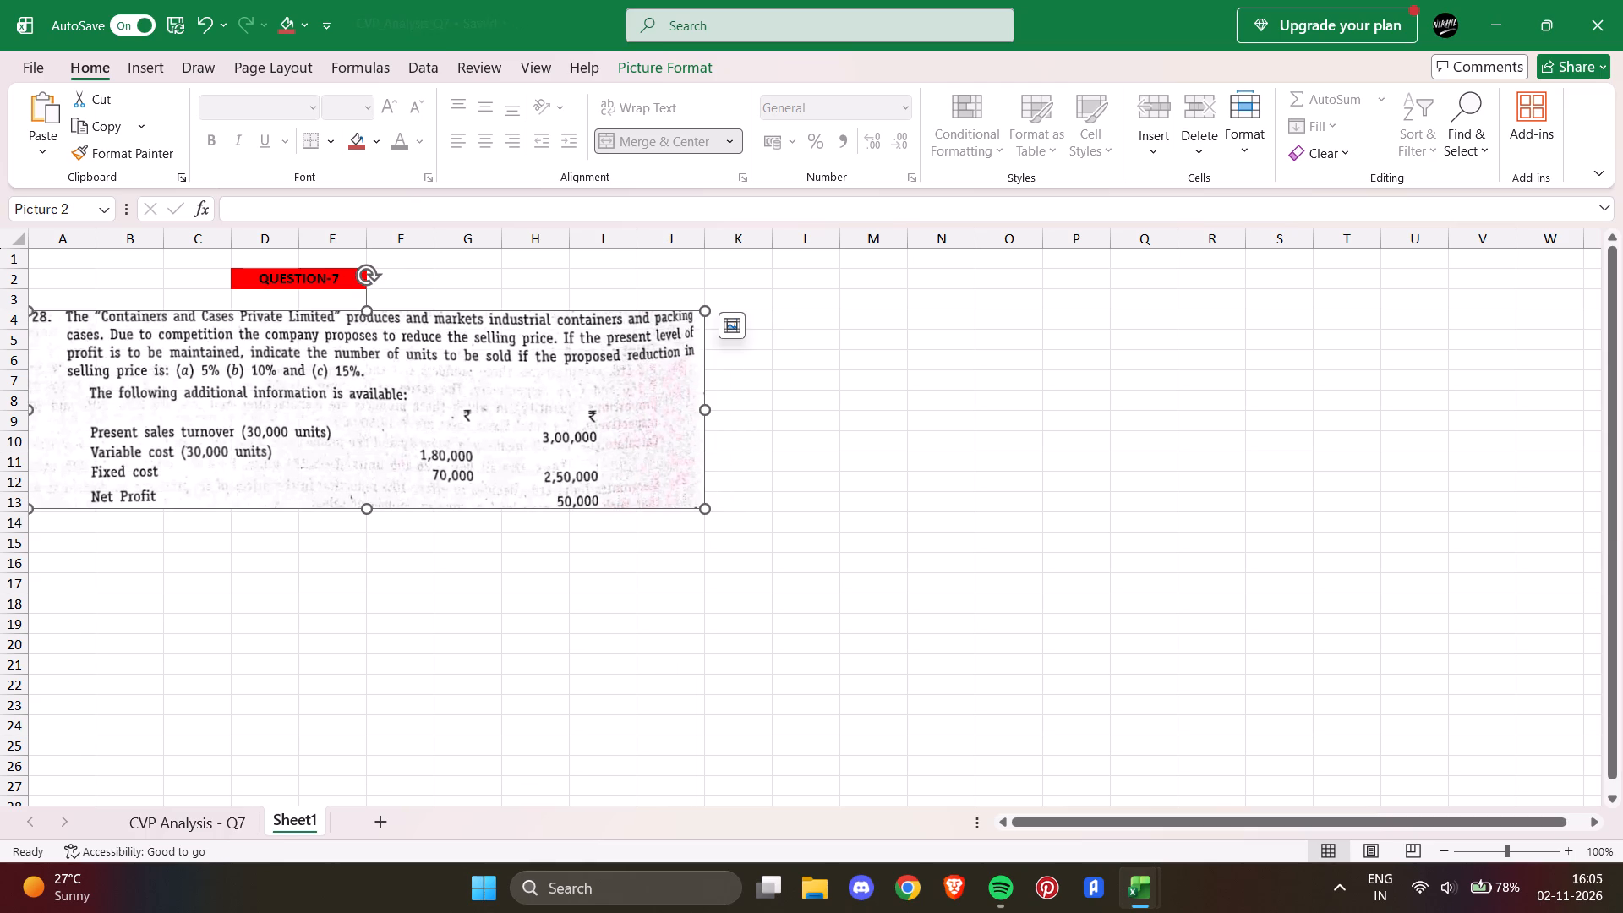
pyautogui.moveTo(367, 509); pyautogui.dragTo(362, 541)
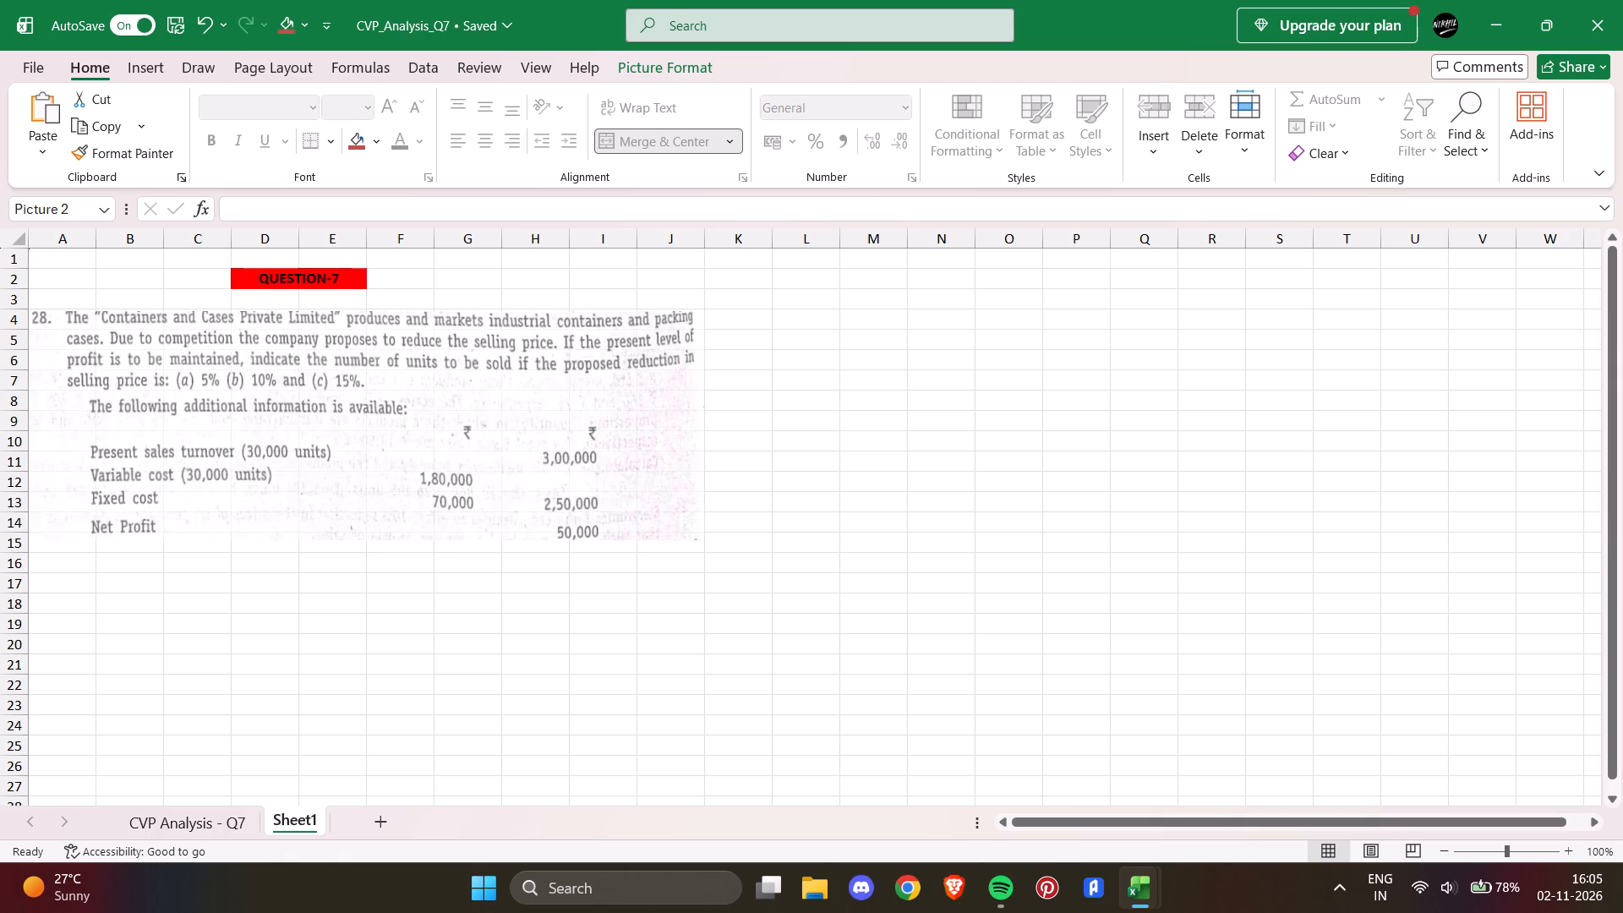
pyautogui.moveTo(362, 541); pyautogui.dragTo(361, 556)
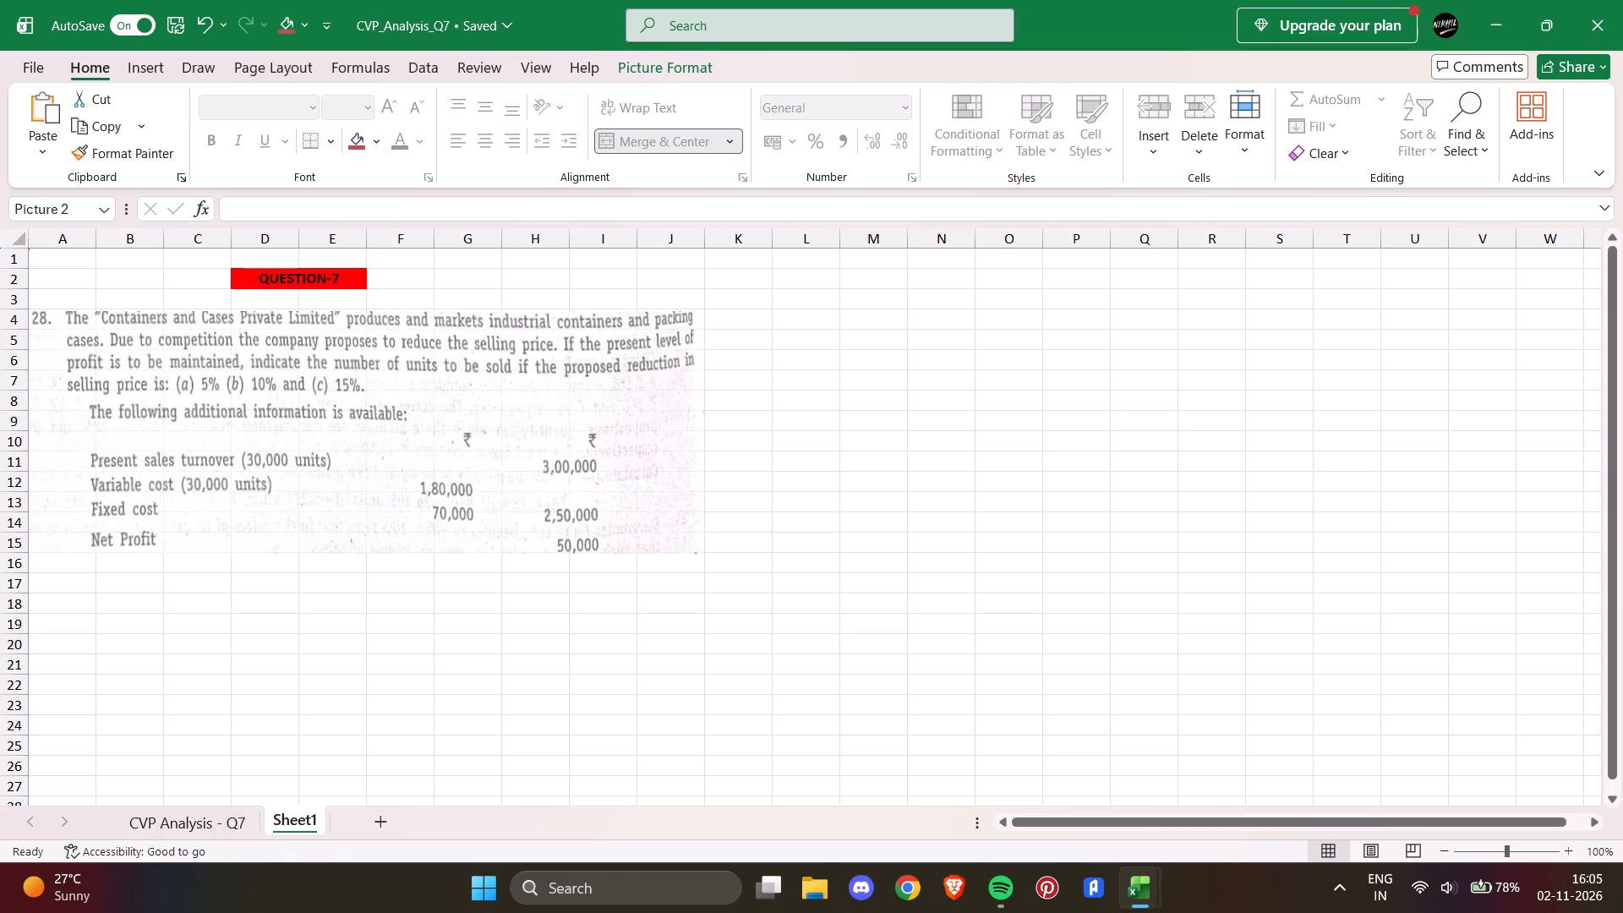
pyautogui.moveTo(361, 556); pyautogui.dragTo(367, 551)
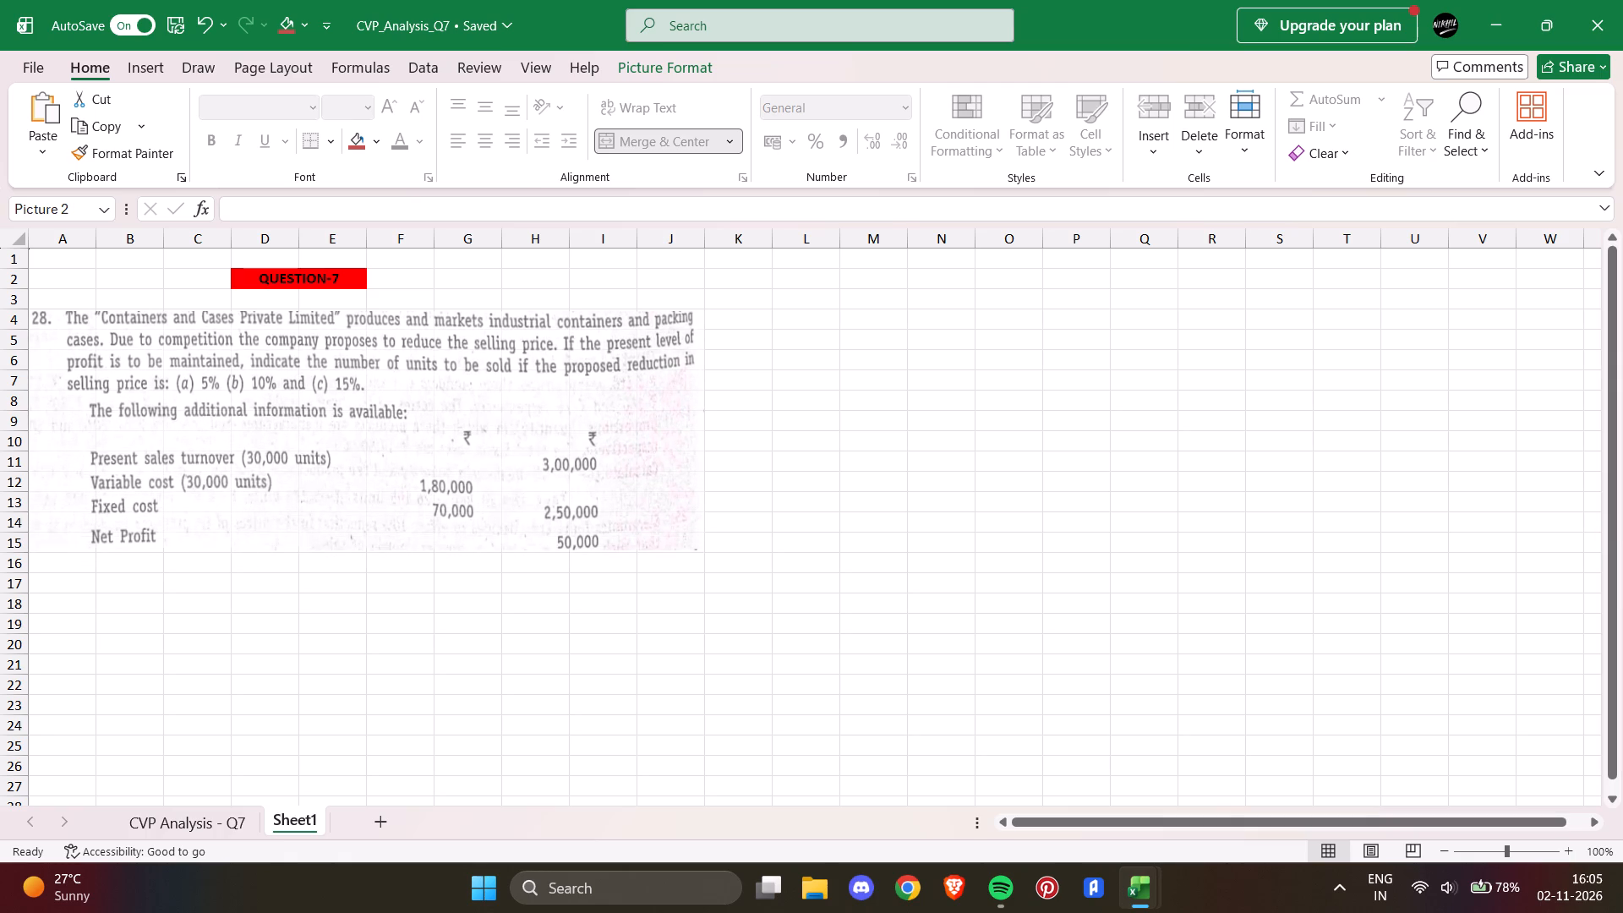
pyautogui.moveTo(367, 551); pyautogui.dragTo(366, 551)
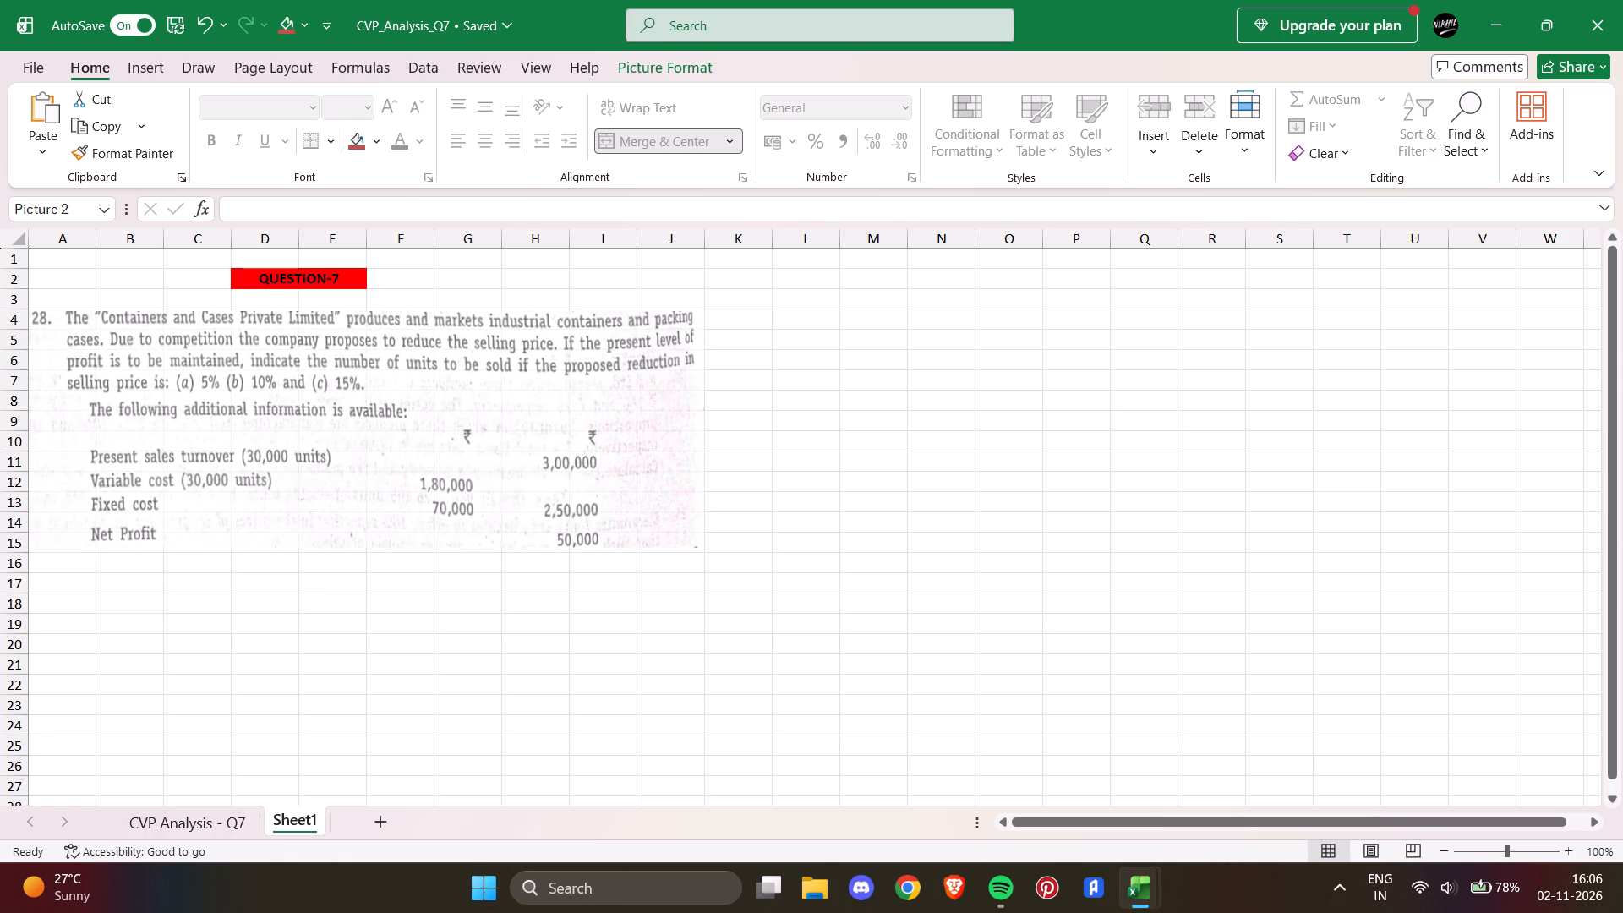
pyautogui.moveTo(366, 551); pyautogui.dragTo(366, 554)
pyautogui.click(794, 435)
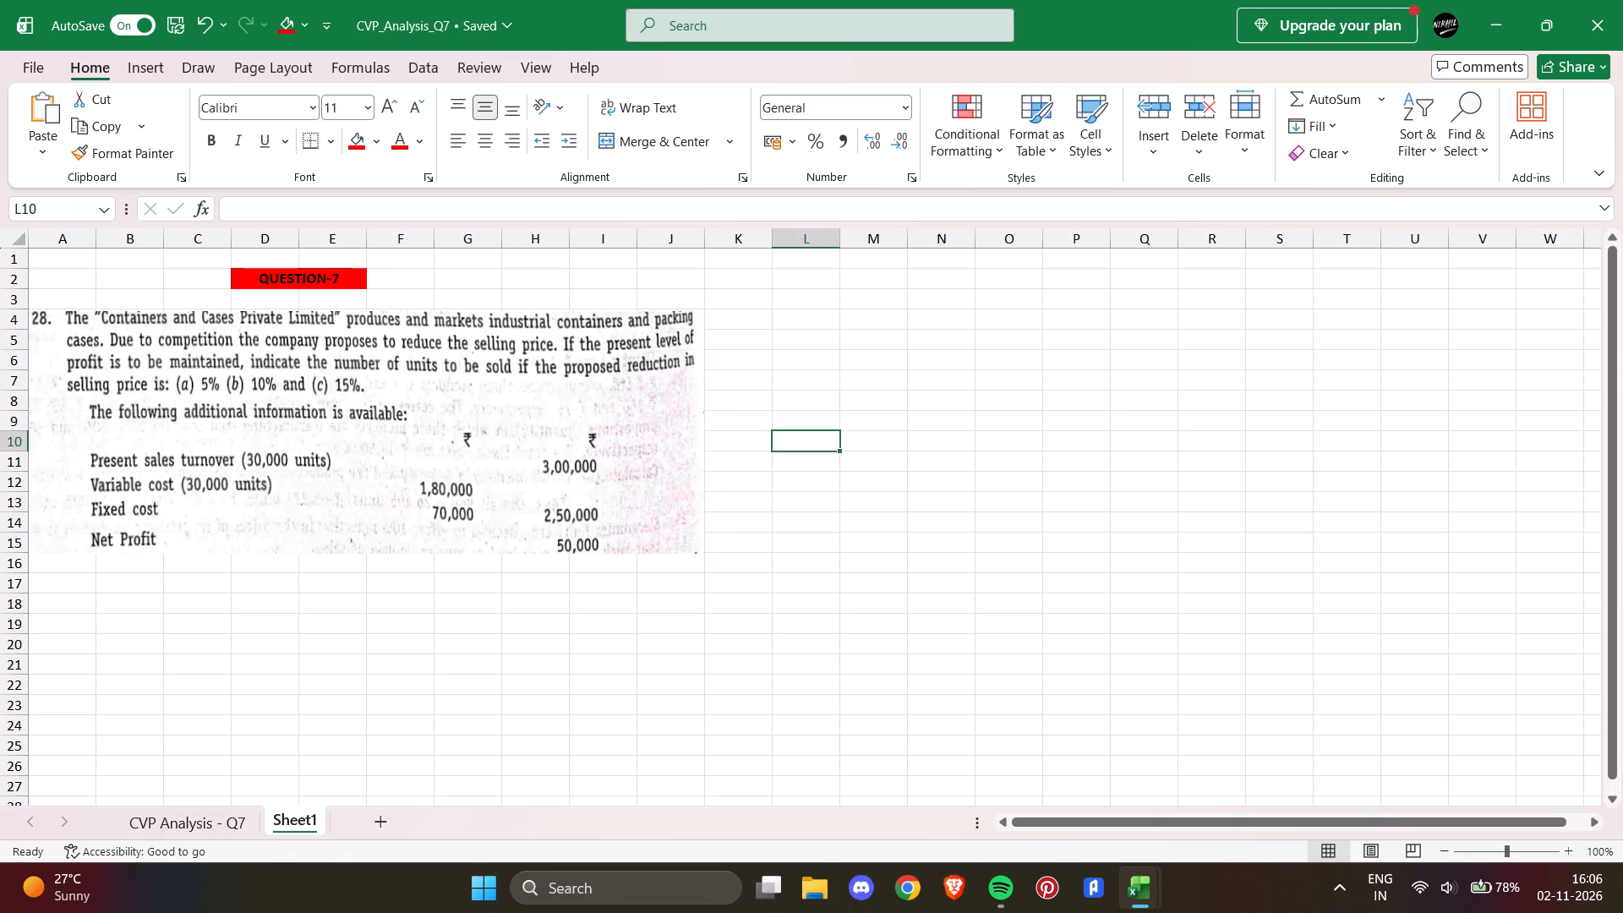
# Add the heading SOLUTION in L2 of Sheet1, in bold and merged and centred across L2:M2.
pyautogui.click(169, 823)
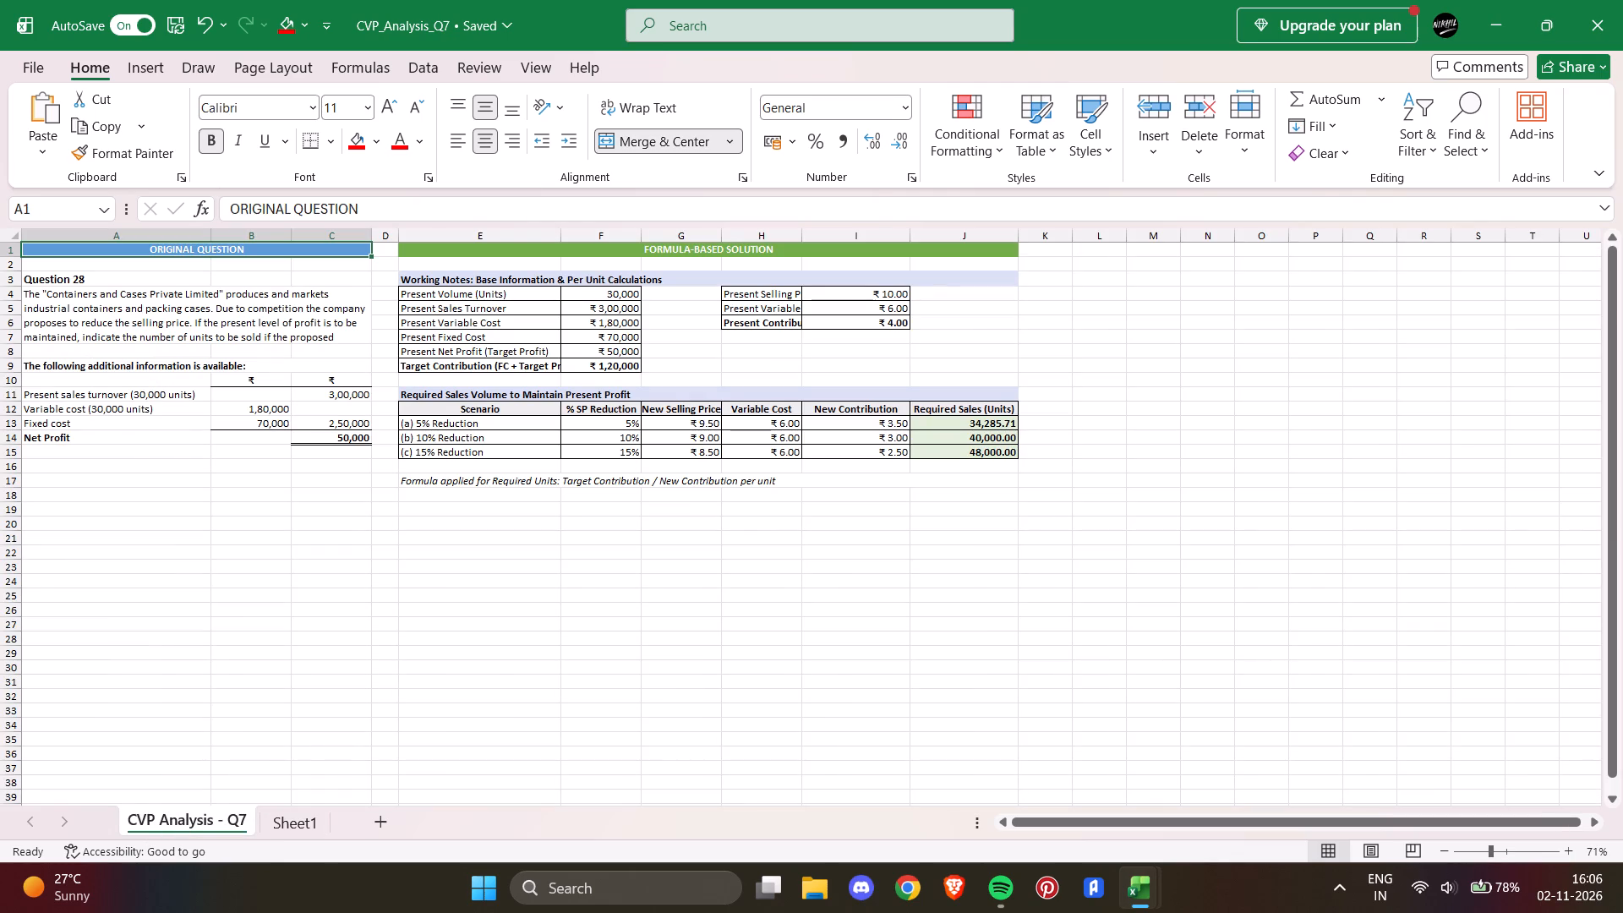
pyautogui.click(310, 824)
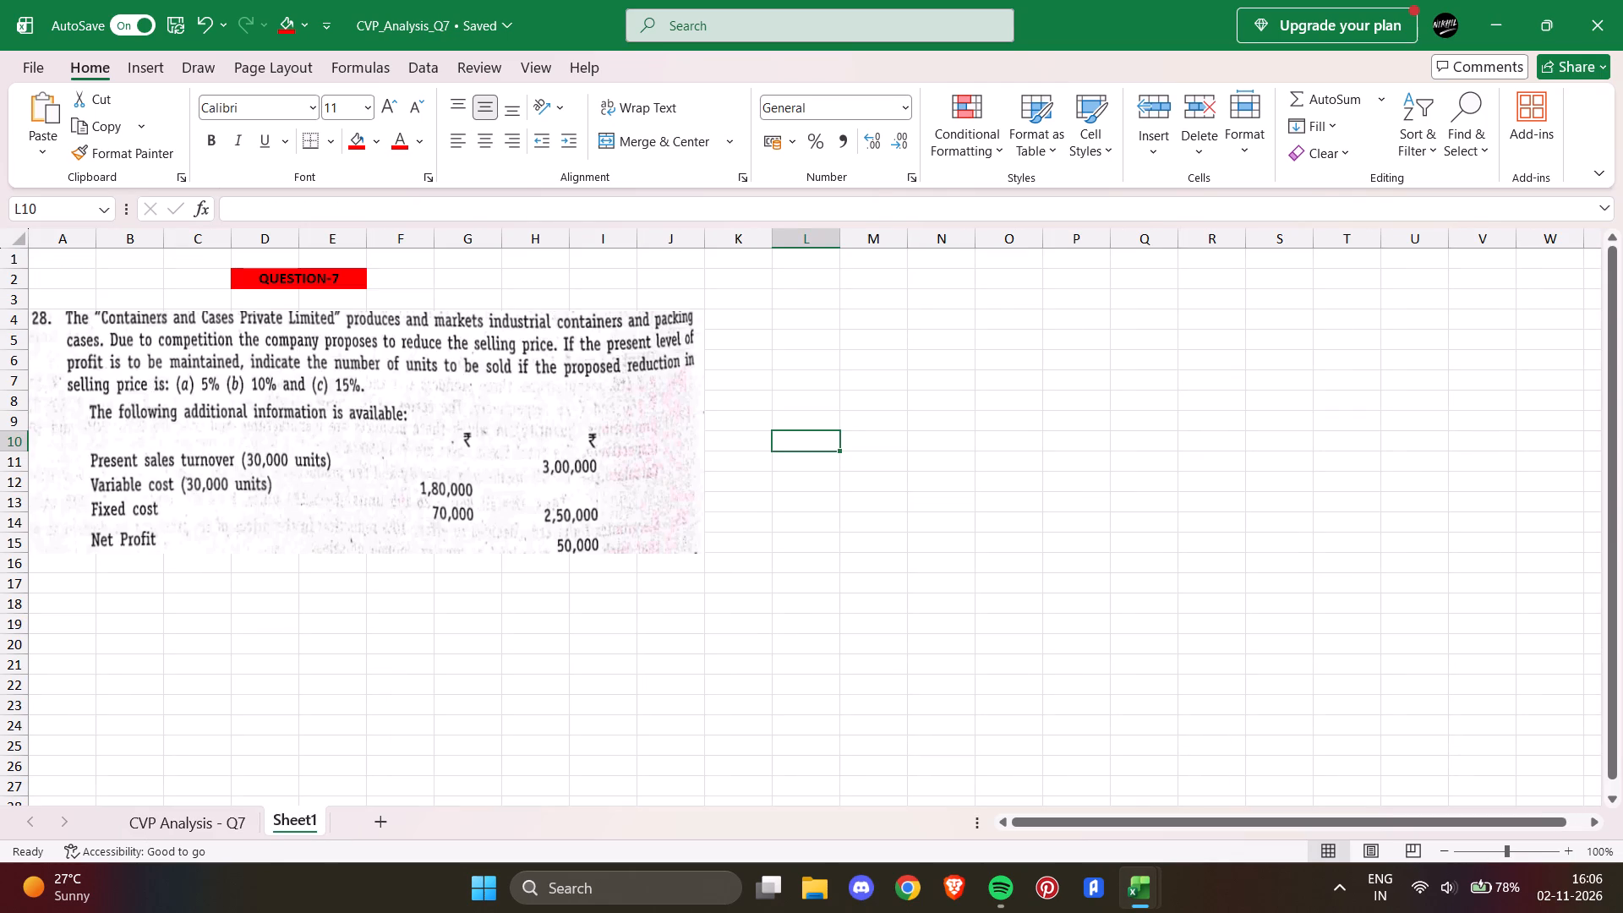
pyautogui.scroll(1, 826, 276)
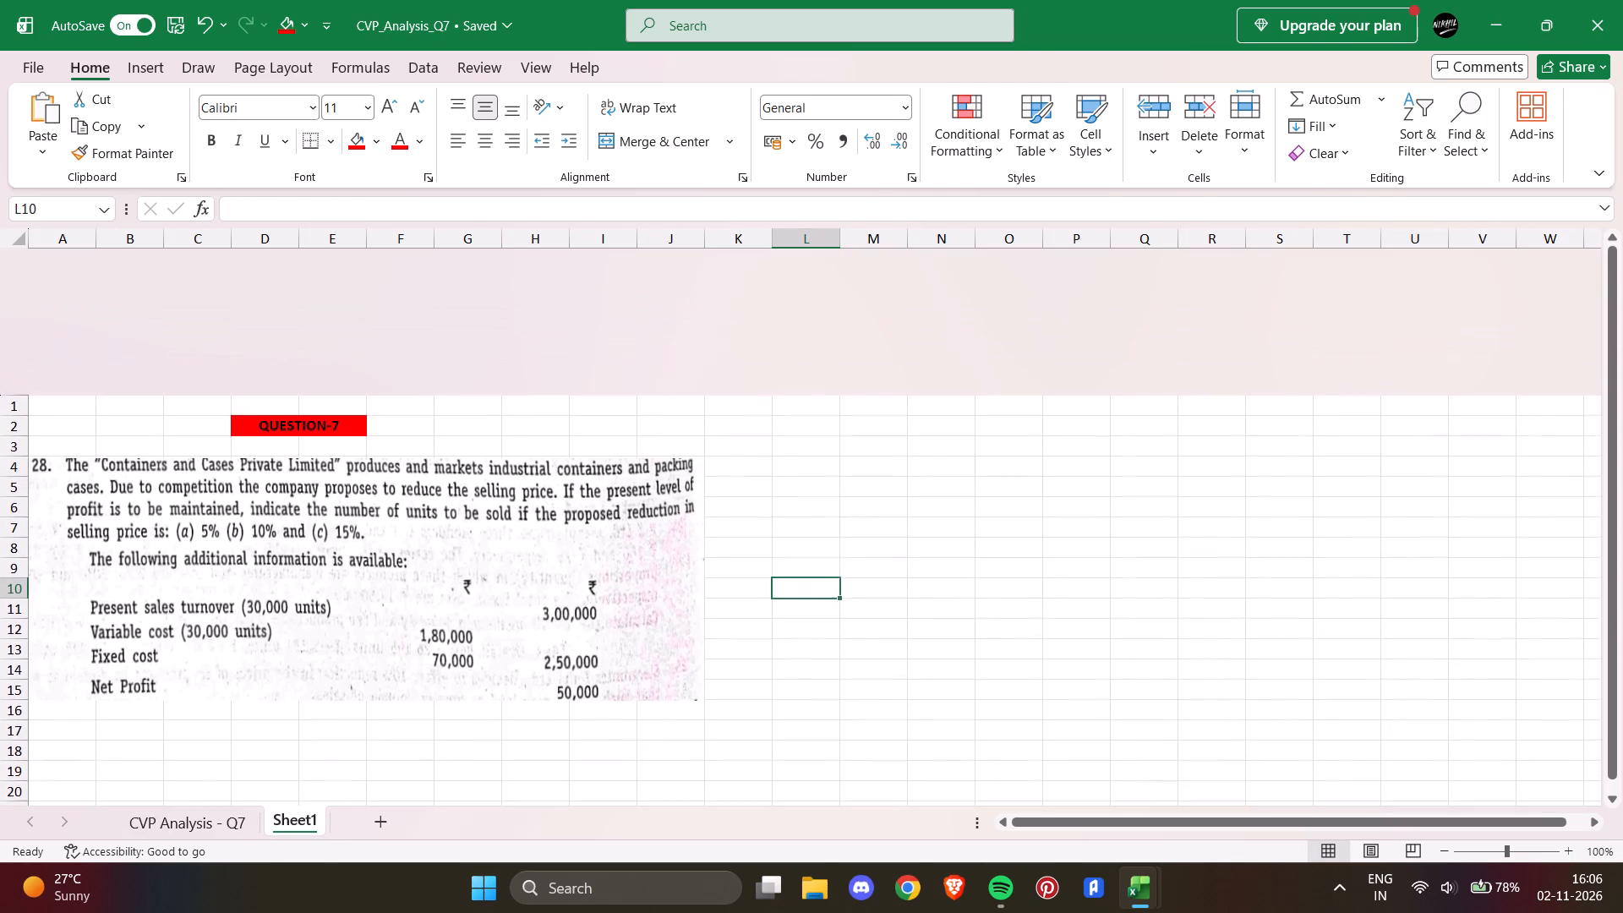
pyautogui.click(818, 280)
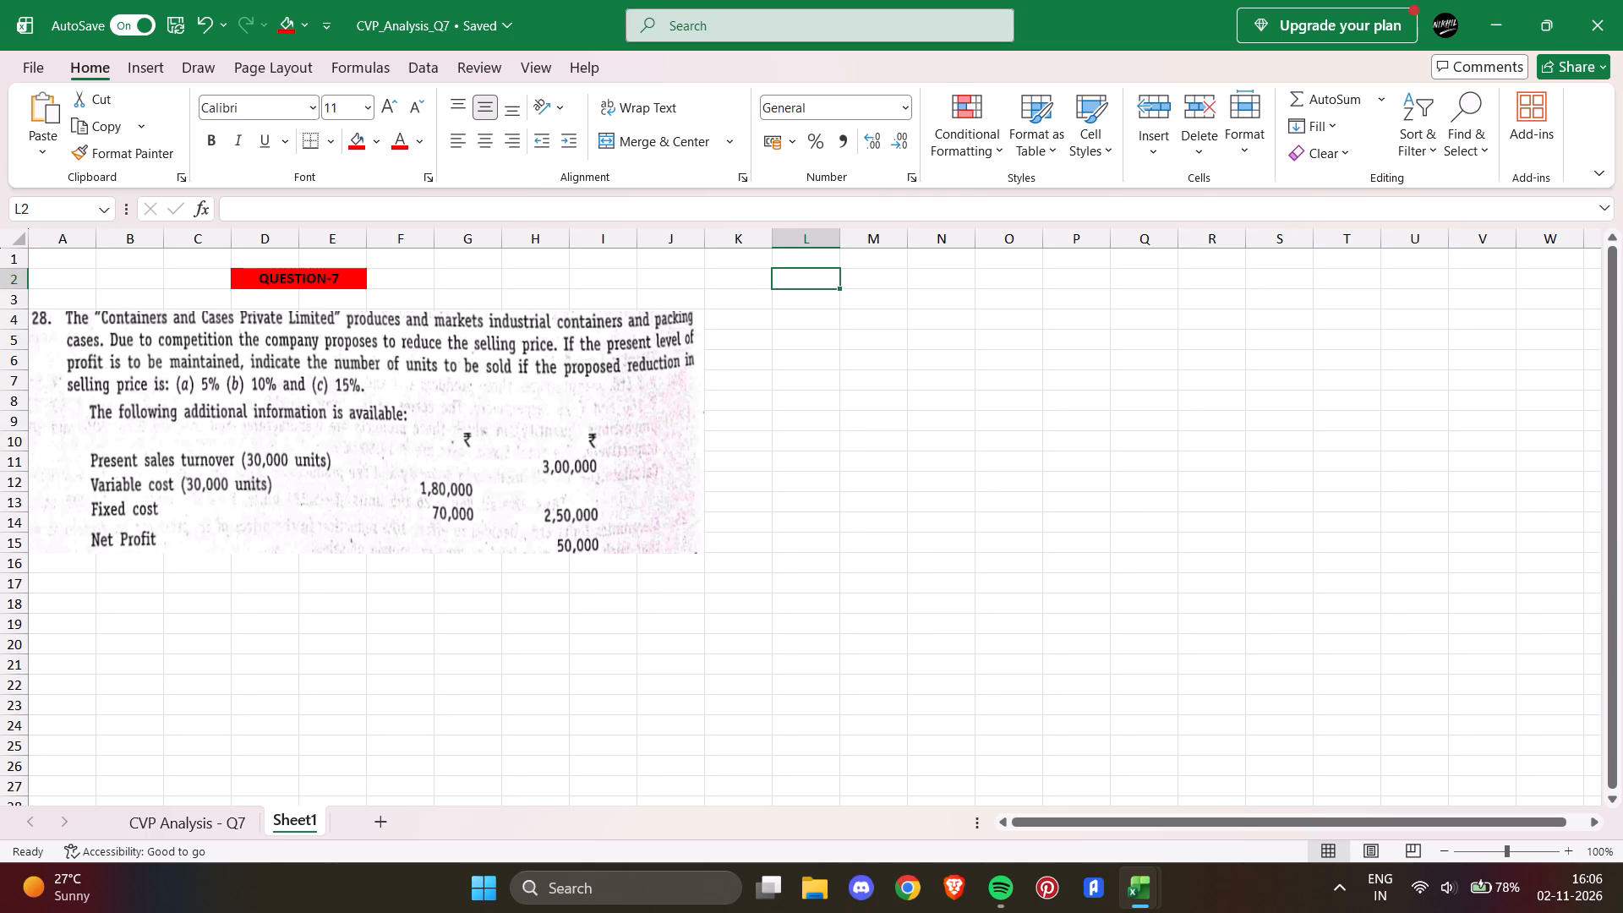
pyautogui.write('SOLUTIN')
pyautogui.press('BackSpace')
pyautogui.write('ON')
pyautogui.click(909, 289)
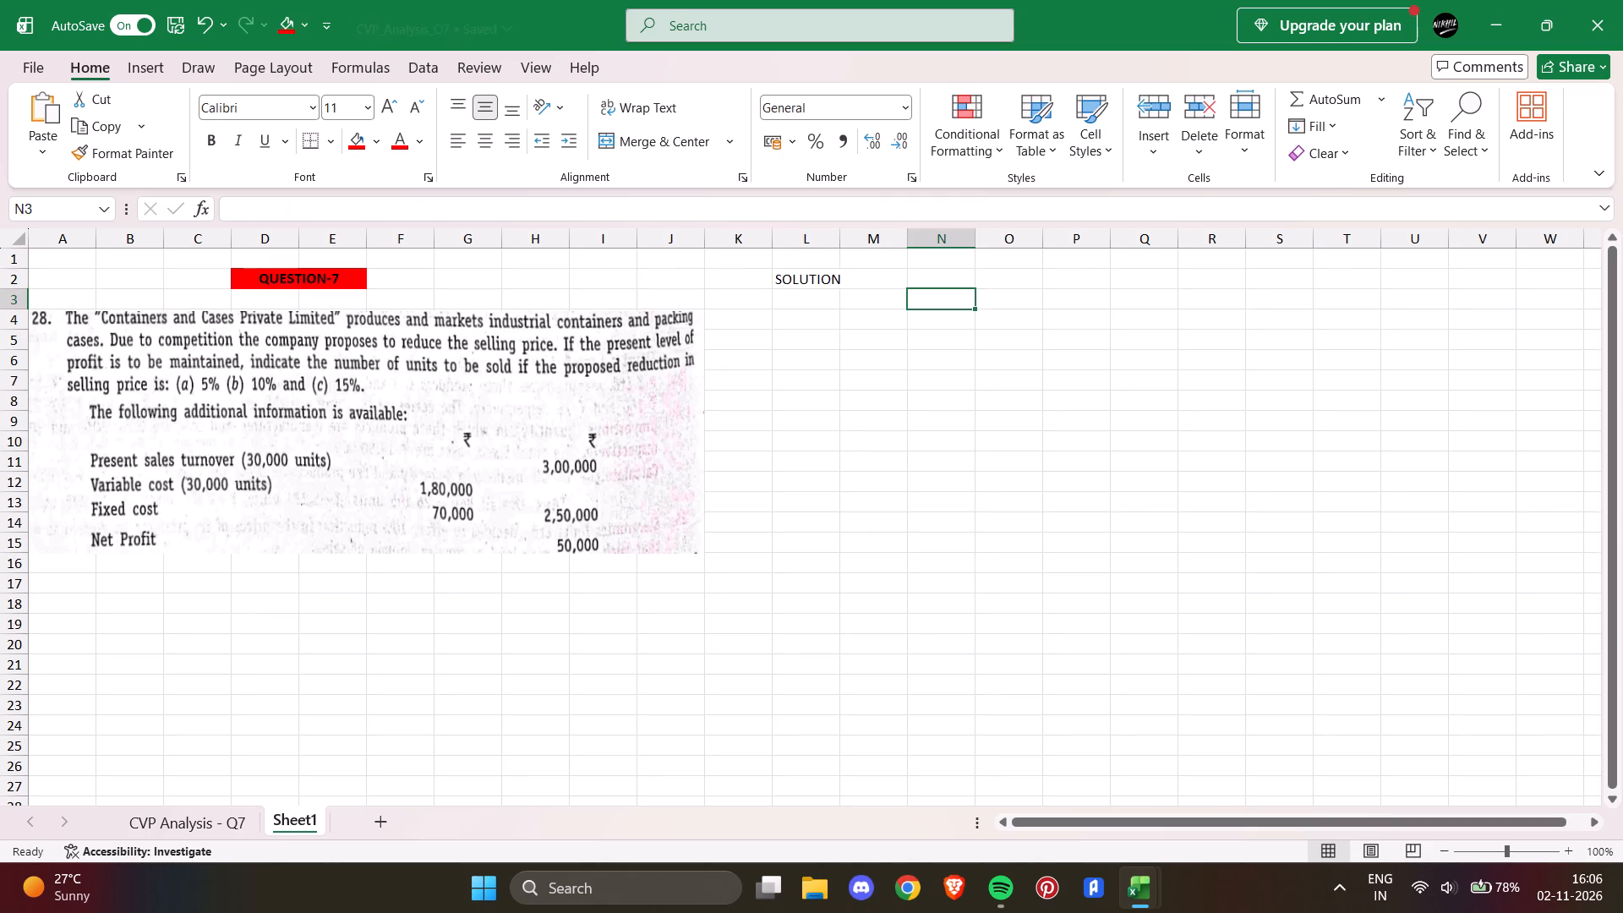
pyautogui.moveTo(801, 281); pyautogui.dragTo(863, 286)
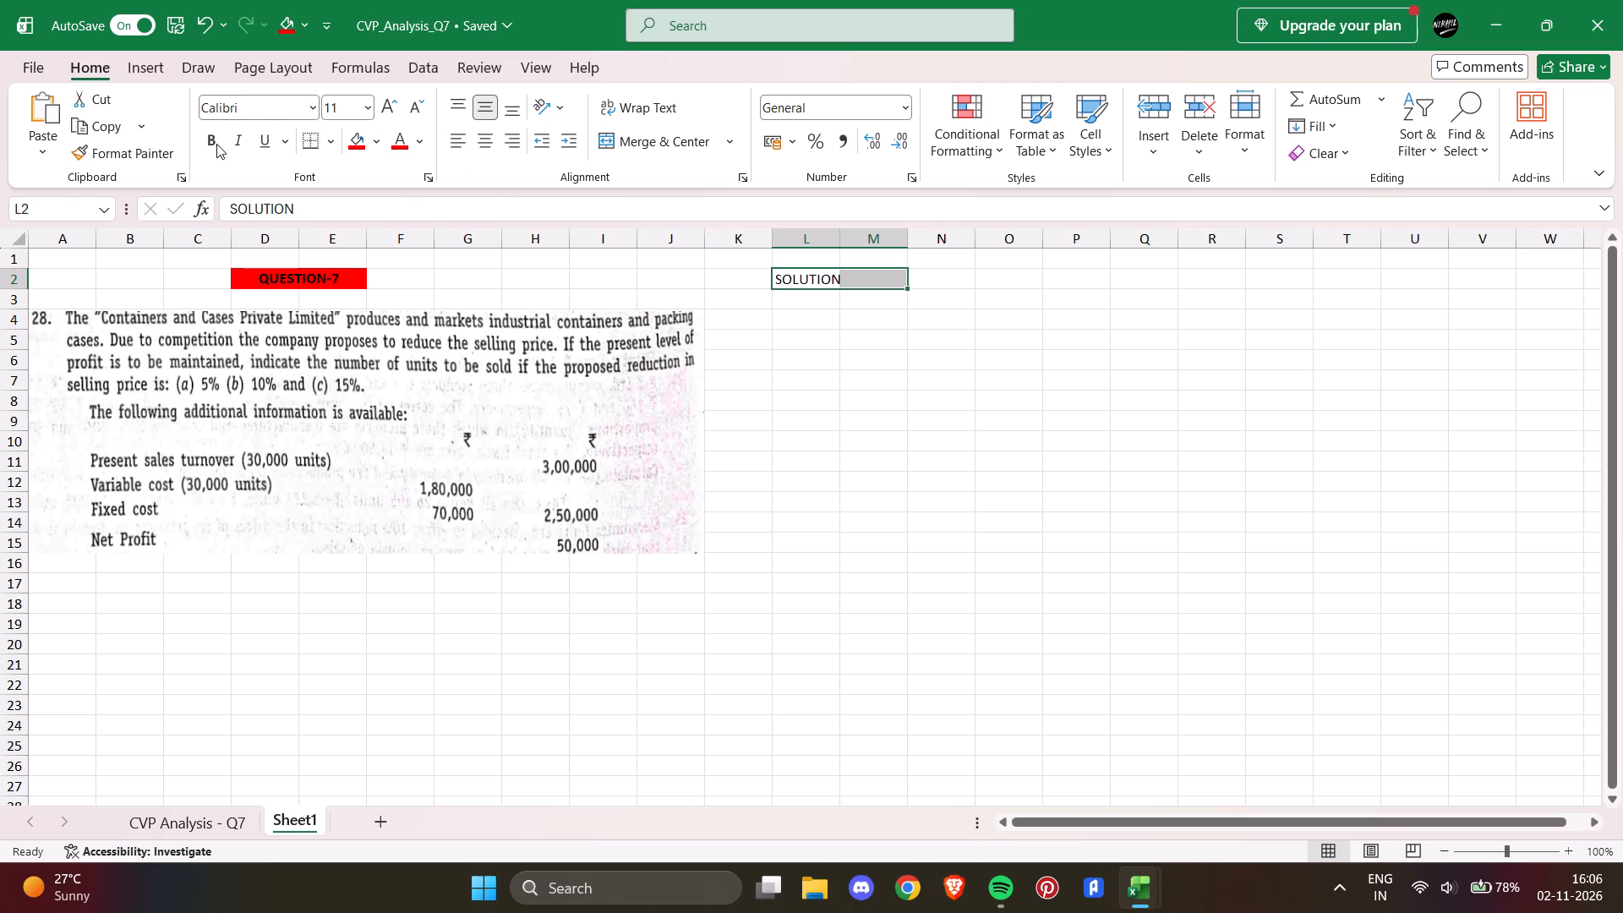
pyautogui.click(216, 144)
pyautogui.click(653, 139)
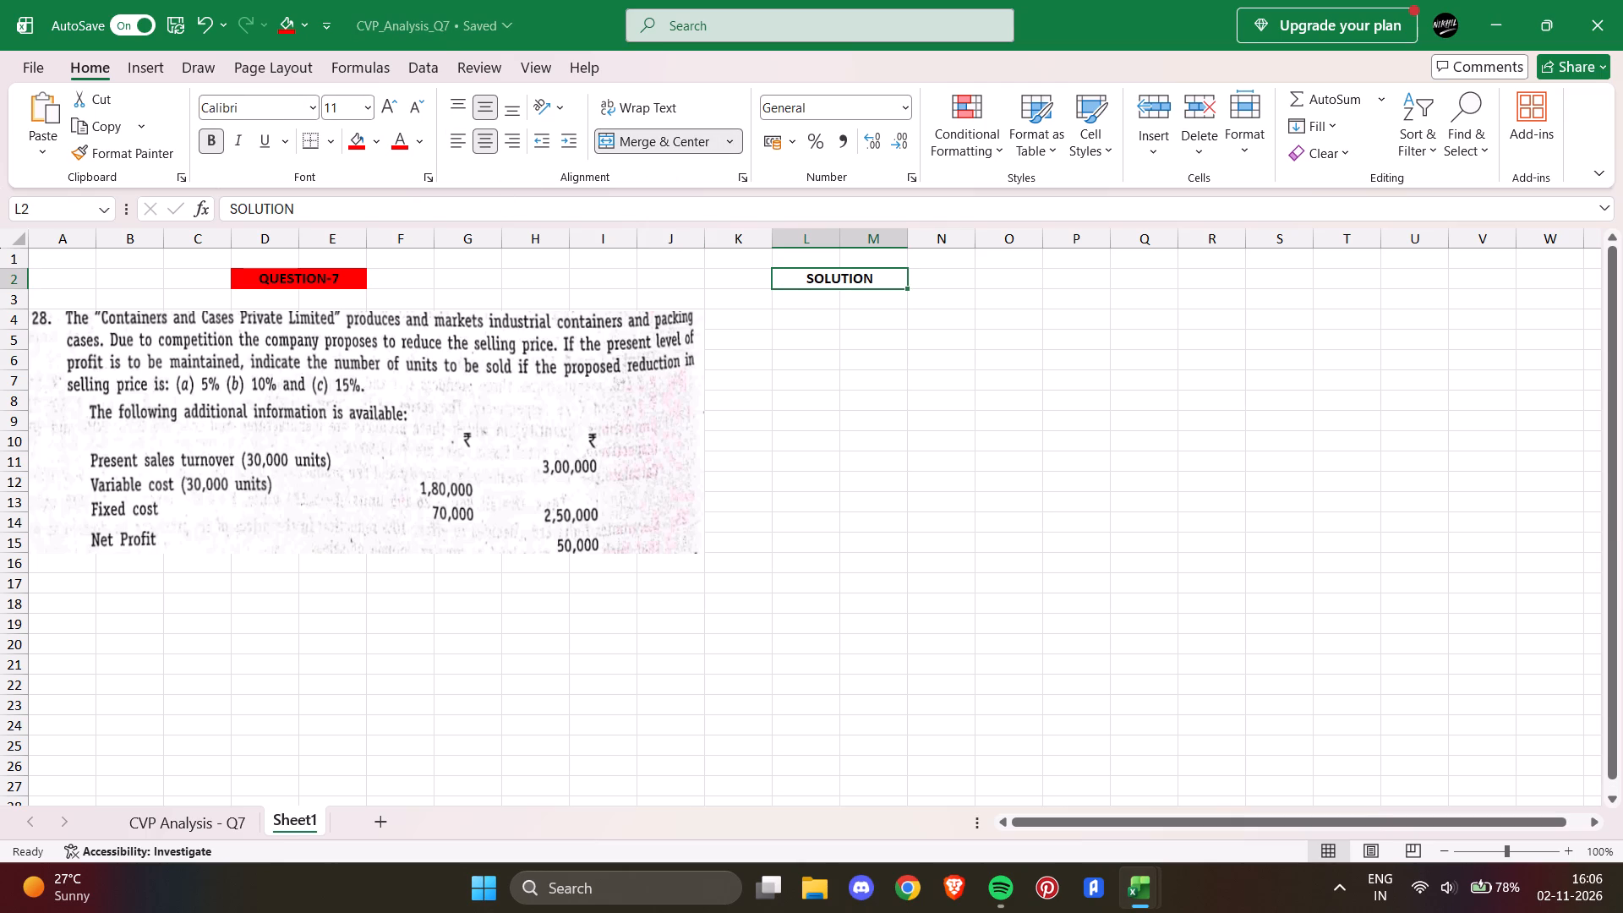
# Copy the heading text "Working Notes: Base Information & Per Unit Calculations" from E3 of the CVP Analysis - Q7 sheet into L3 of Sheet1.
pyautogui.click(806, 307)
pyautogui.click(197, 831)
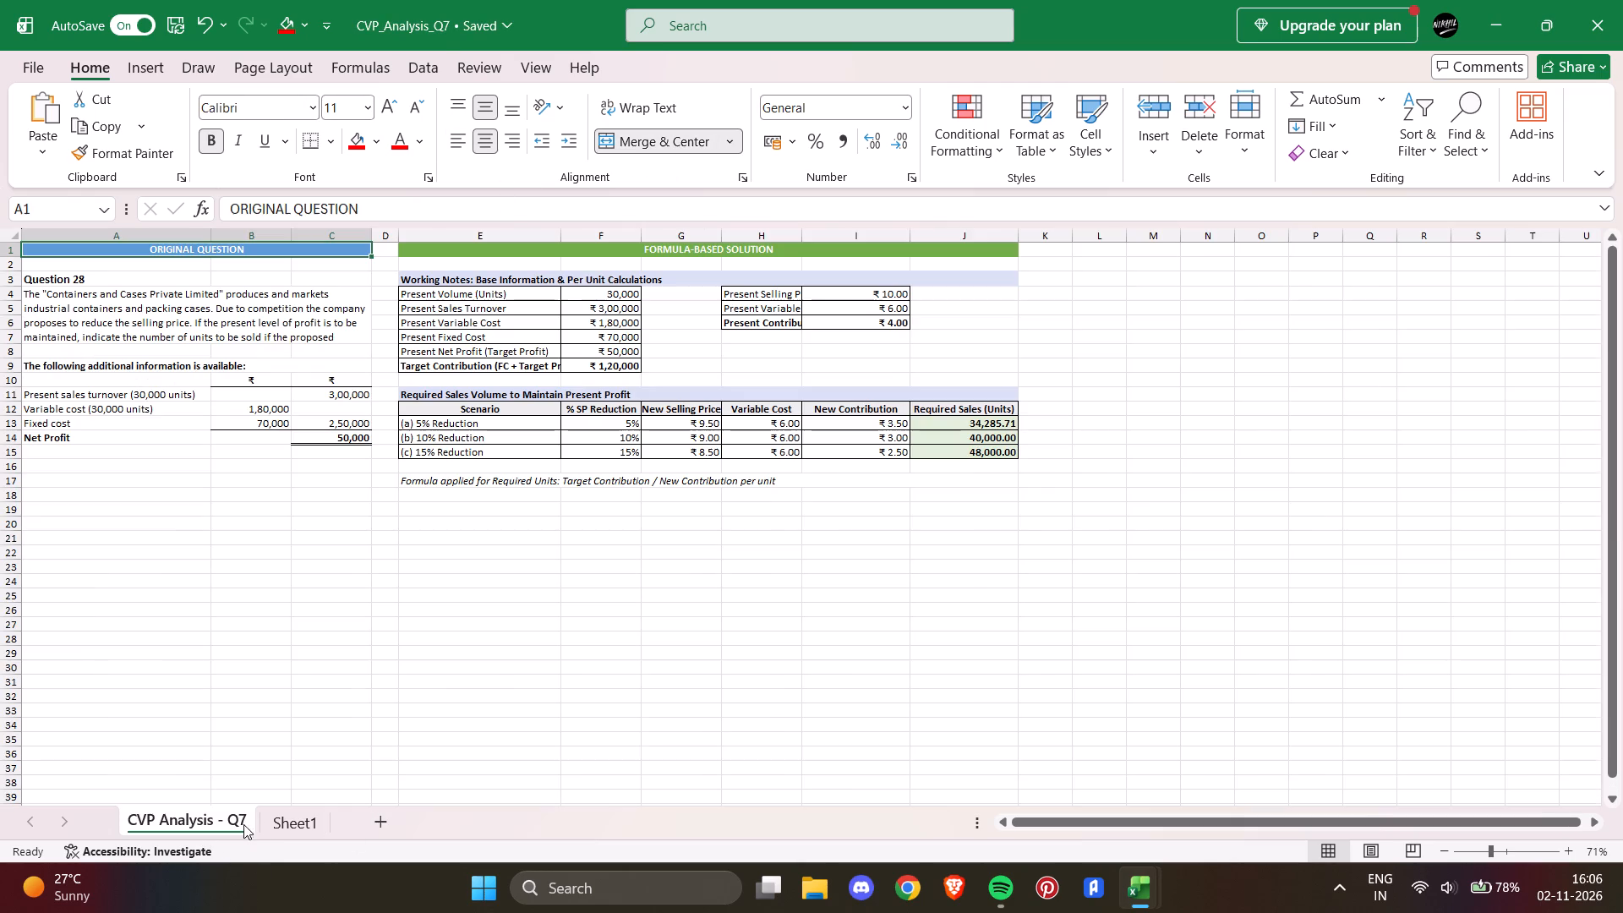
pyautogui.click(443, 278)
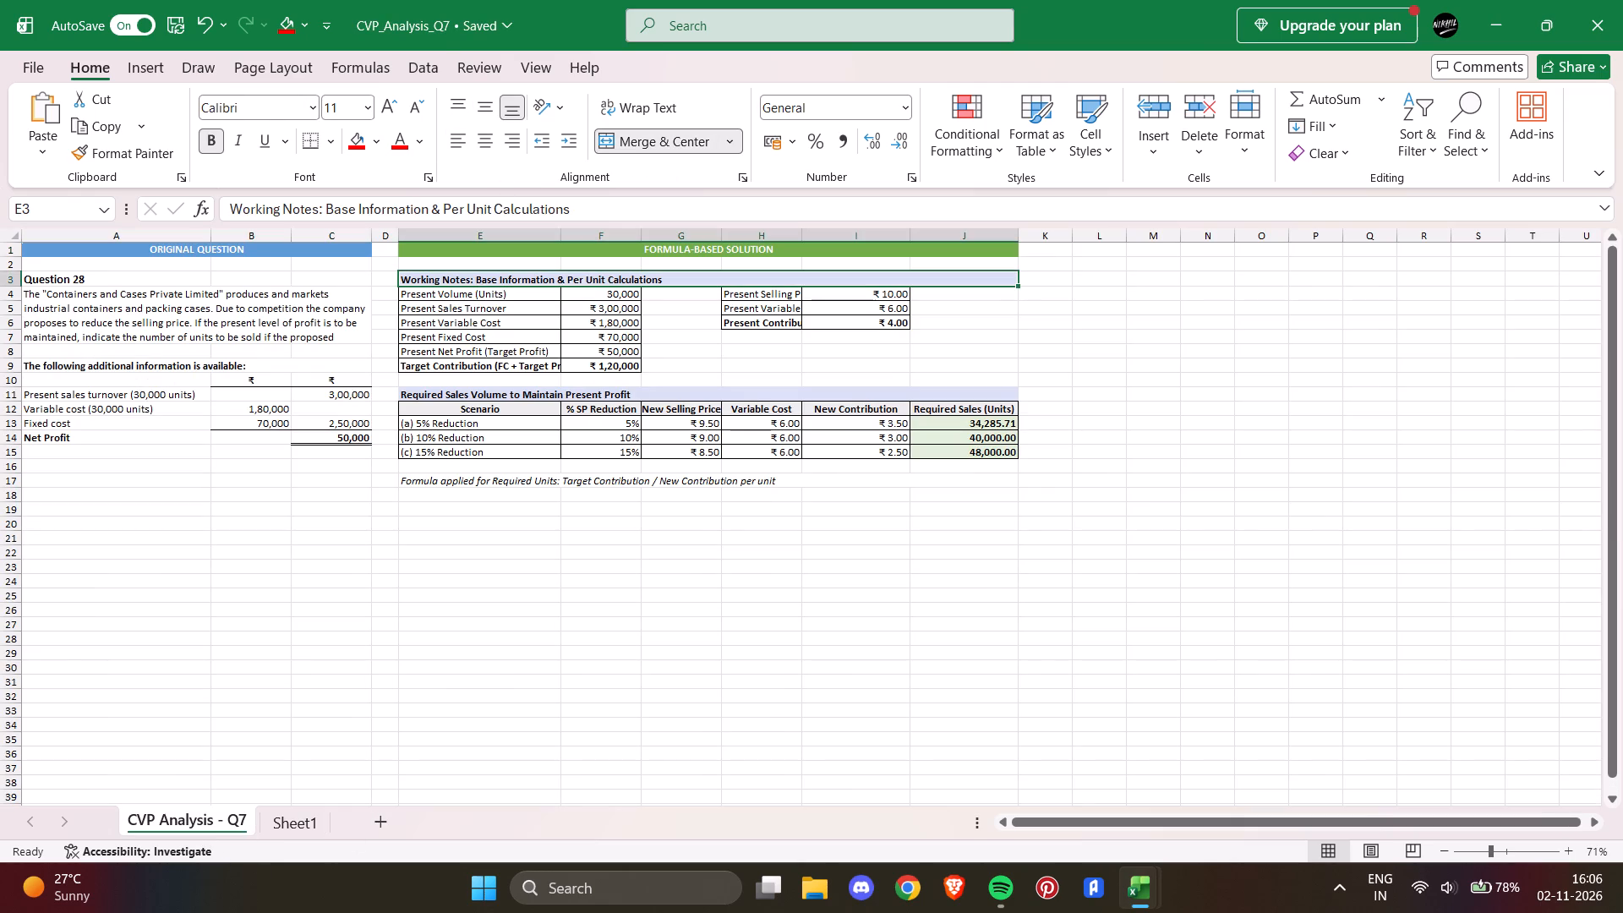
pyautogui.moveTo(577, 207); pyautogui.dragTo(458, 202)
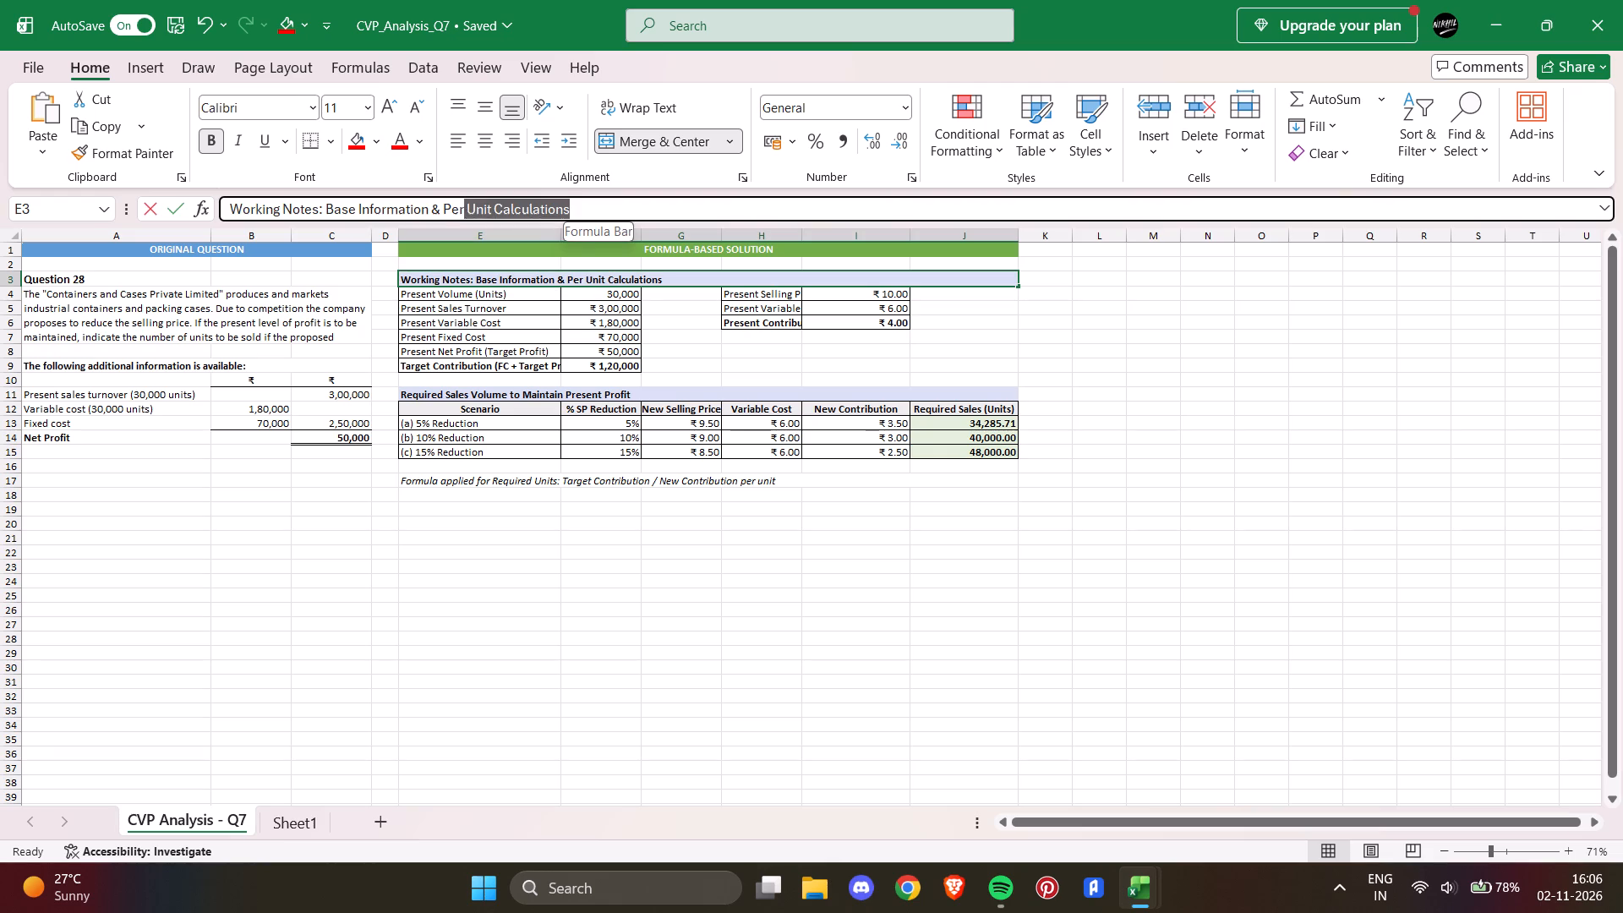
pyautogui.moveTo(458, 202); pyautogui.dragTo(206, 187)
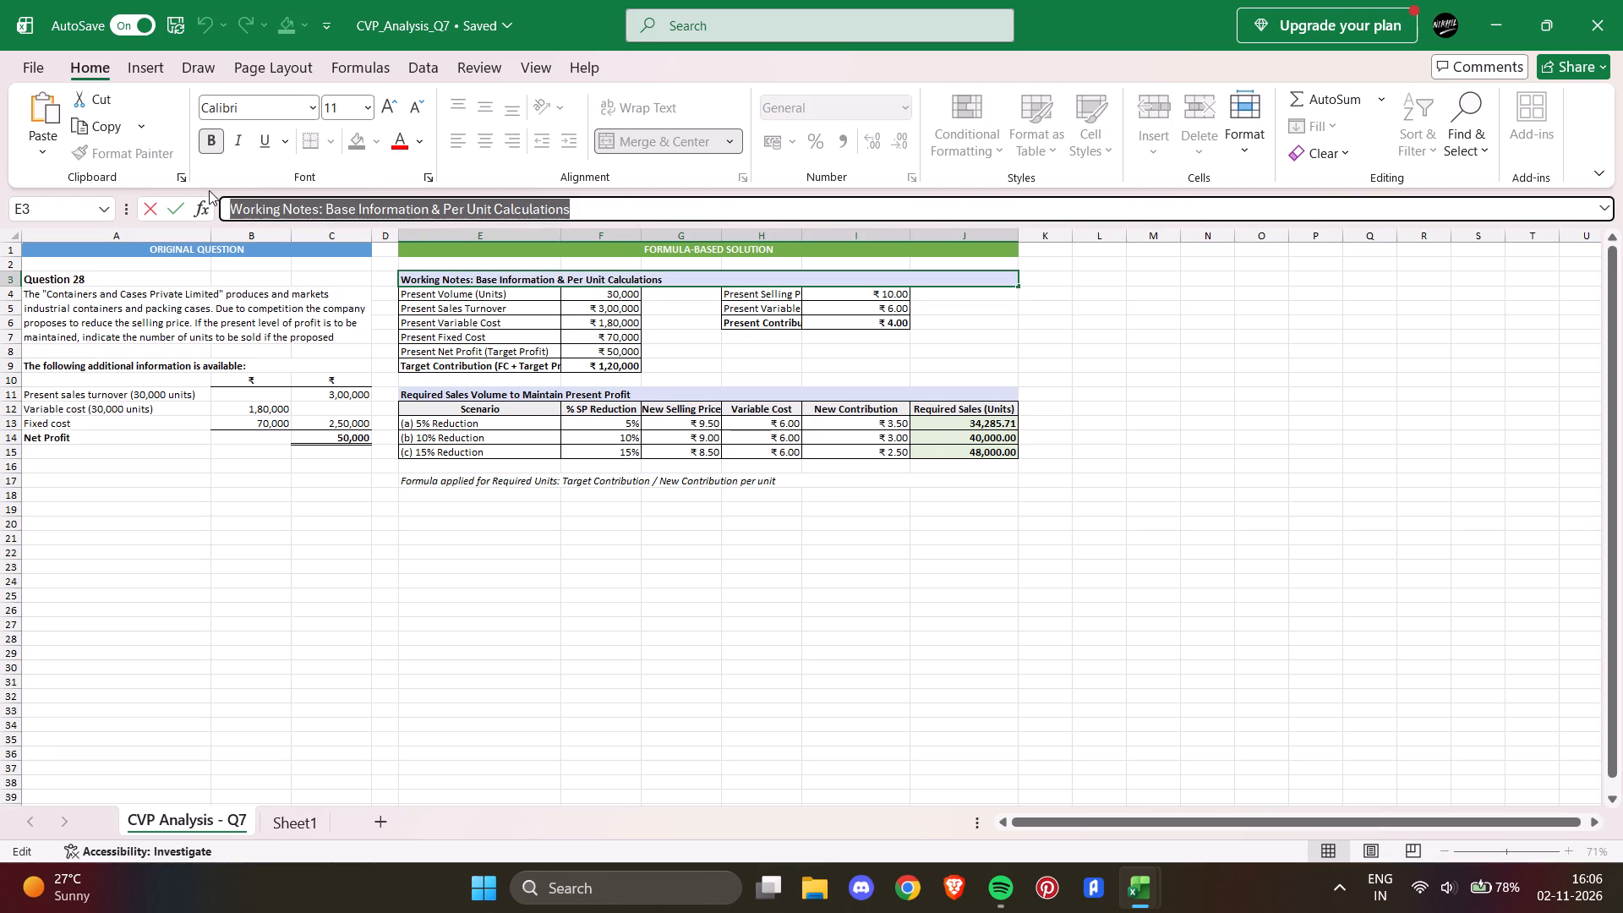
pyautogui.hotkey('ctrl', 'c')
pyautogui.click(298, 815)
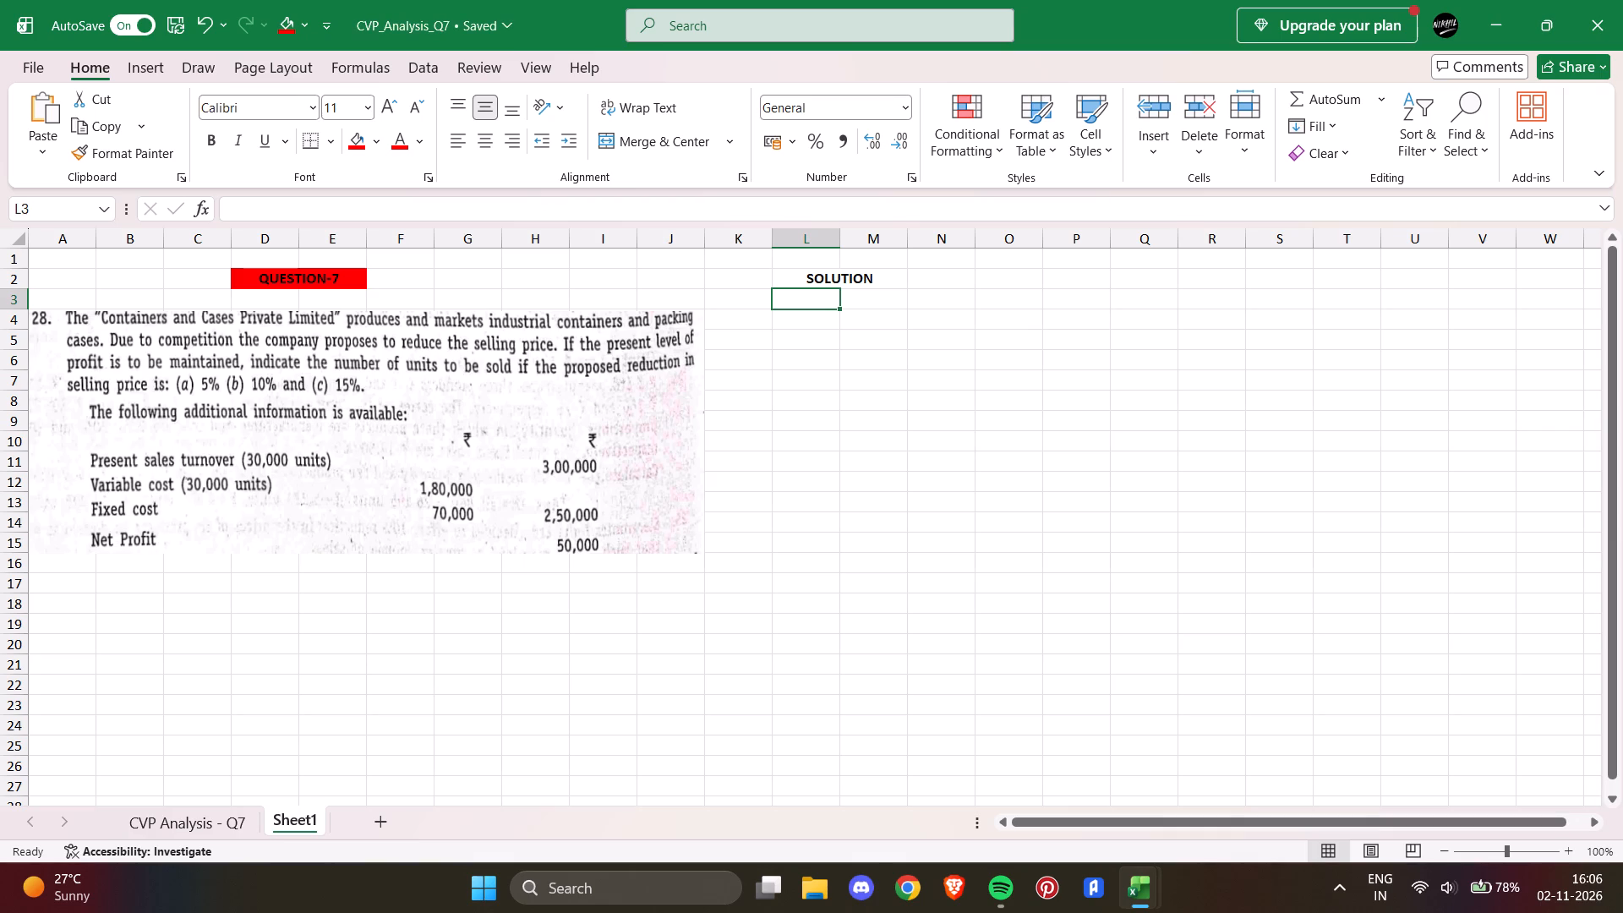
pyautogui.hotkey('ctrl', 'v')
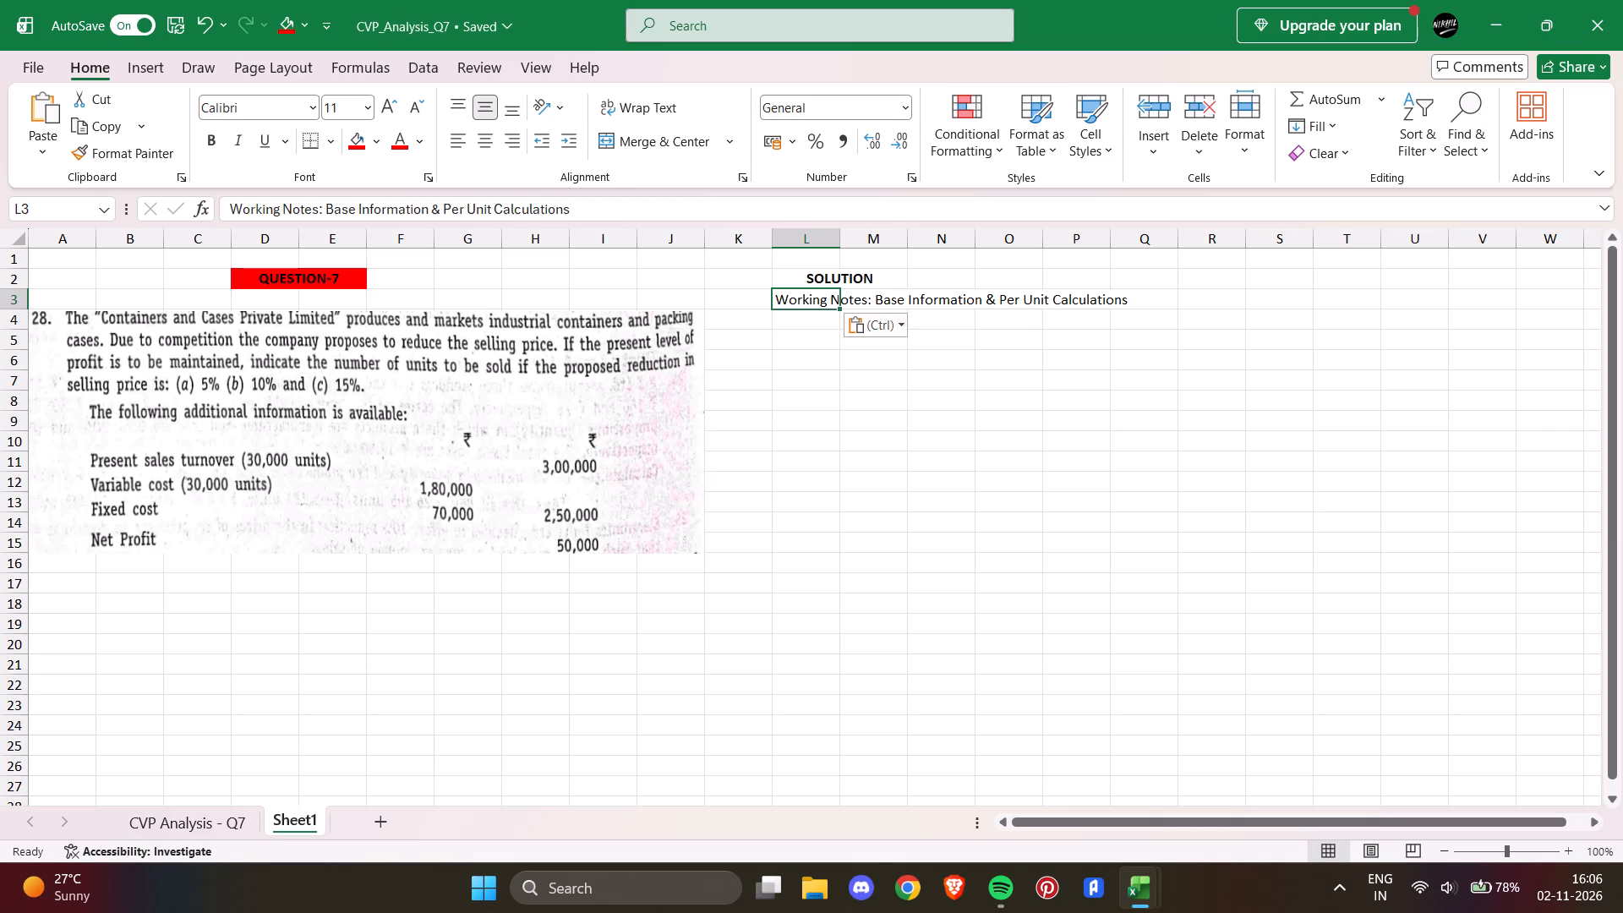
# Shorten "Working Notes" to "WN" in L3, so the line reads "WN: Base Information & Per Unit Calculations".
pyautogui.click(315, 211)
pyautogui.press('Right')
pyautogui.press('BackSpace')
pyautogui.press('BackSpace')
pyautogui.press('BackSpace')
pyautogui.press('BackSpace')
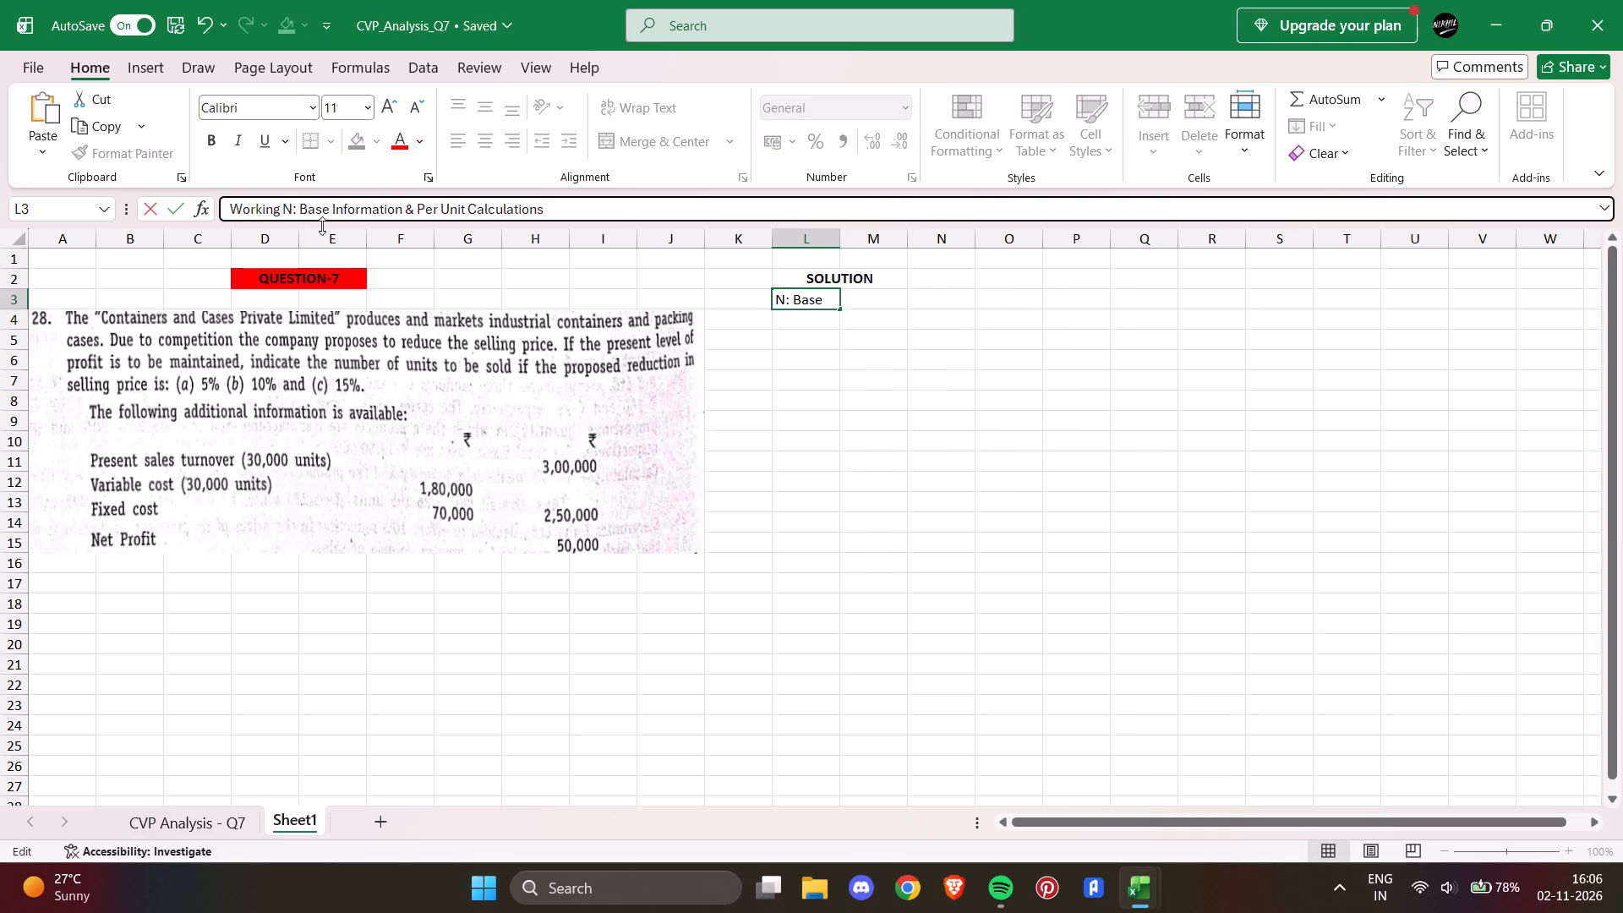
pyautogui.press('BackSpace')
pyautogui.press('BackSpace')
pyautogui.press('BackSpace')
pyautogui.press('BackSpace')
pyautogui.press('BackSpace')
pyautogui.press('BackSpace')
pyautogui.press('BackSpace')
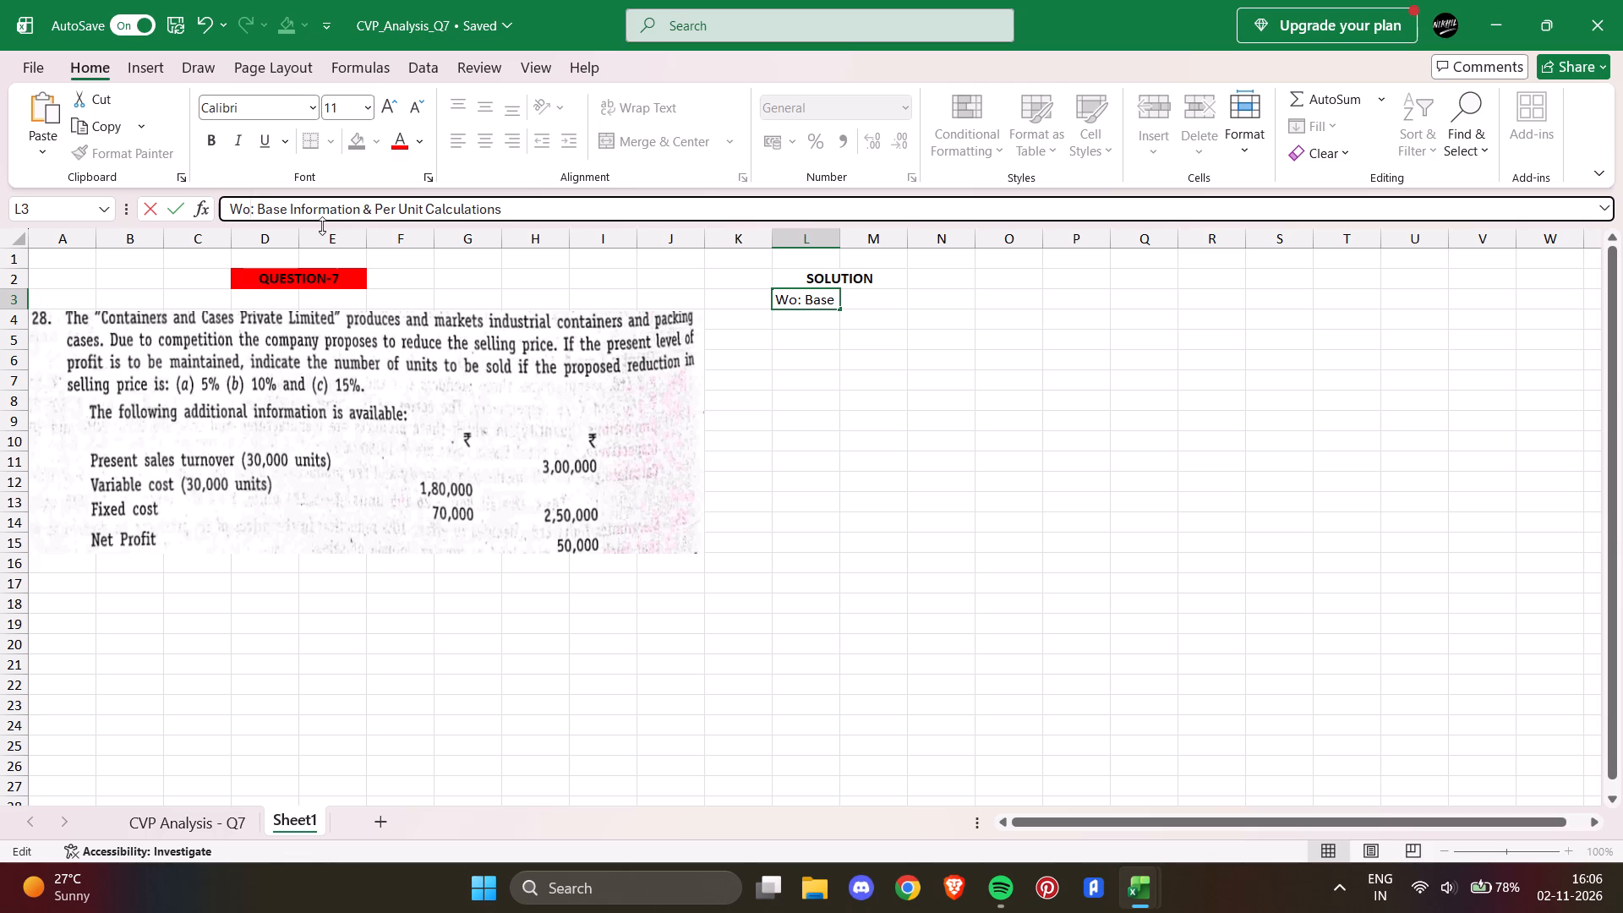
pyautogui.press('BackSpace')
pyautogui.press('n')
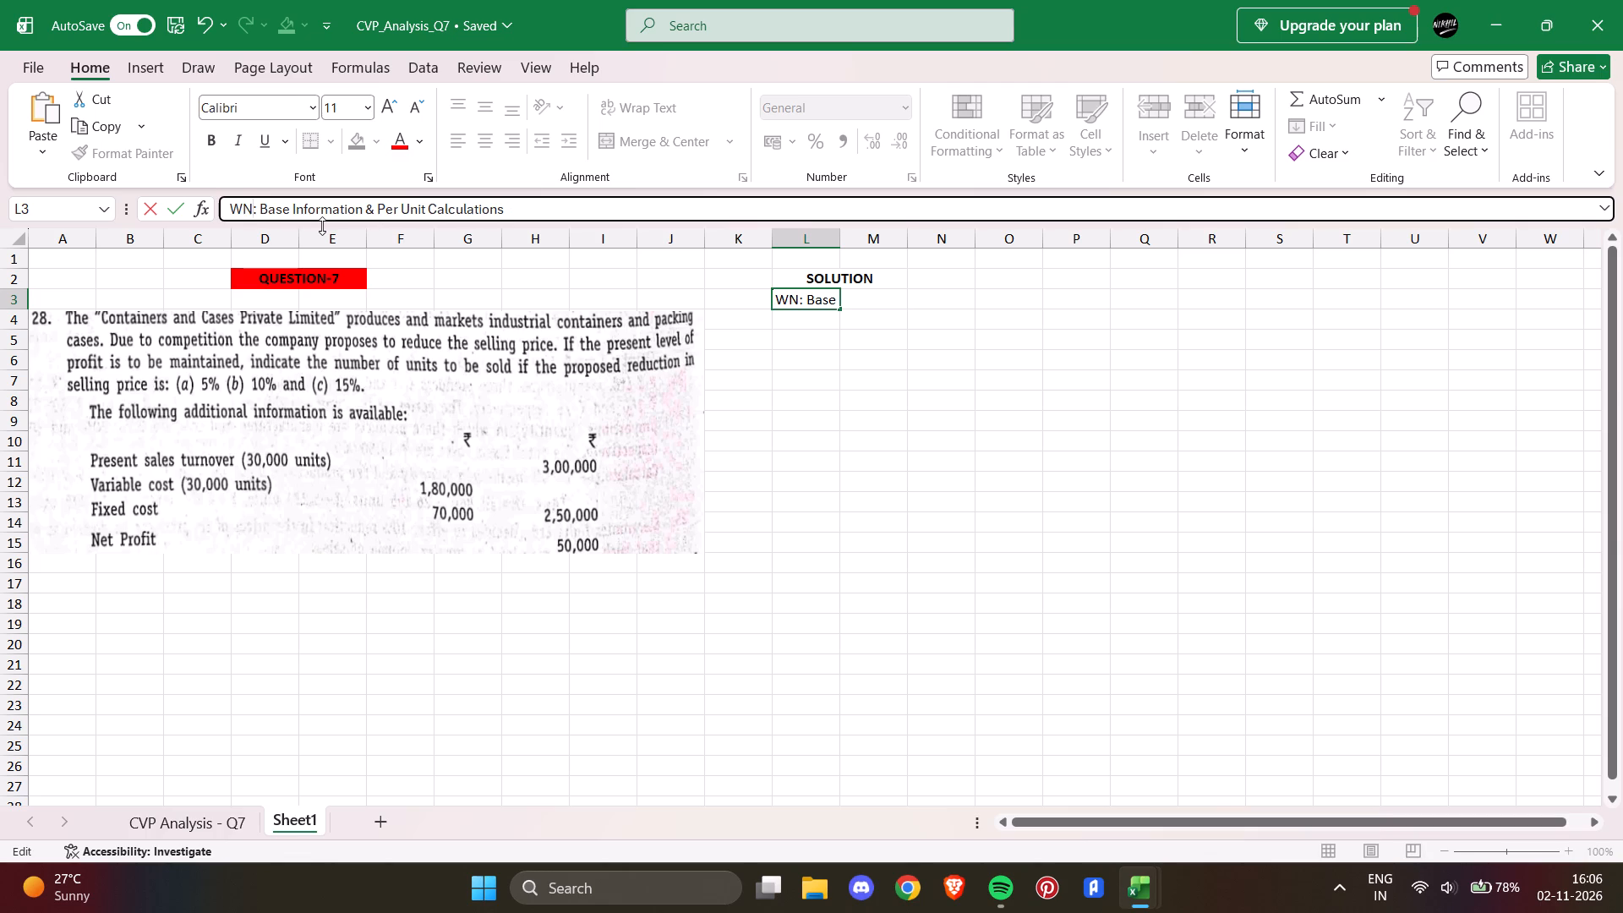
pyautogui.press('space')
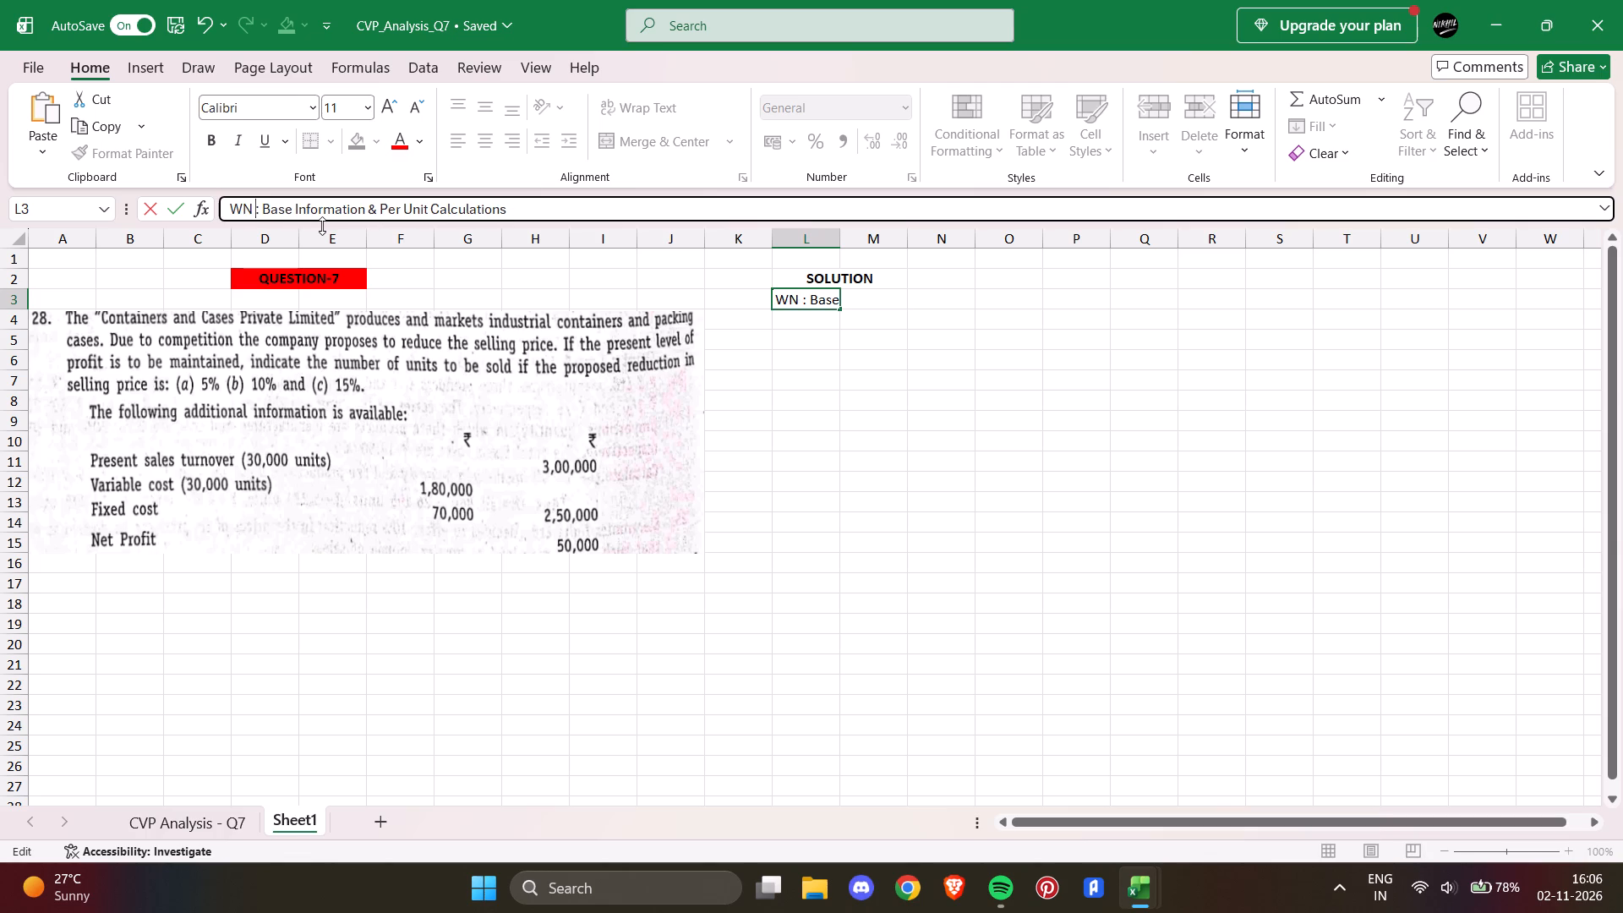
pyautogui.press('BackSpace')
pyautogui.click(836, 362)
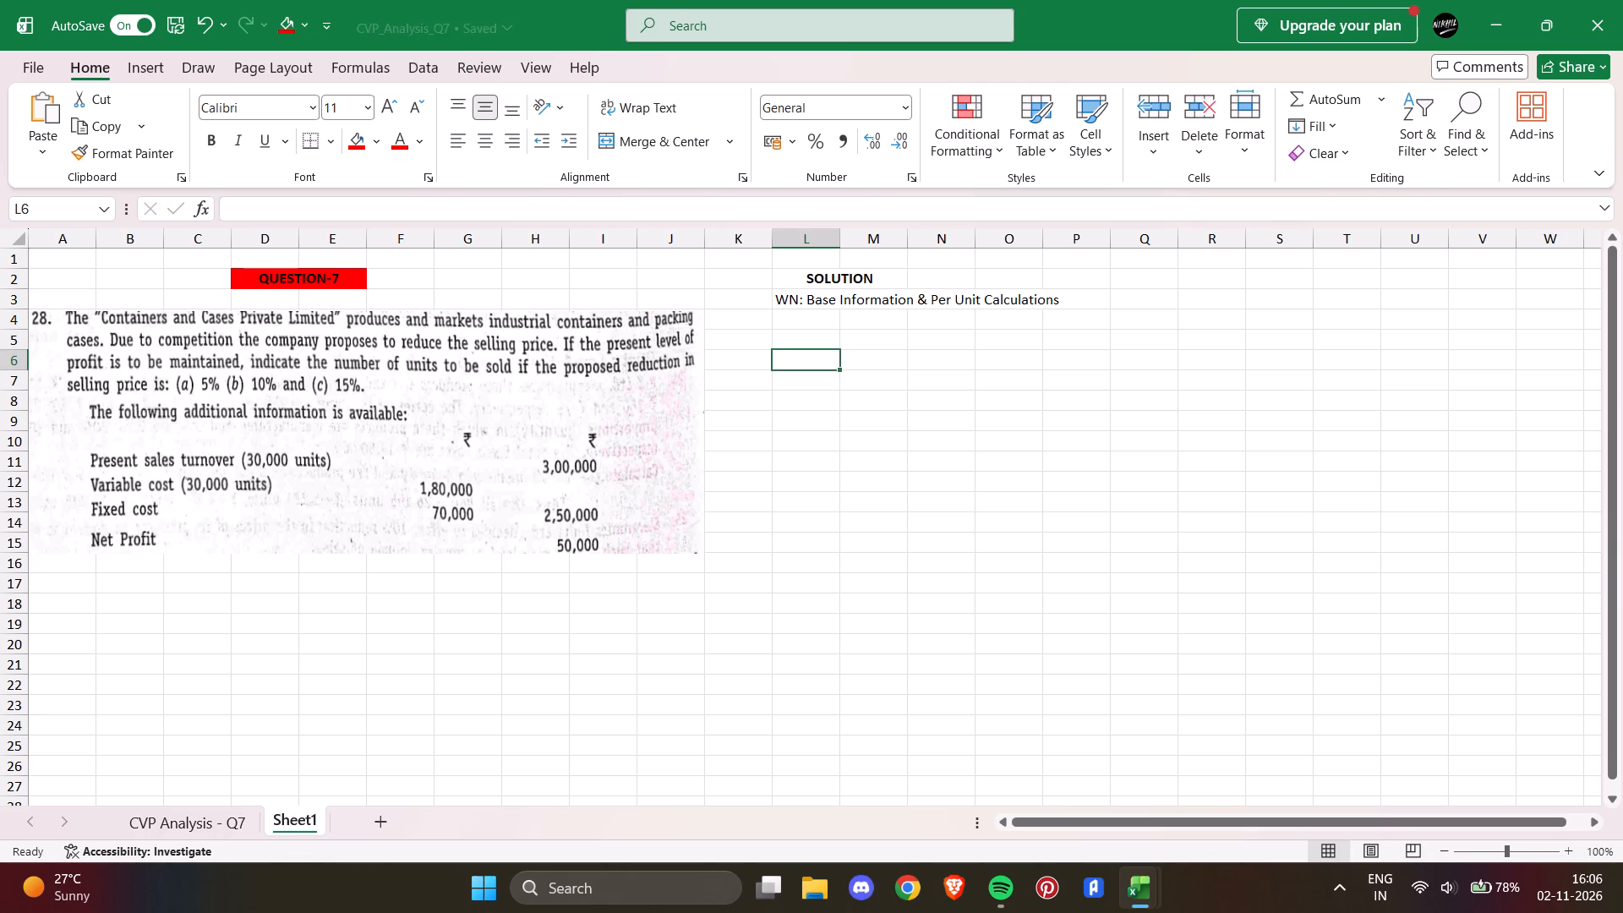
# Italicise the WN line across L3:P3.
pyautogui.moveTo(785, 305); pyautogui.dragTo(1033, 295)
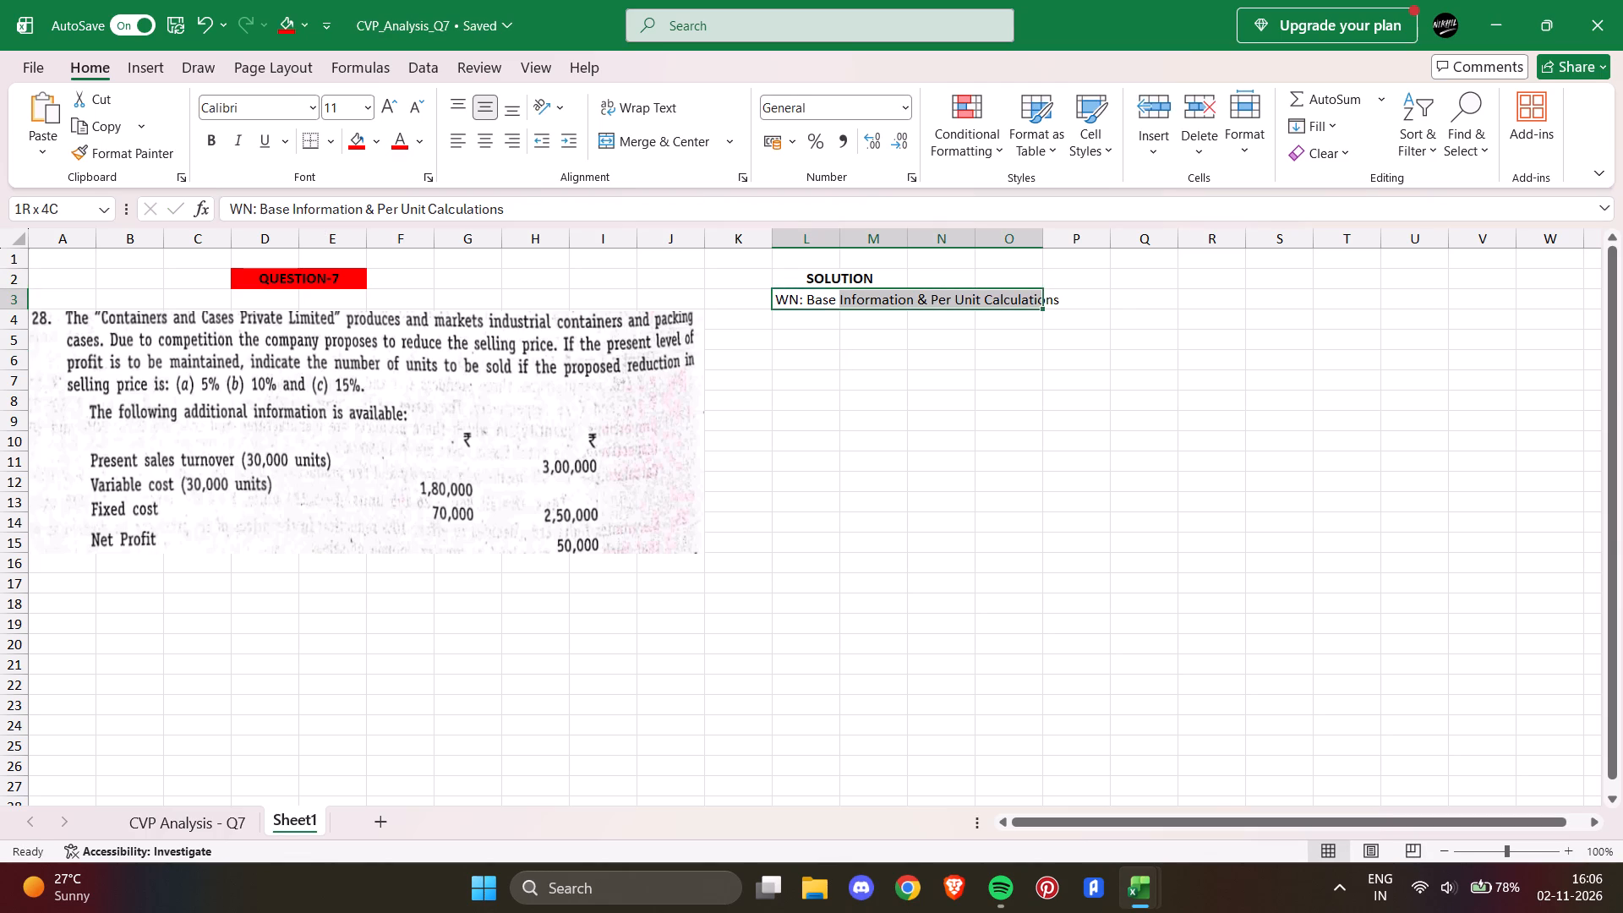
pyautogui.moveTo(1033, 295); pyautogui.dragTo(1049, 299)
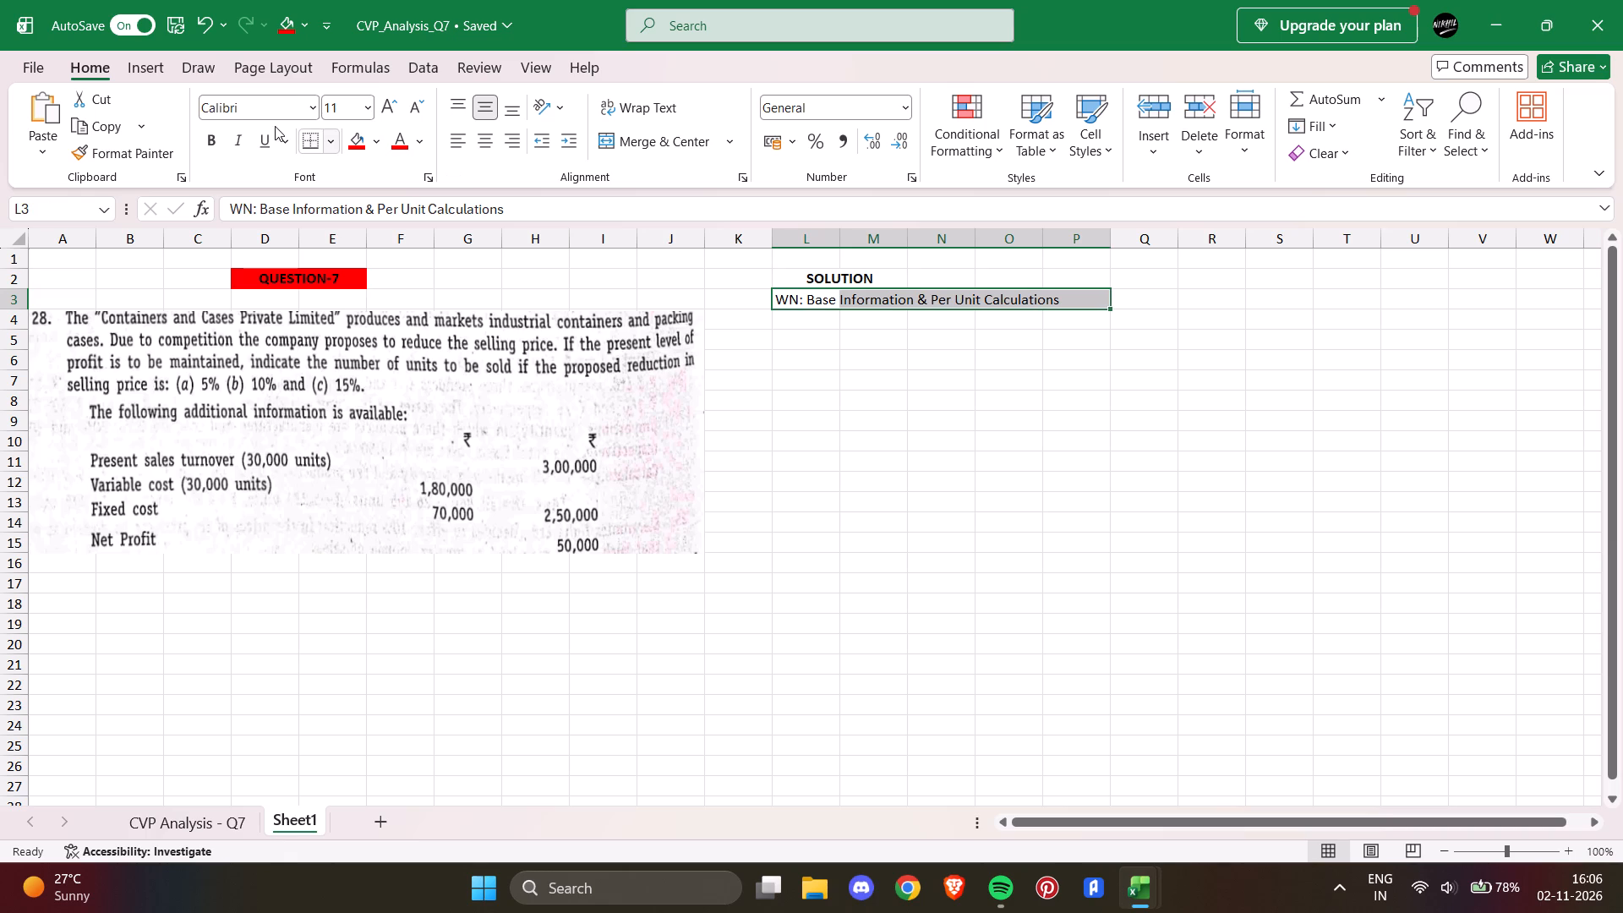
pyautogui.click(238, 134)
# Copy labels E4:E9 of CVP Analysis - Q7 into Sheet1 from L4, checking the QUE-6 and QUE-5 pictures in the FINAL FILE folder before pasting.
pyautogui.click(813, 325)
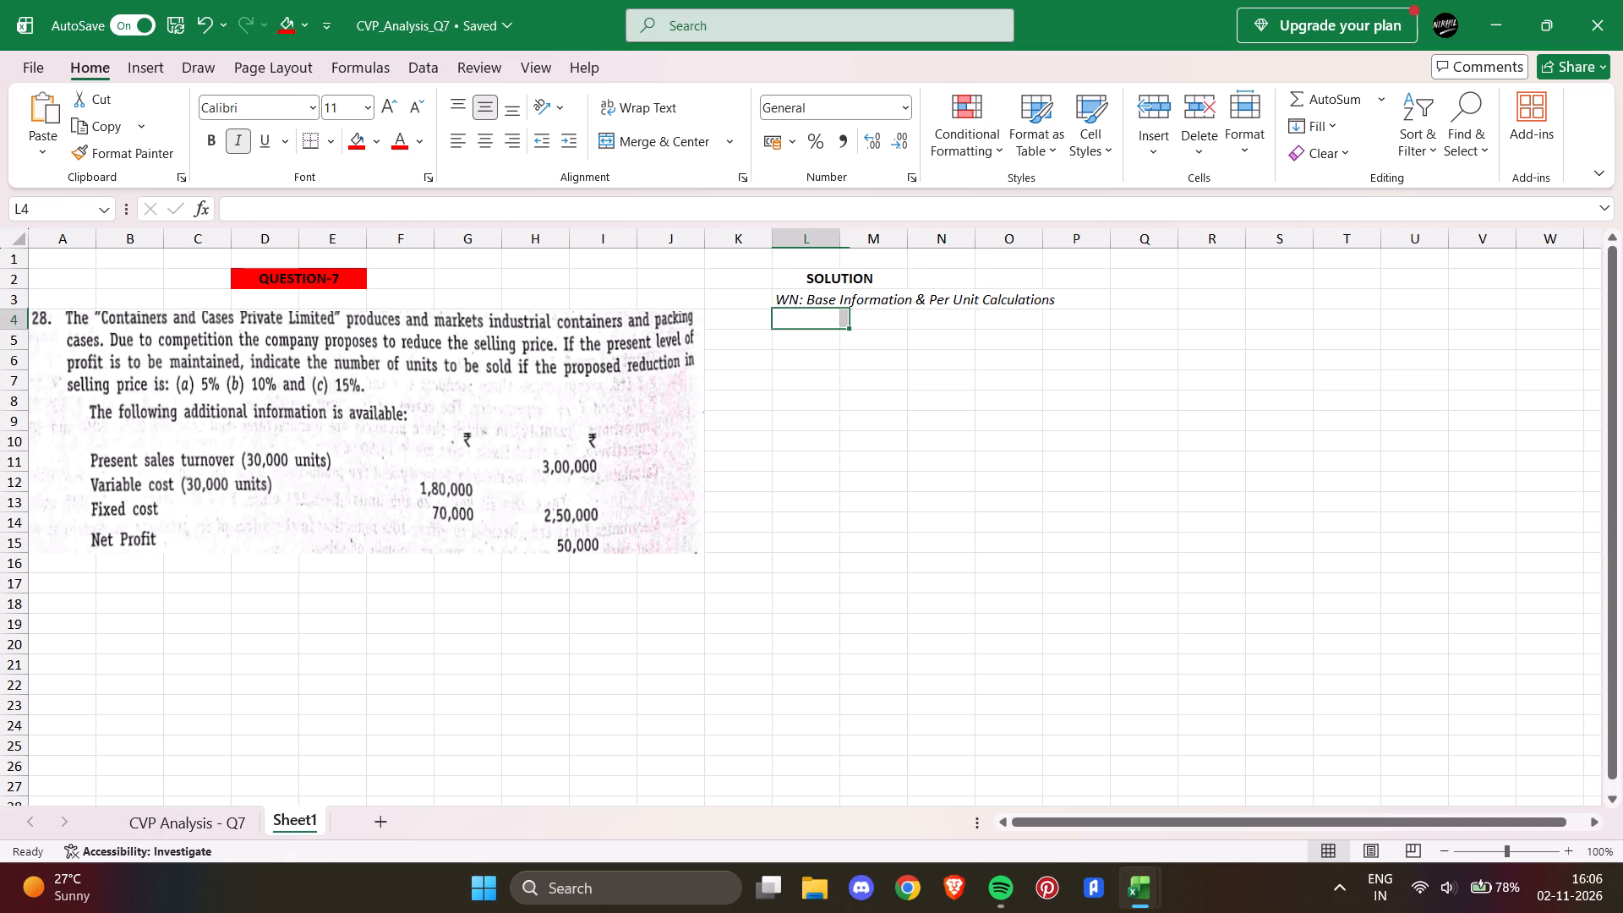
pyautogui.click(178, 823)
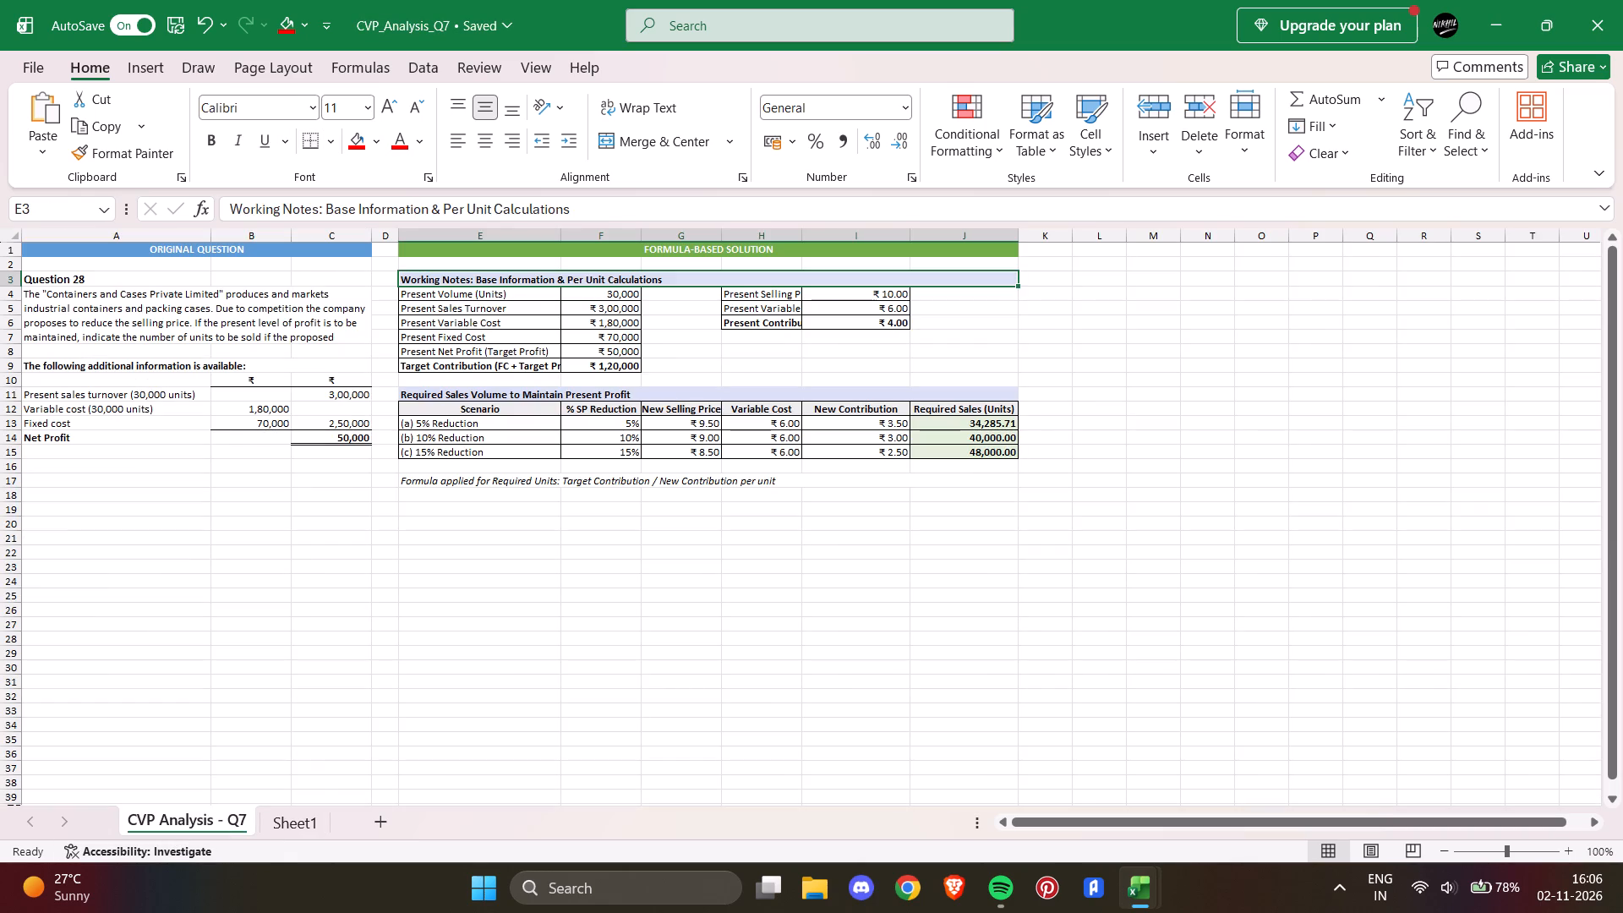
pyautogui.moveTo(432, 292); pyautogui.dragTo(487, 369)
pyautogui.hotkey('ctrl', 'c')
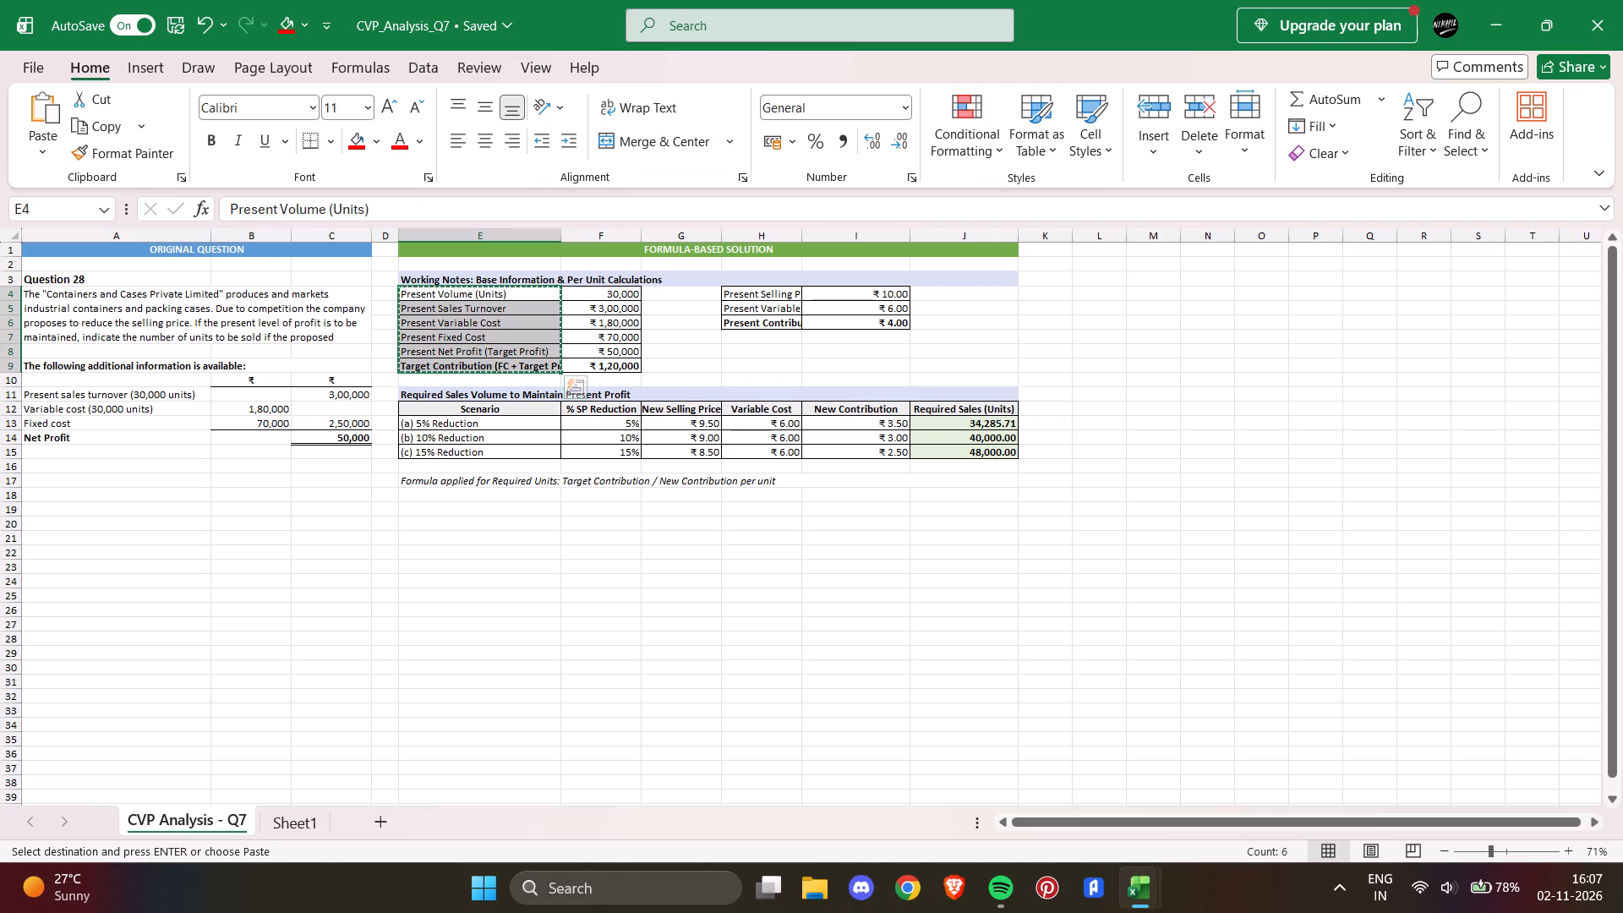
pyautogui.click(299, 821)
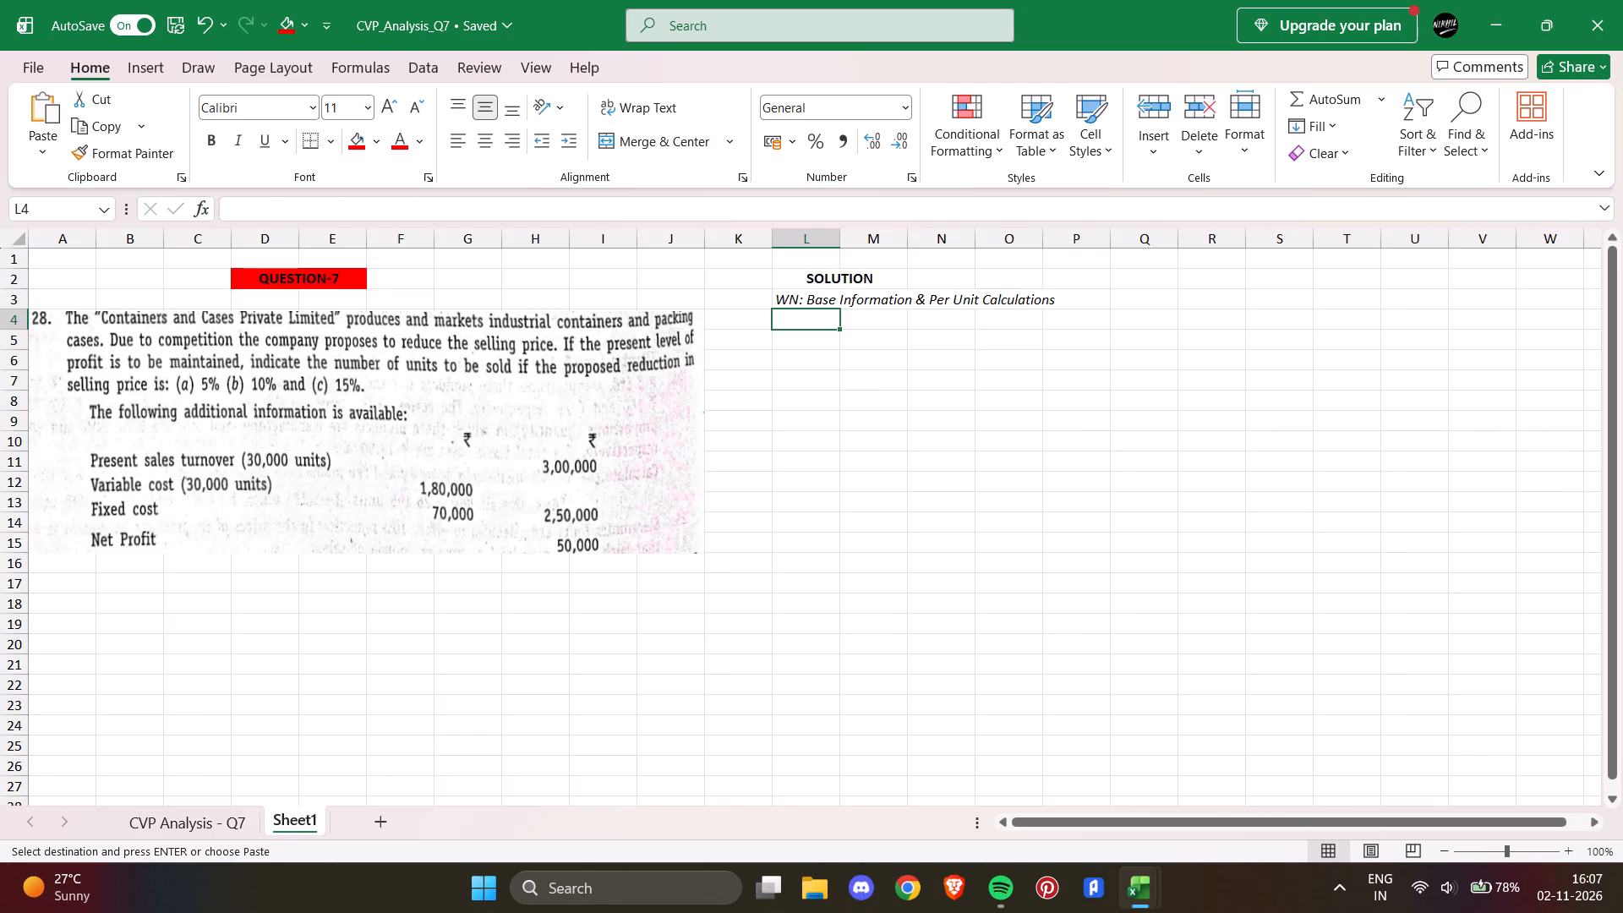
pyautogui.click(816, 888)
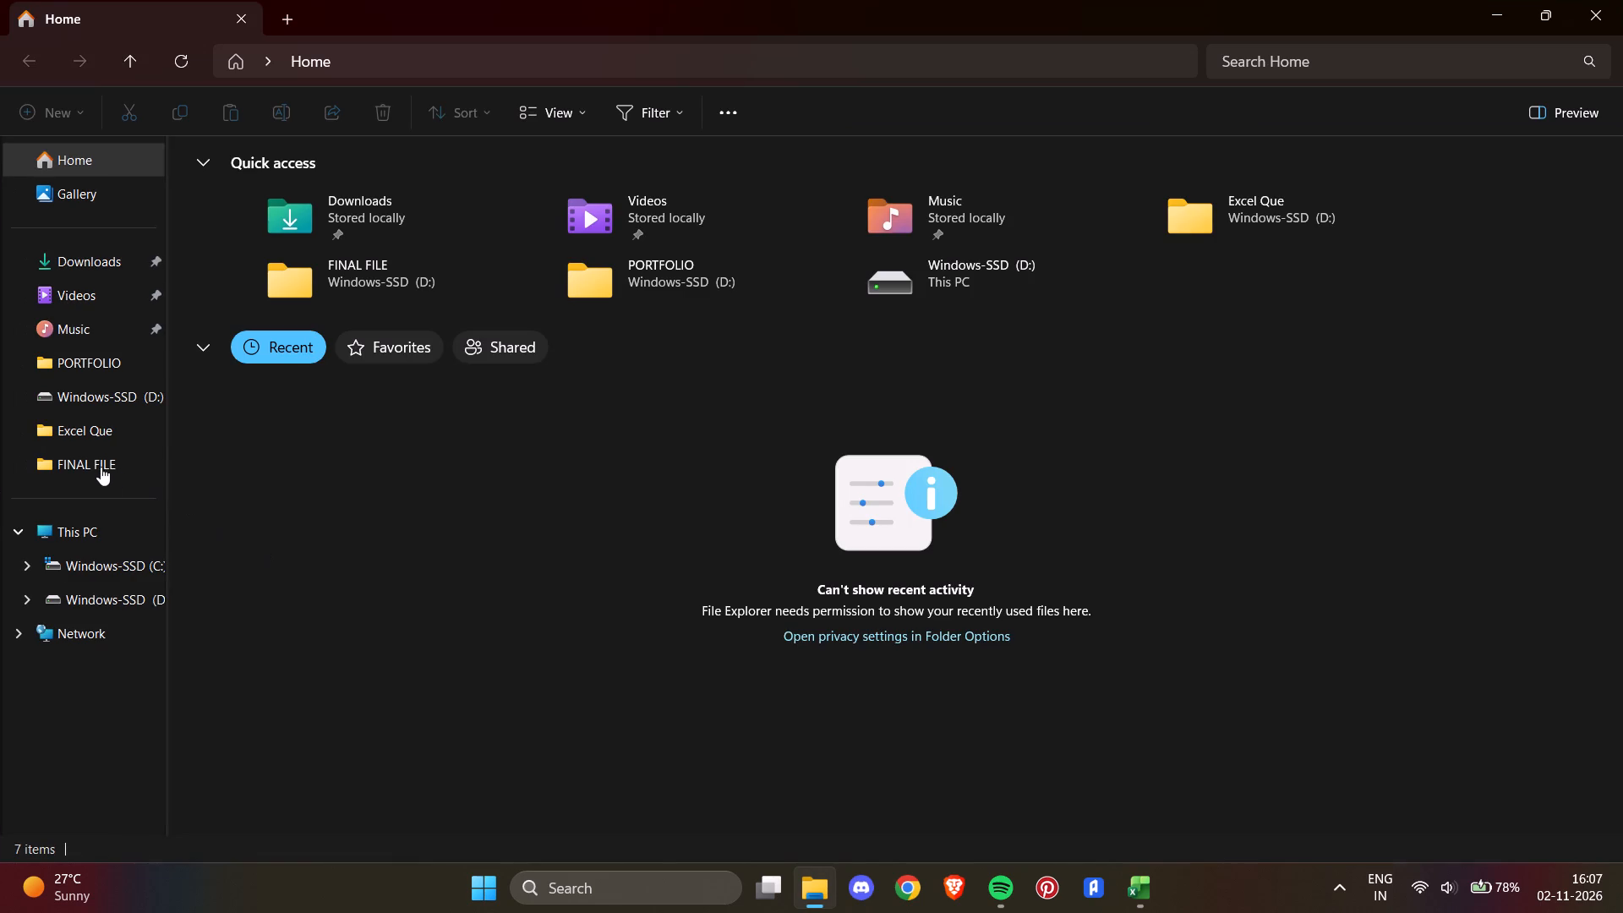
pyautogui.click(99, 479)
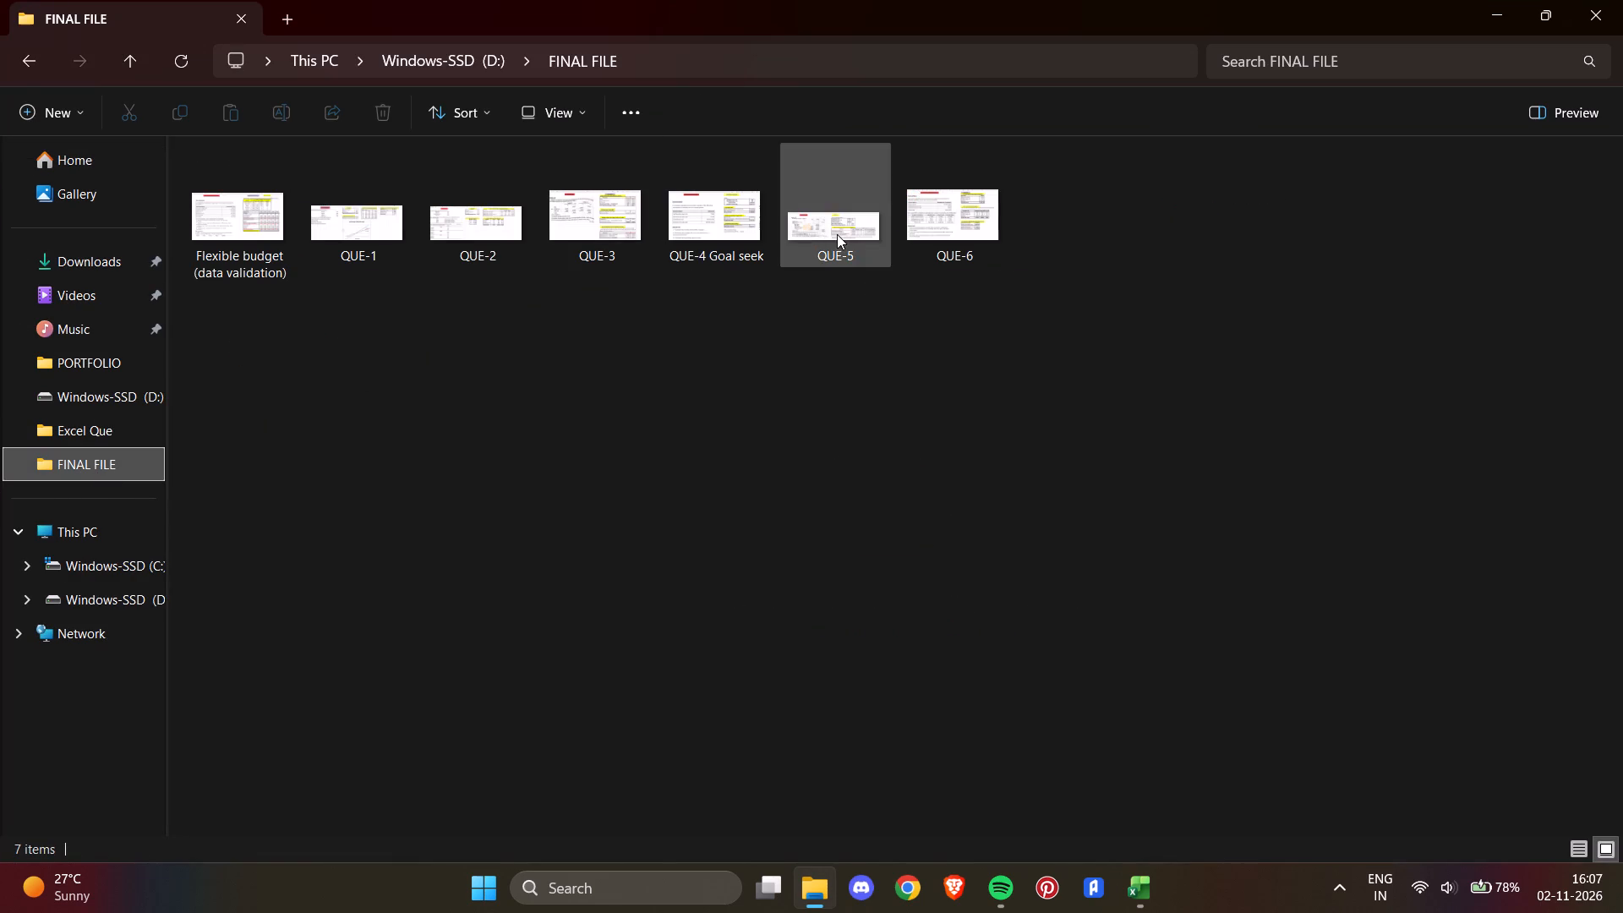
pyautogui.doubleClick(967, 235)
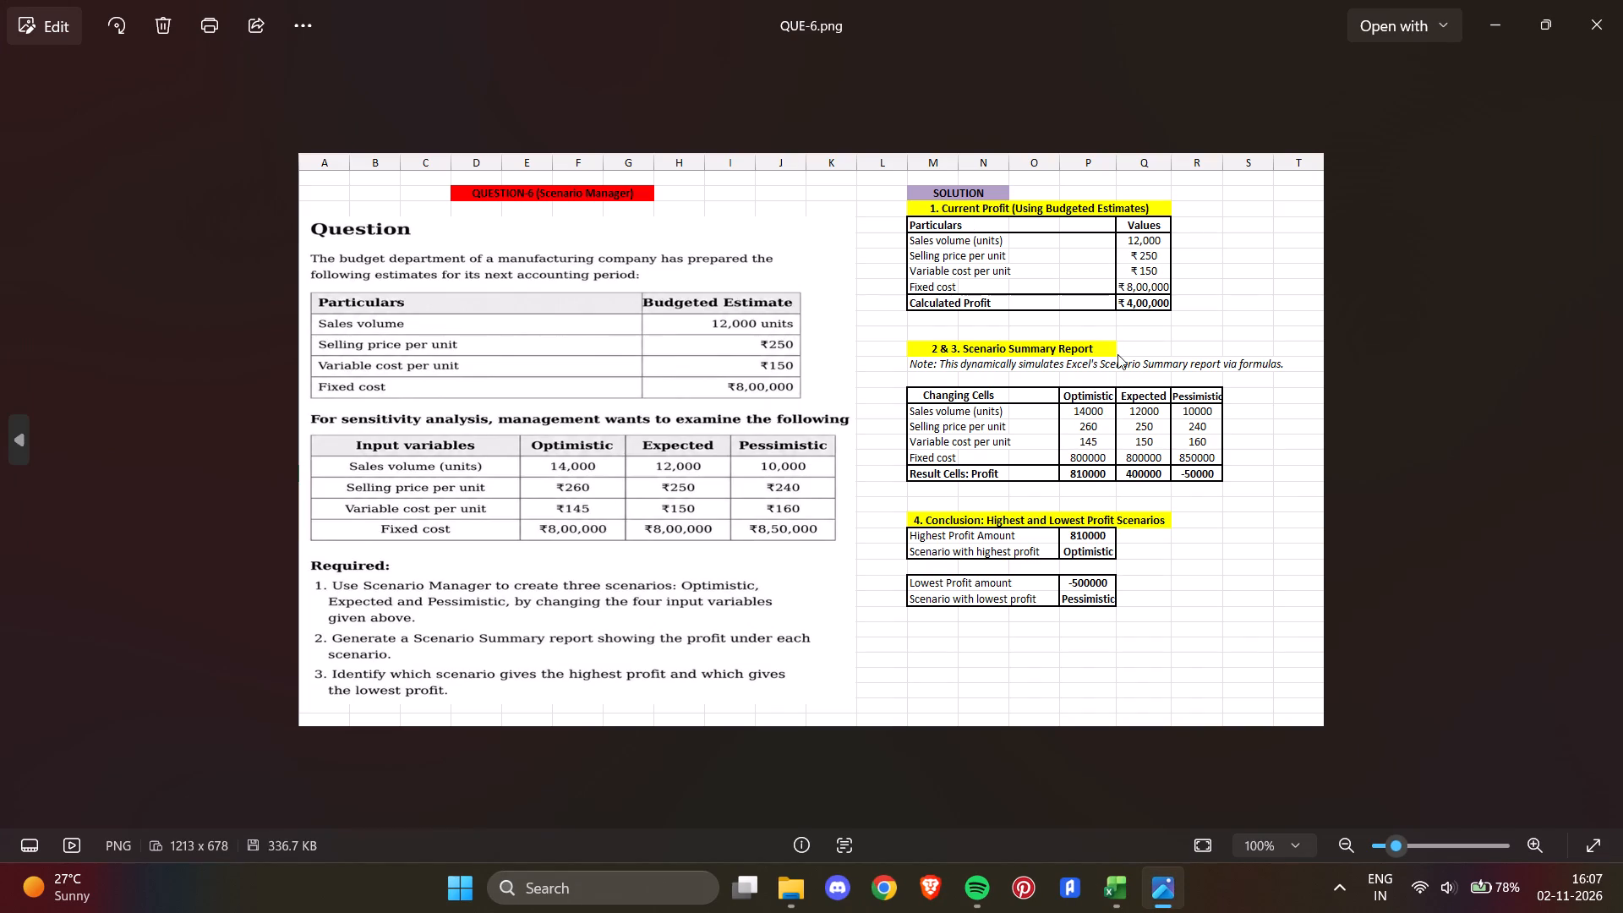
pyautogui.press('Left')
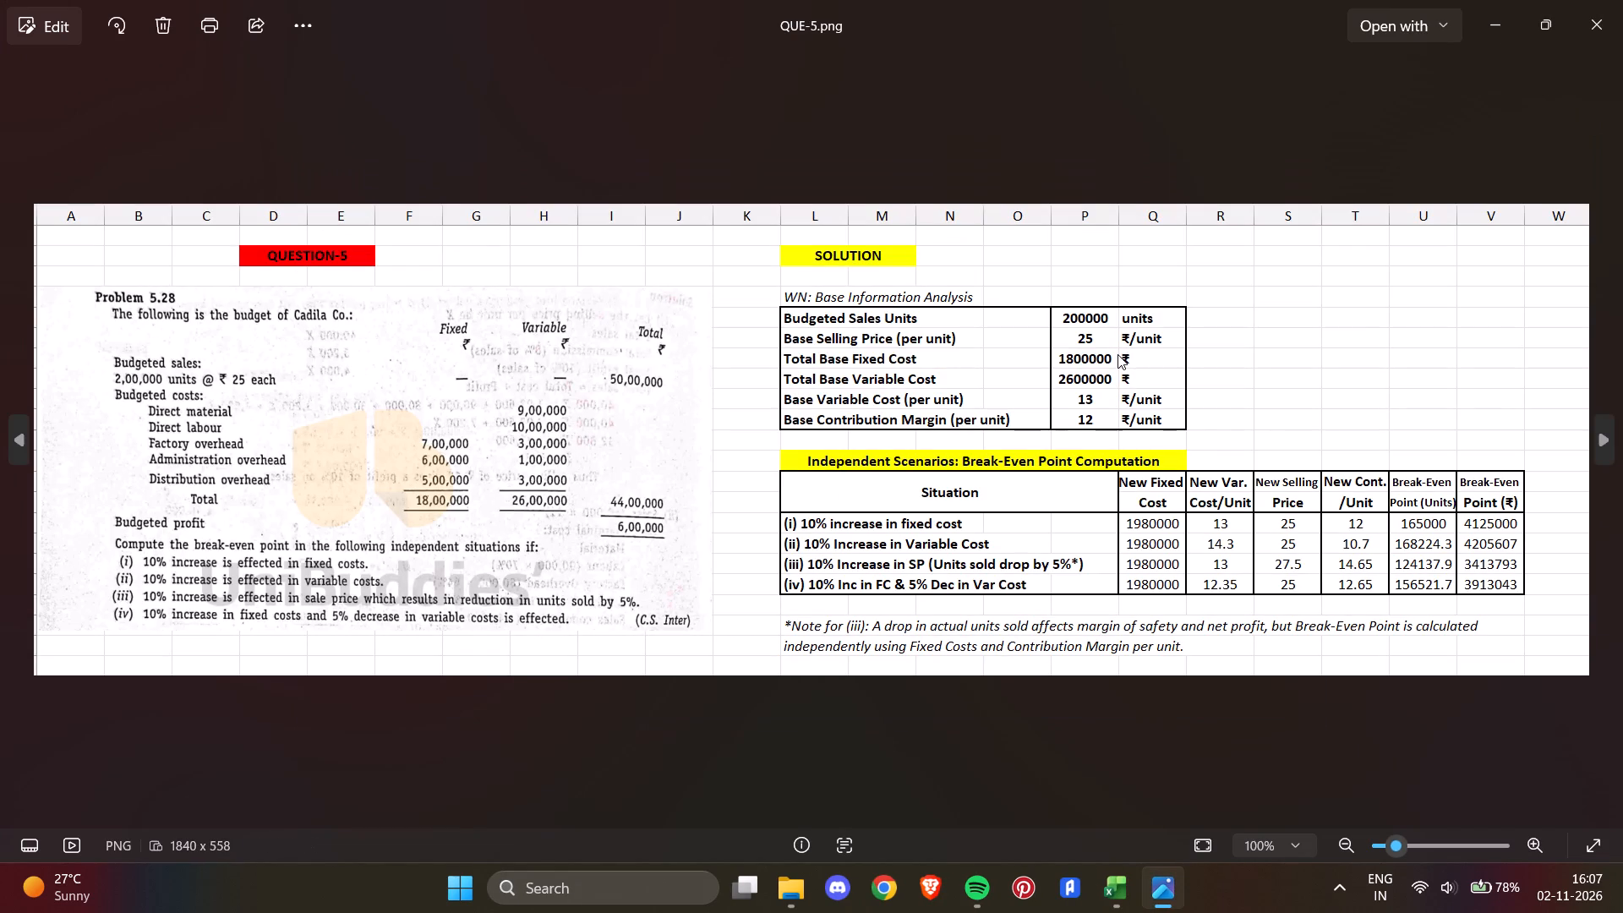
pyautogui.click(1609, 22)
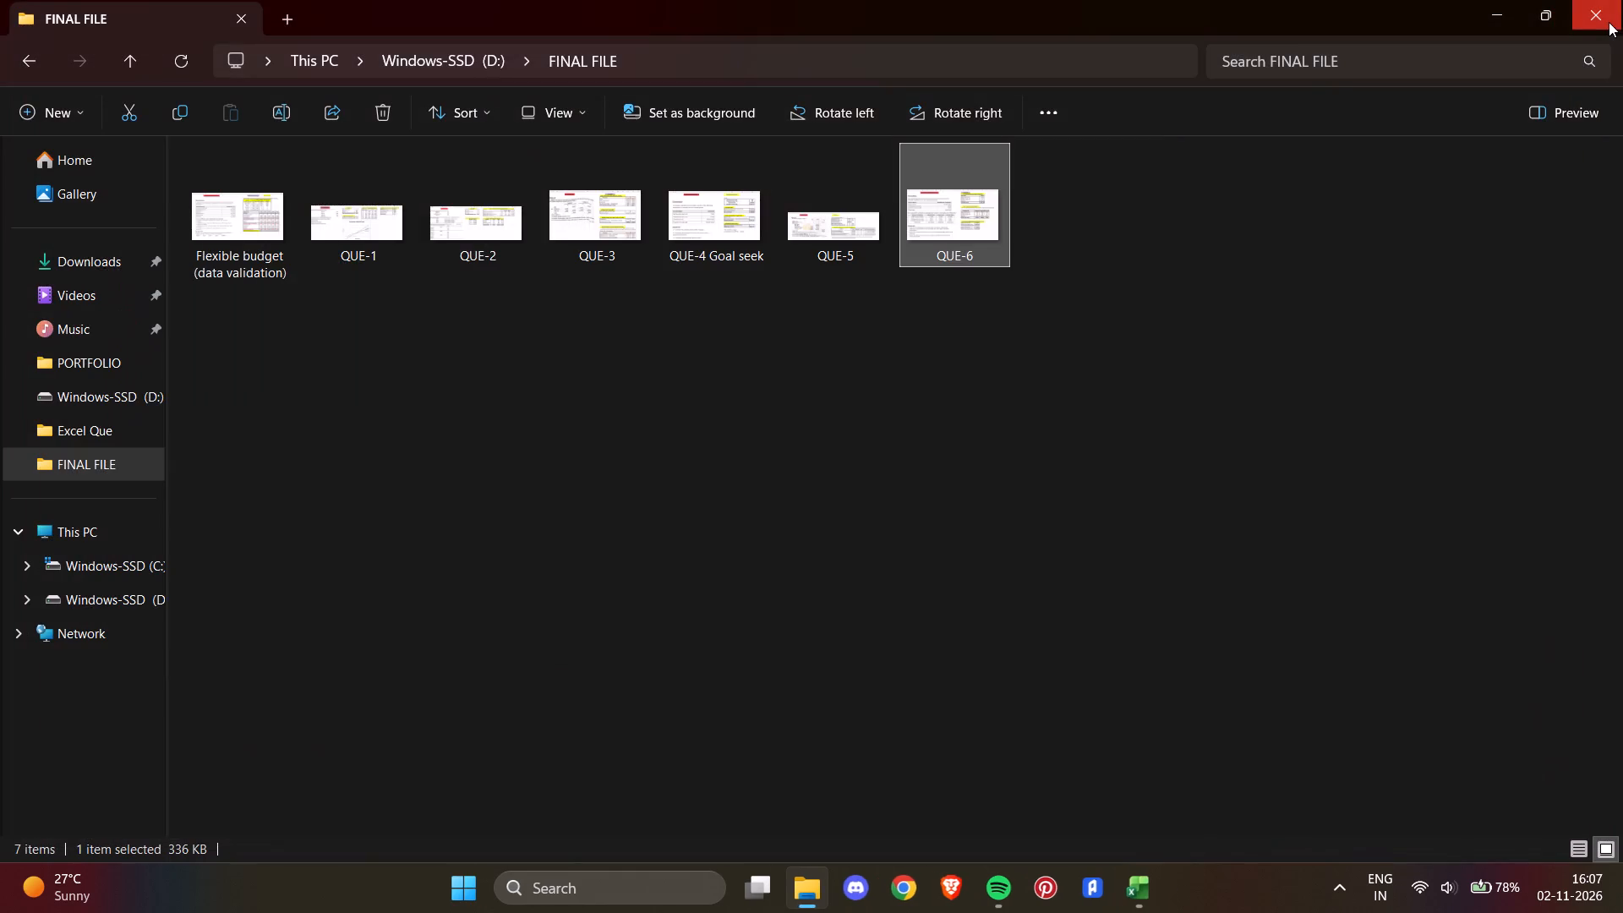
pyautogui.click(1609, 22)
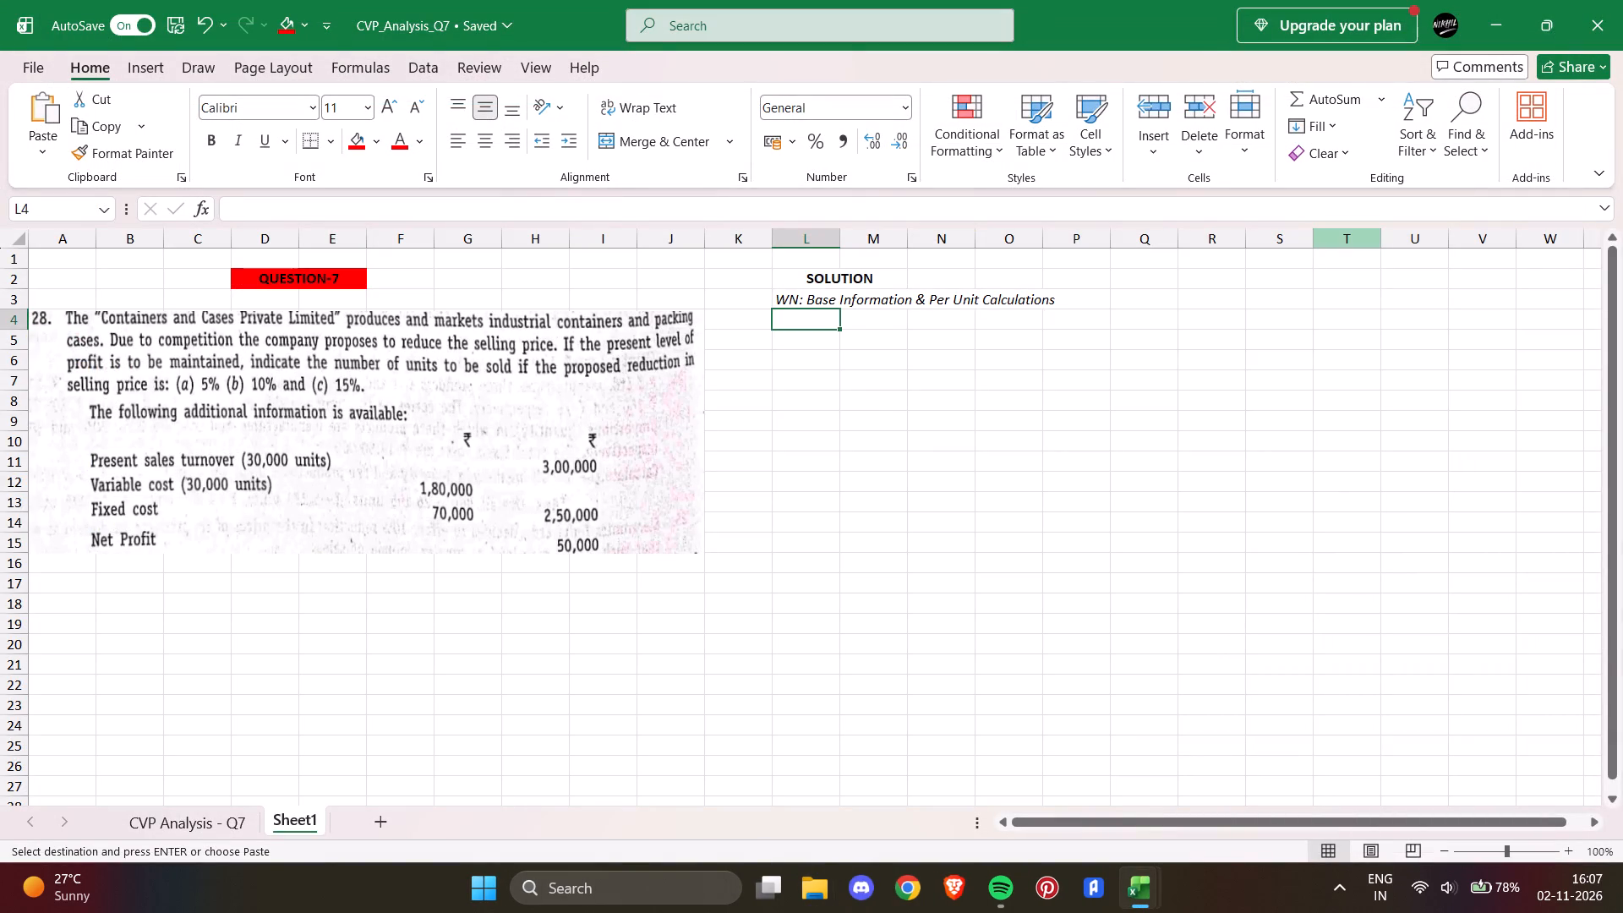
pyautogui.hotkey('ctrl', 'v')
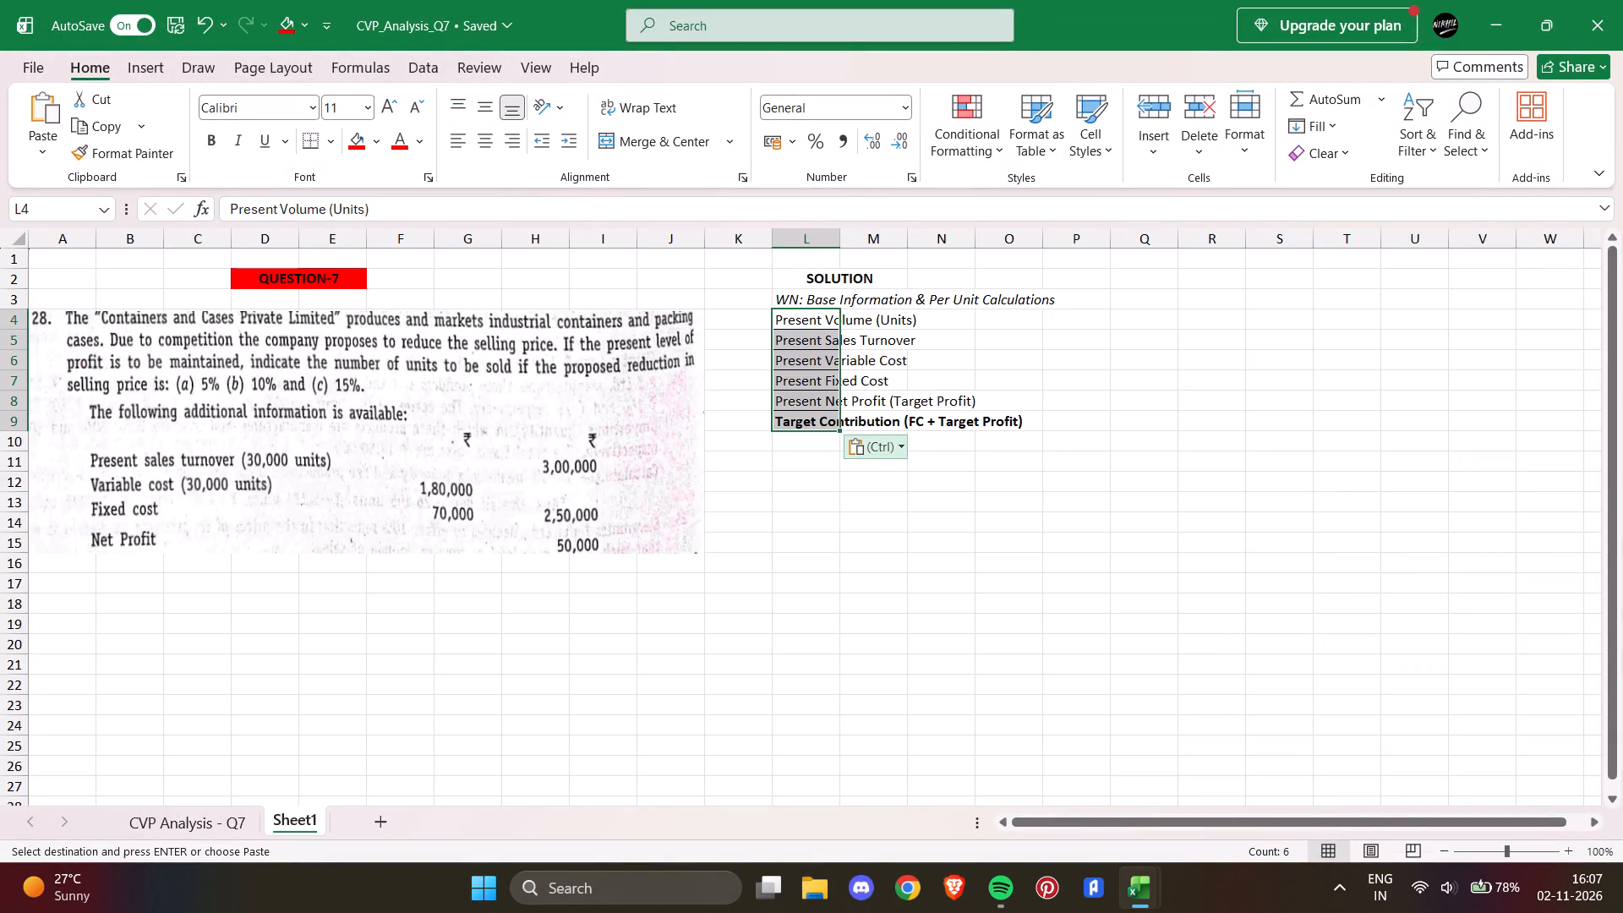
# Copy the values F4:F9 of the CVP Analysis - Q7 sheet into P4:P9 of Sheet1, beside the working-note labels.
pyautogui.click(211, 826)
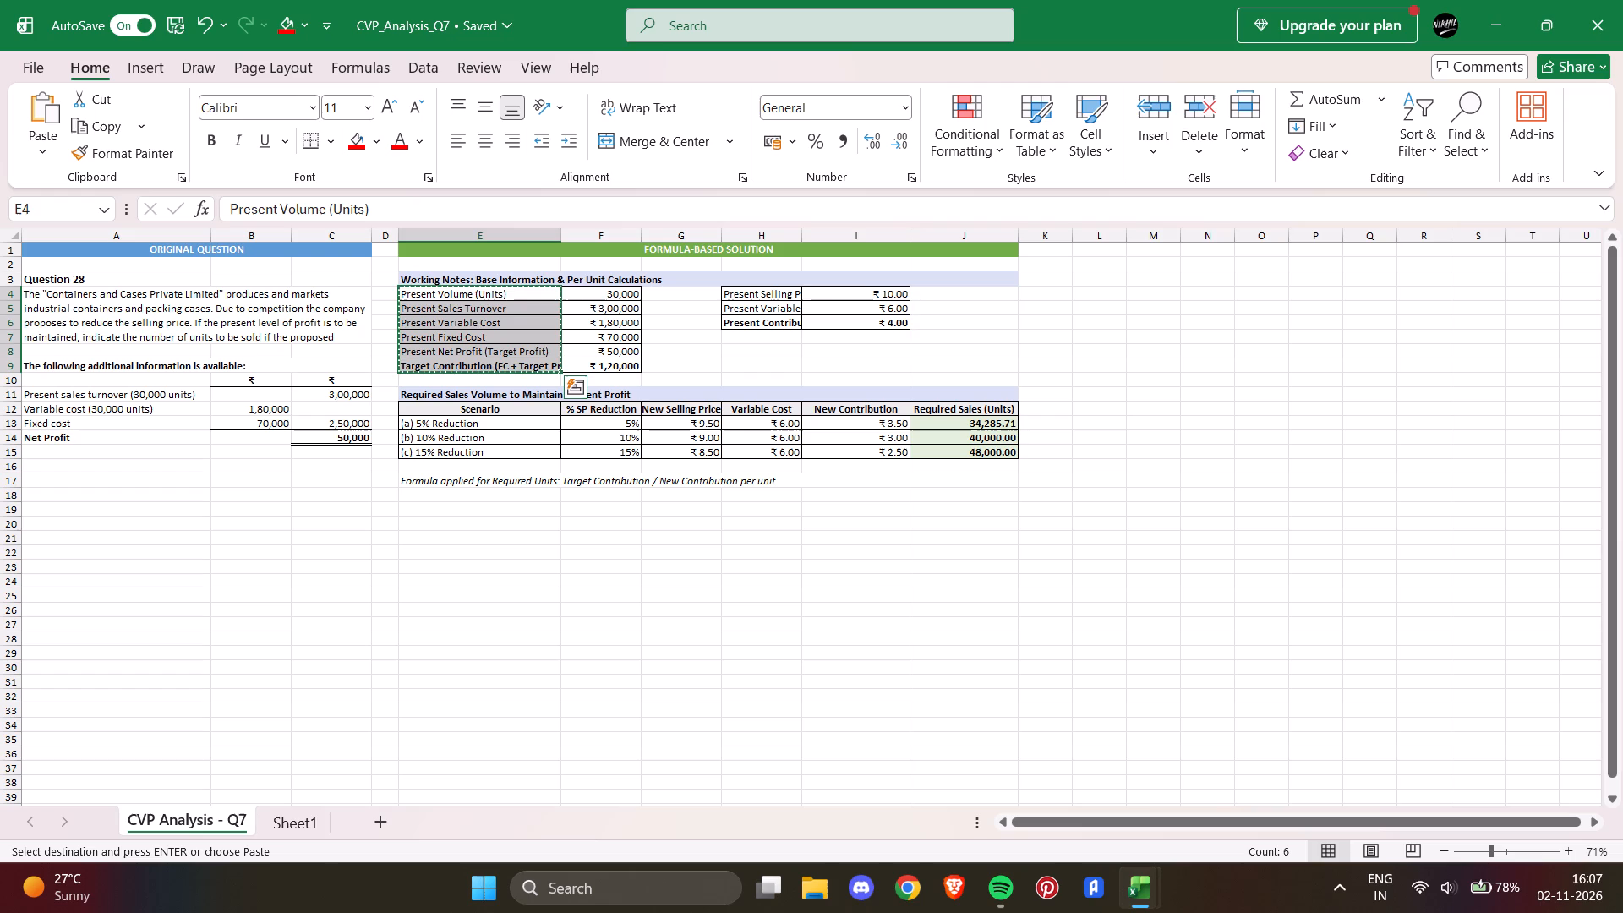
pyautogui.moveTo(599, 293); pyautogui.dragTo(611, 365)
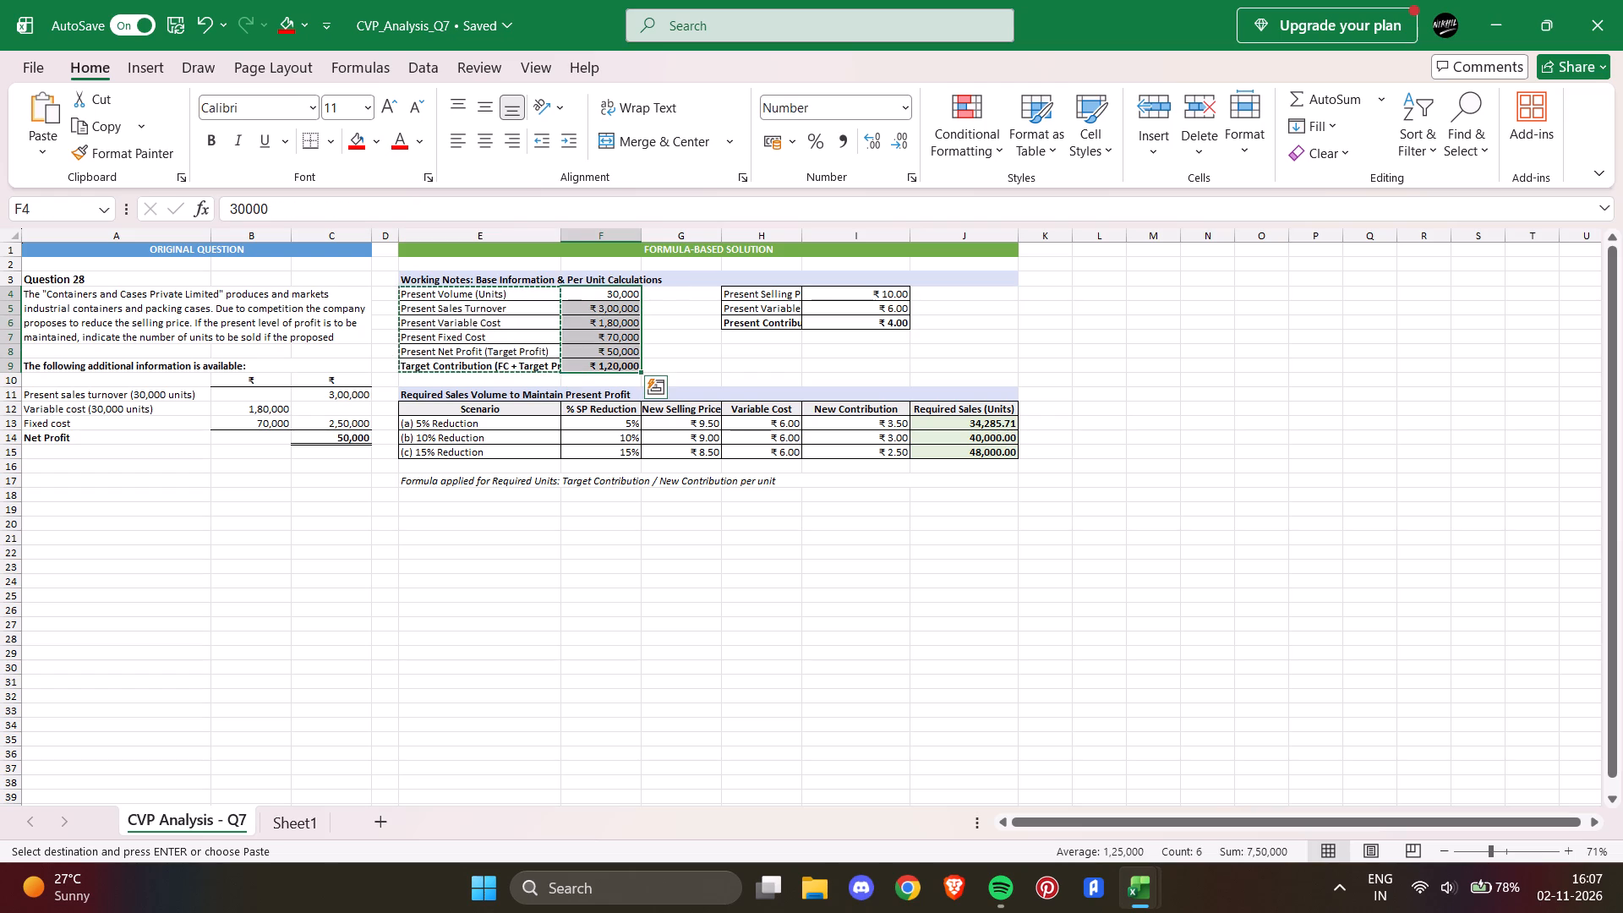
pyautogui.hotkey('ctrl', 'c')
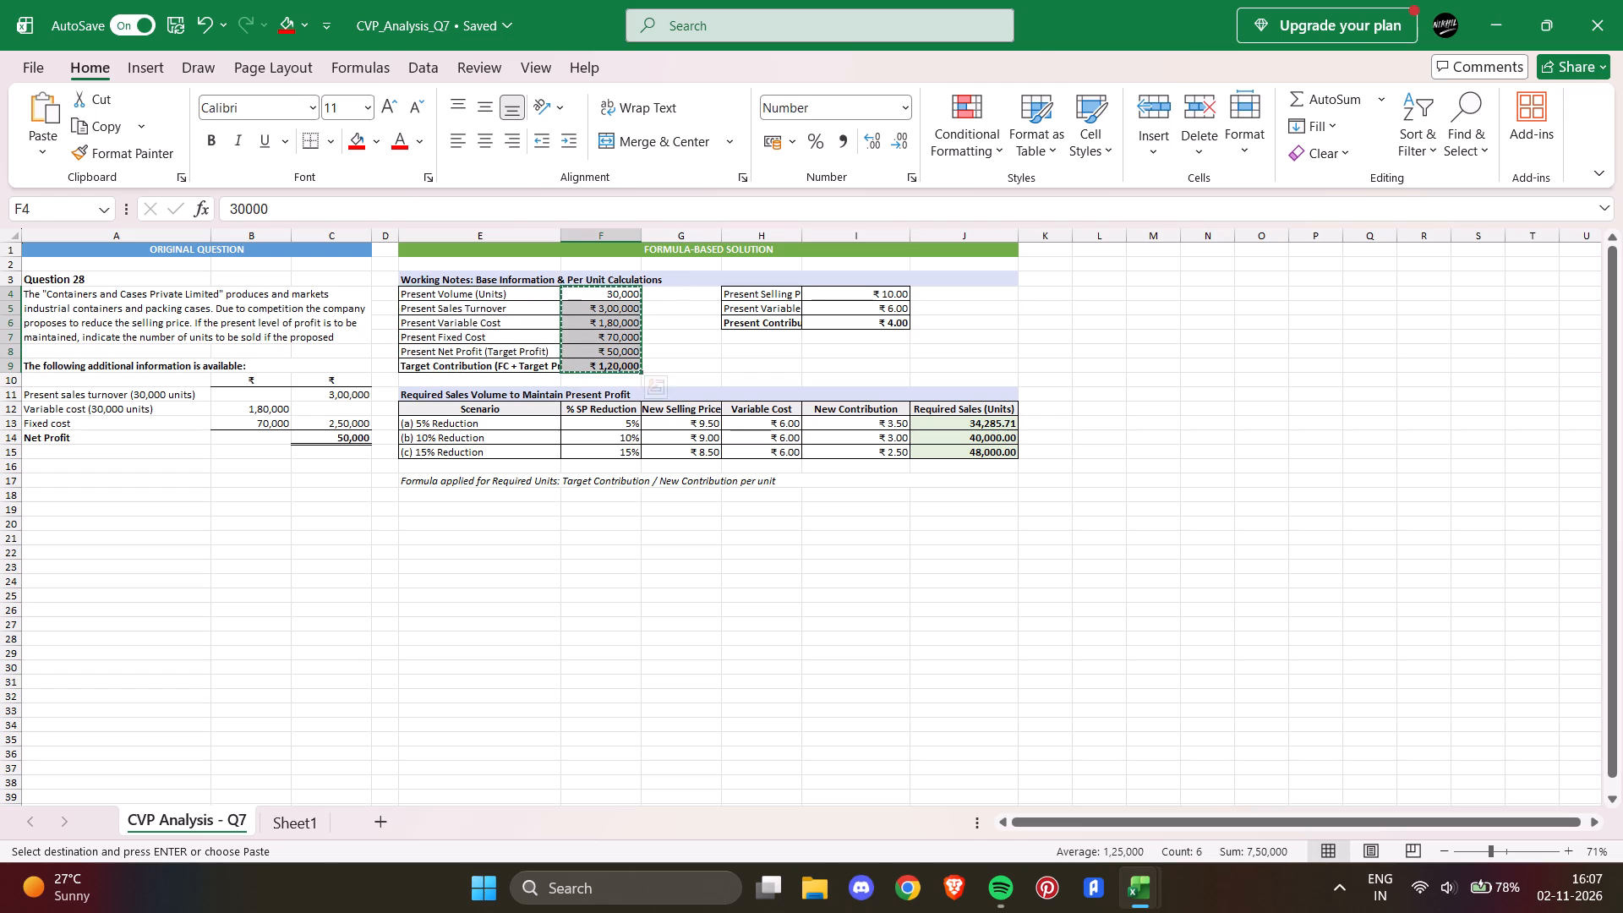
pyautogui.click(298, 826)
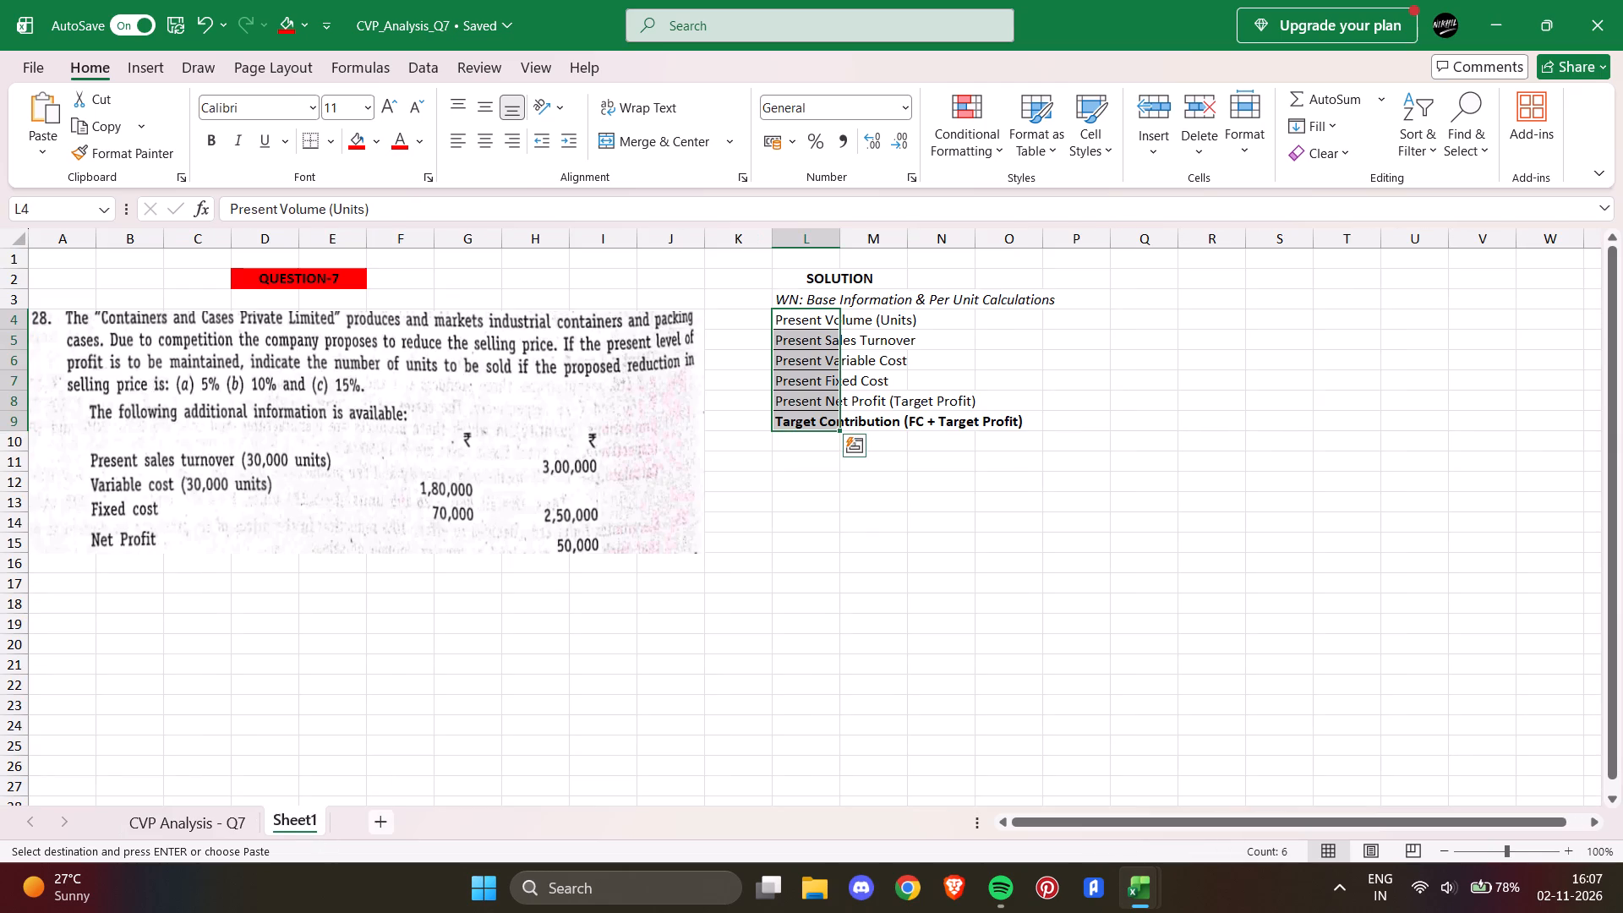
pyautogui.moveTo(1091, 322); pyautogui.dragTo(1100, 408)
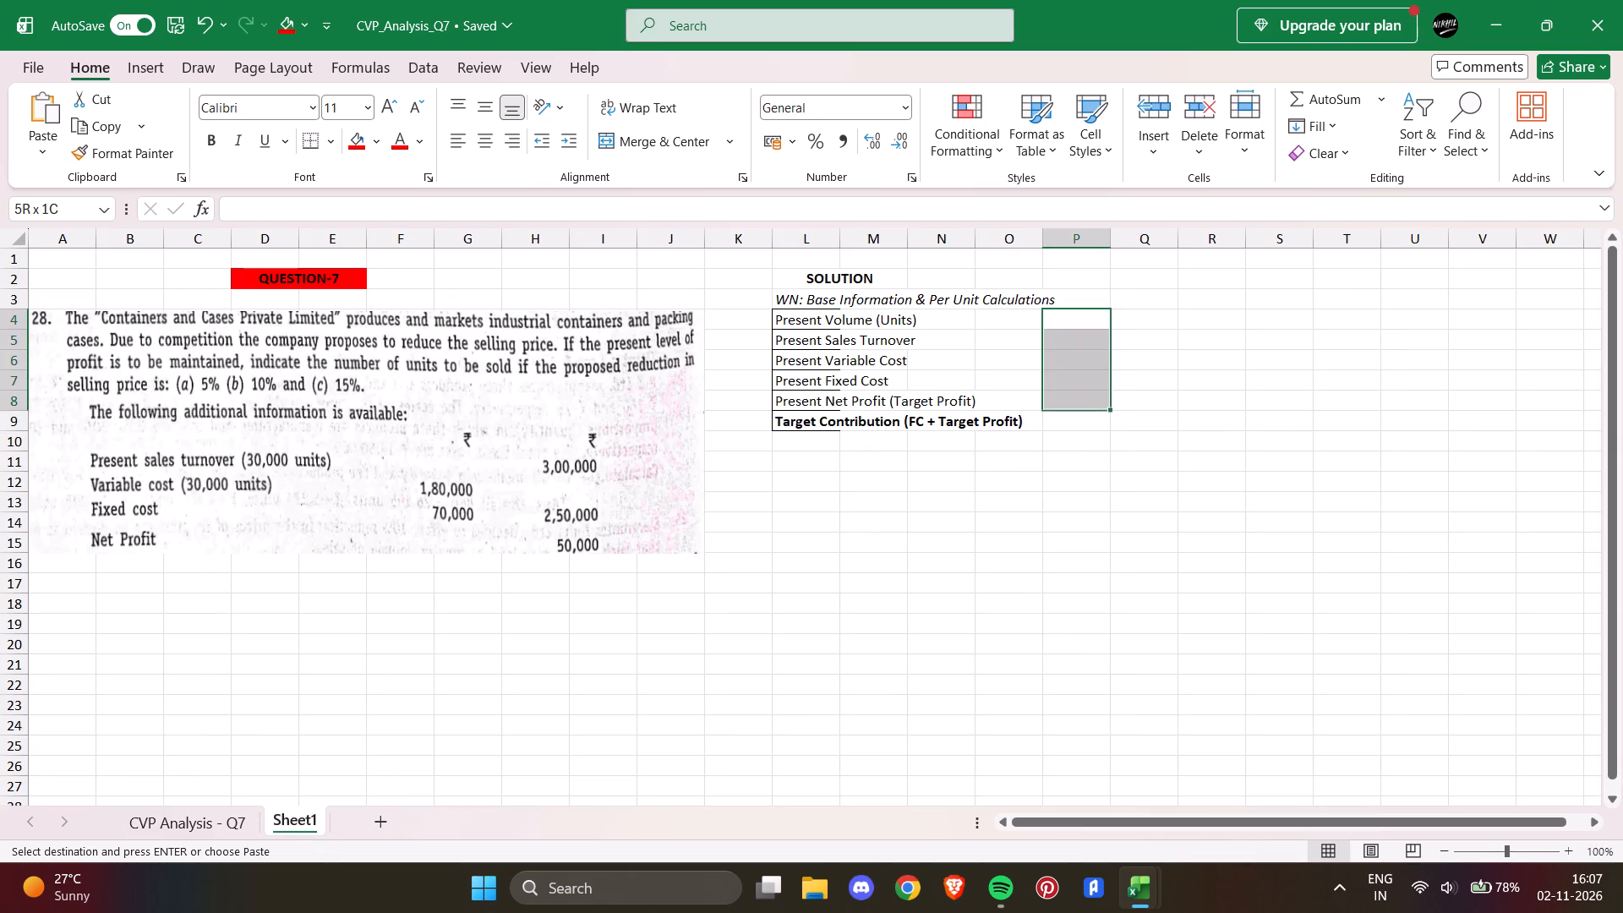
pyautogui.moveTo(1100, 408); pyautogui.dragTo(1100, 417)
pyautogui.hotkey('ctrl', 'v')
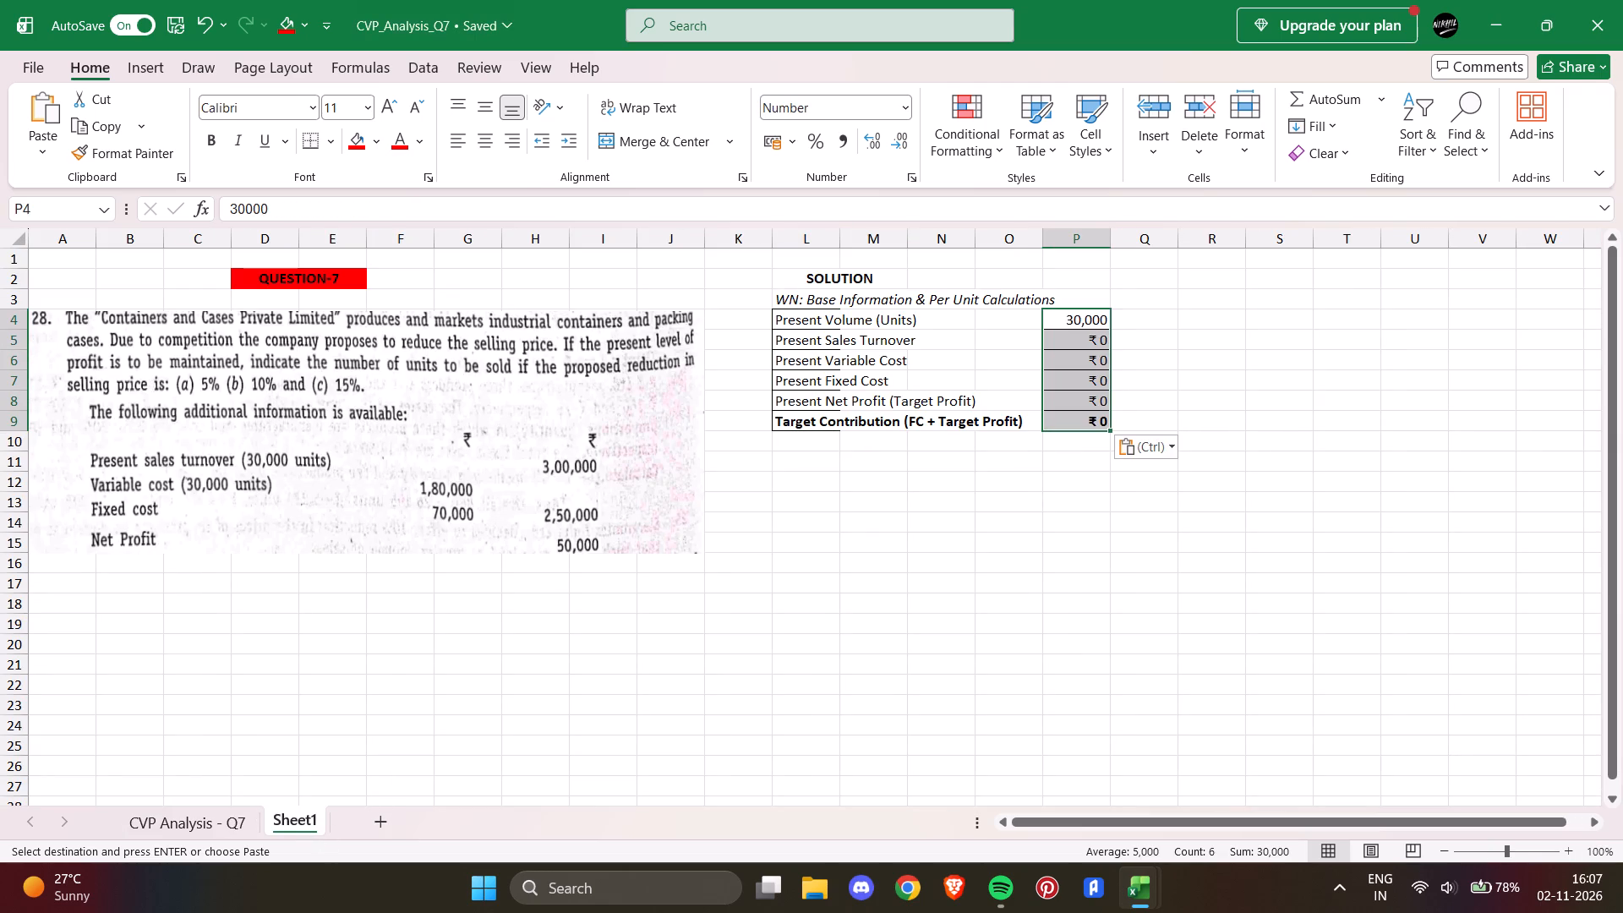
pyautogui.click(1144, 347)
# Apply the General number format to P4:P9.
pyautogui.moveTo(1052, 320); pyautogui.dragTo(1088, 437)
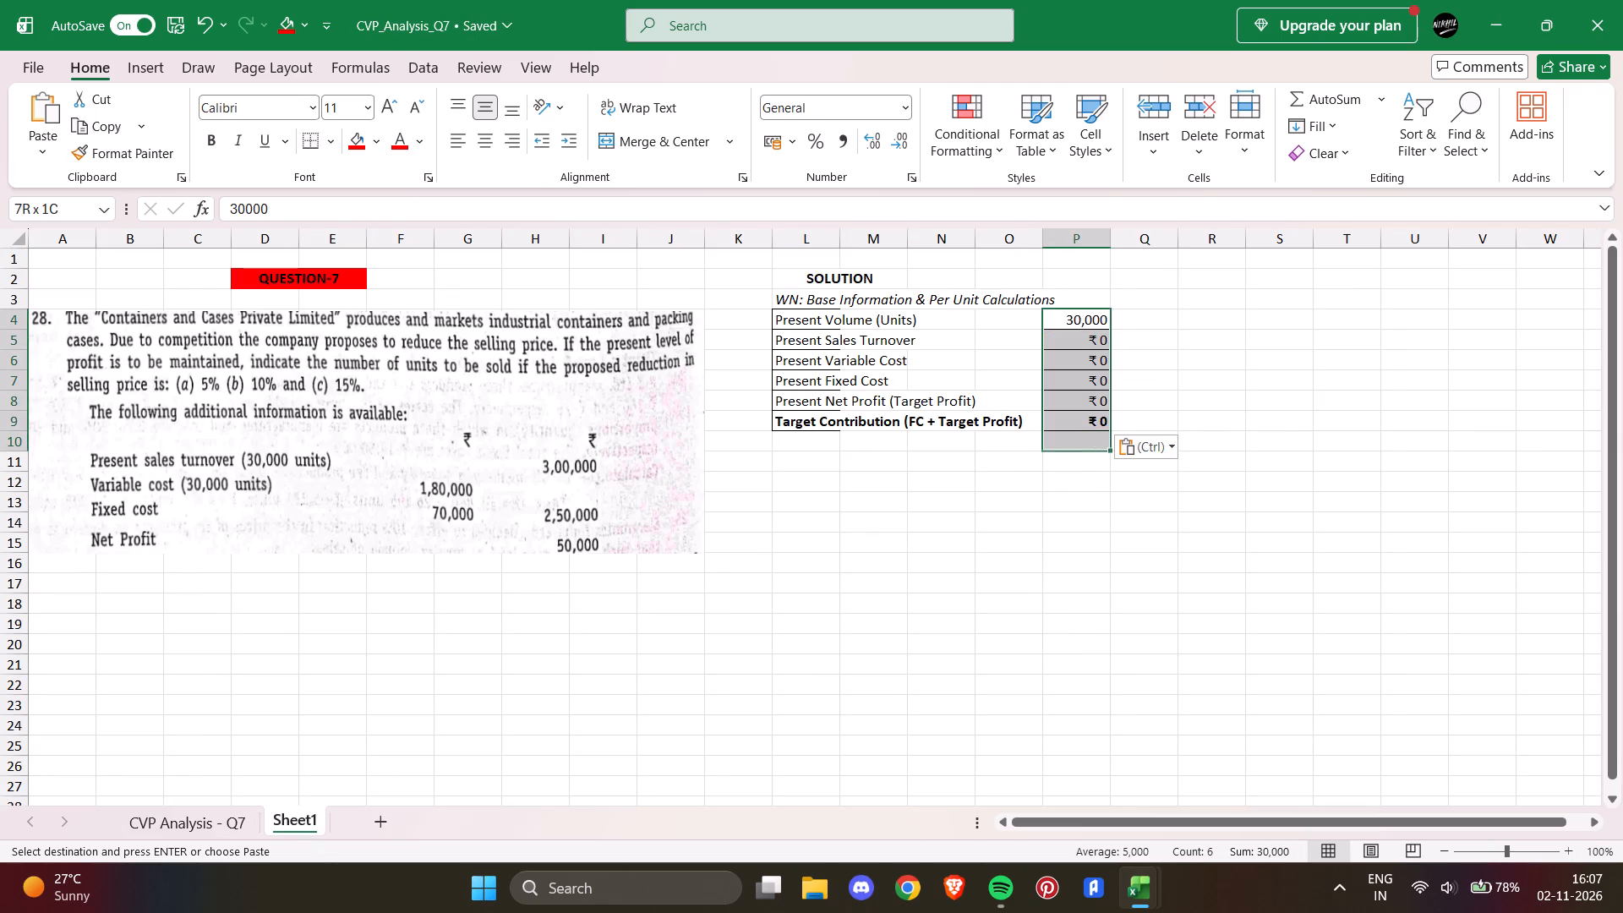
pyautogui.moveTo(1088, 437); pyautogui.dragTo(1087, 418)
pyautogui.click(909, 105)
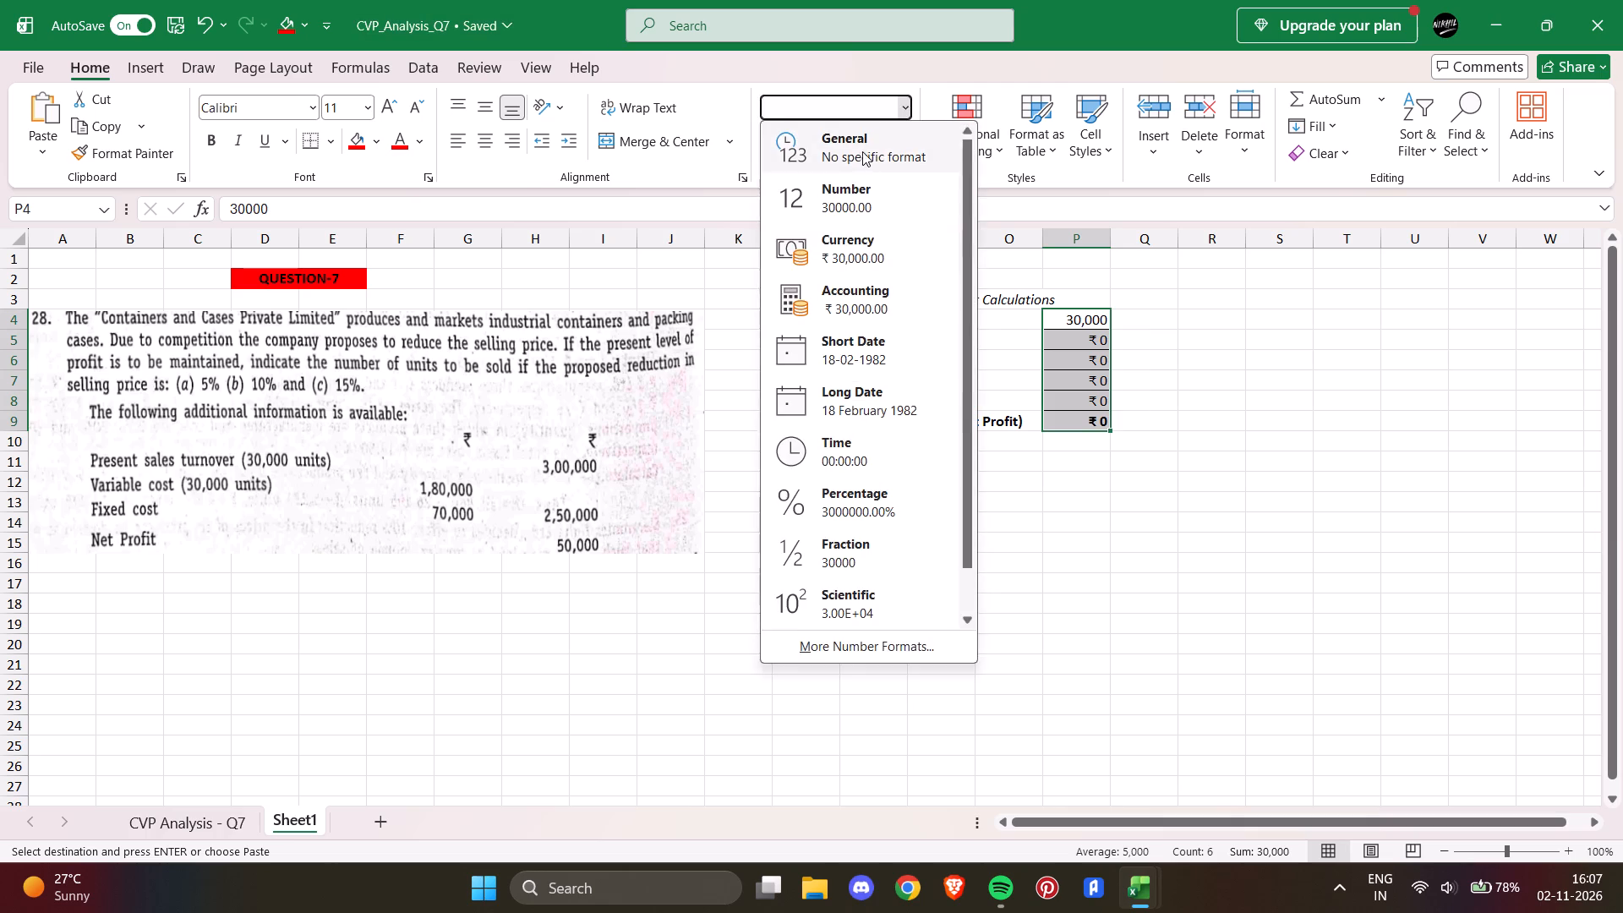
pyautogui.click(862, 151)
pyautogui.click(1195, 319)
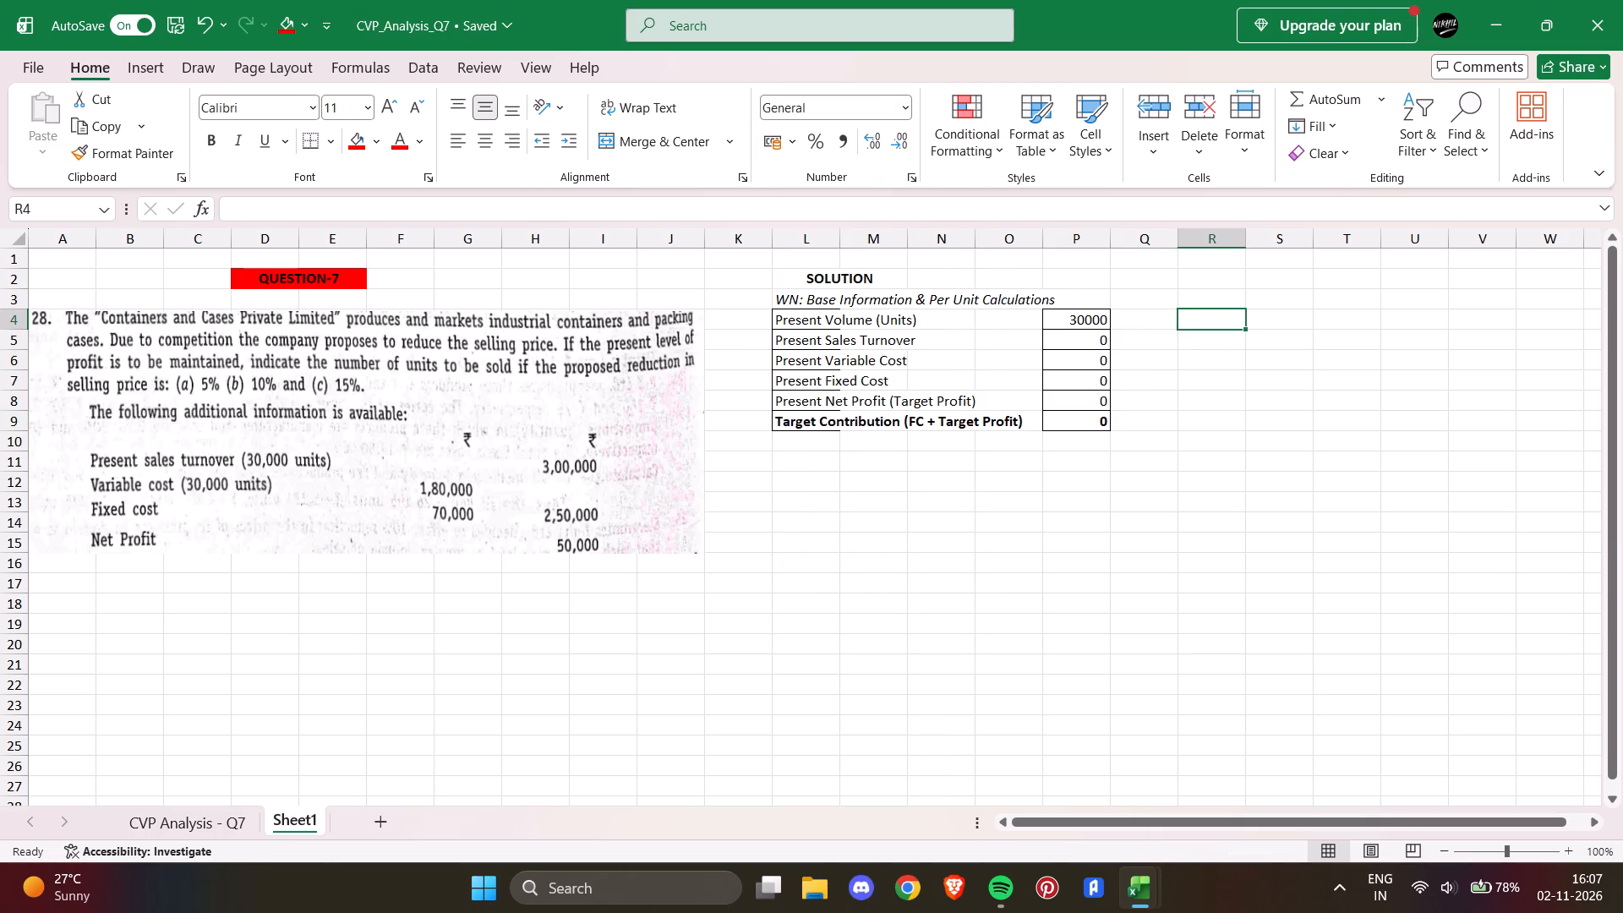
# Move the working-note block L3:P9 down one row so it starts at L4.
pyautogui.moveTo(778, 299); pyautogui.dragTo(1062, 425)
pyautogui.hotkey('ctrl', 'x')
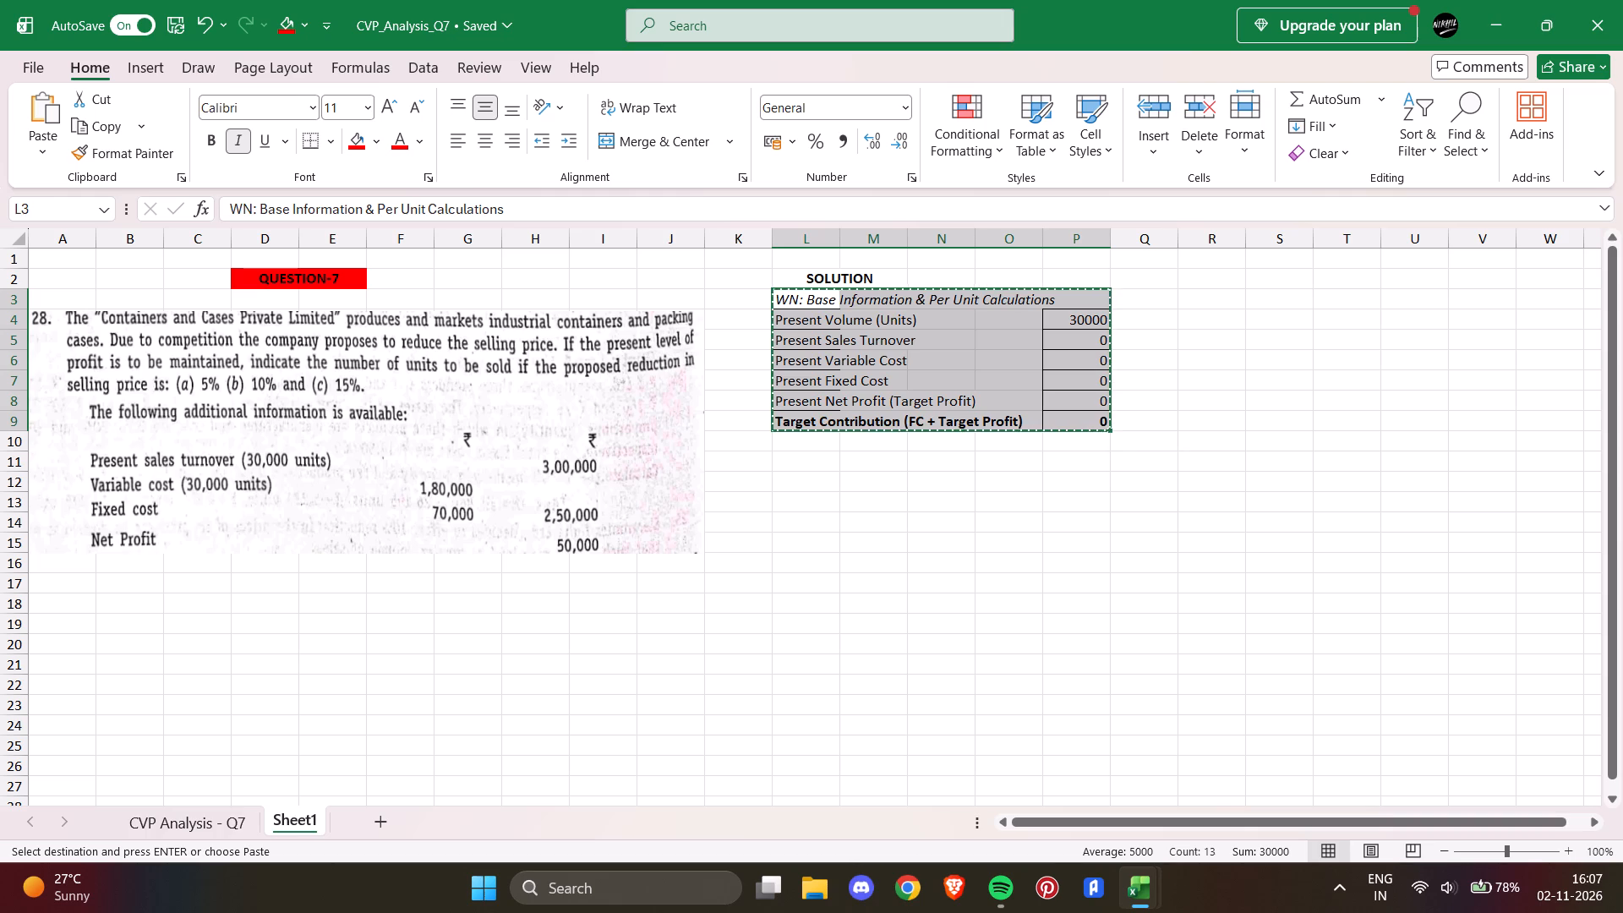
pyautogui.click(786, 314)
pyautogui.hotkey('ctrl', 'v')
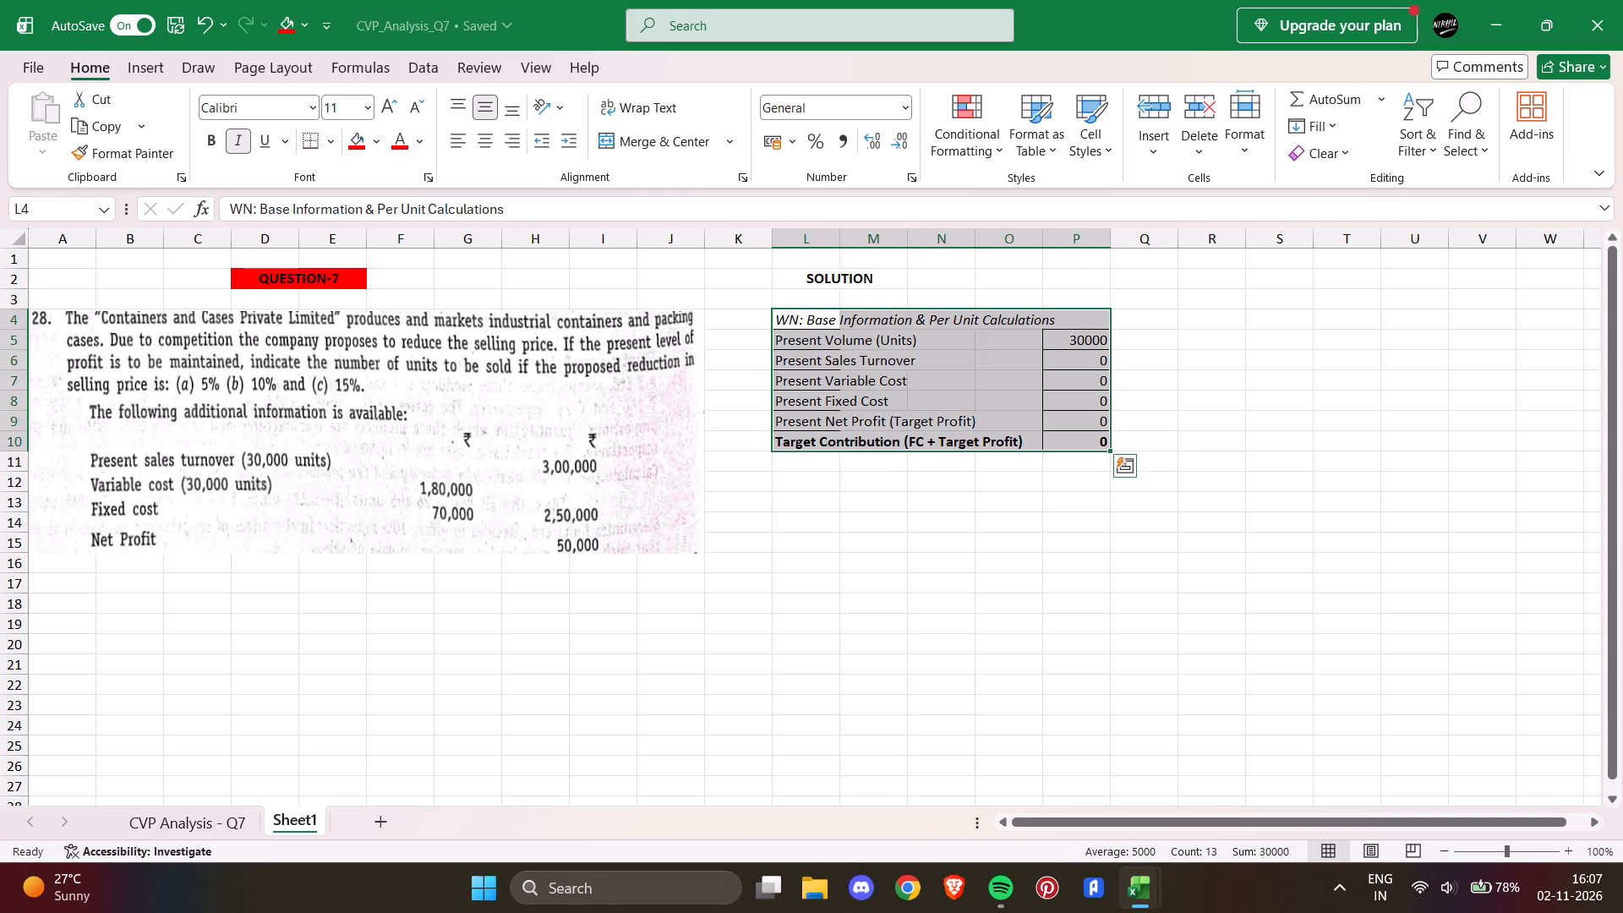
pyautogui.click(1207, 317)
# Fill the SOLUTION heading in L2 with a light purple theme colour.
pyautogui.moveTo(806, 281); pyautogui.dragTo(798, 281)
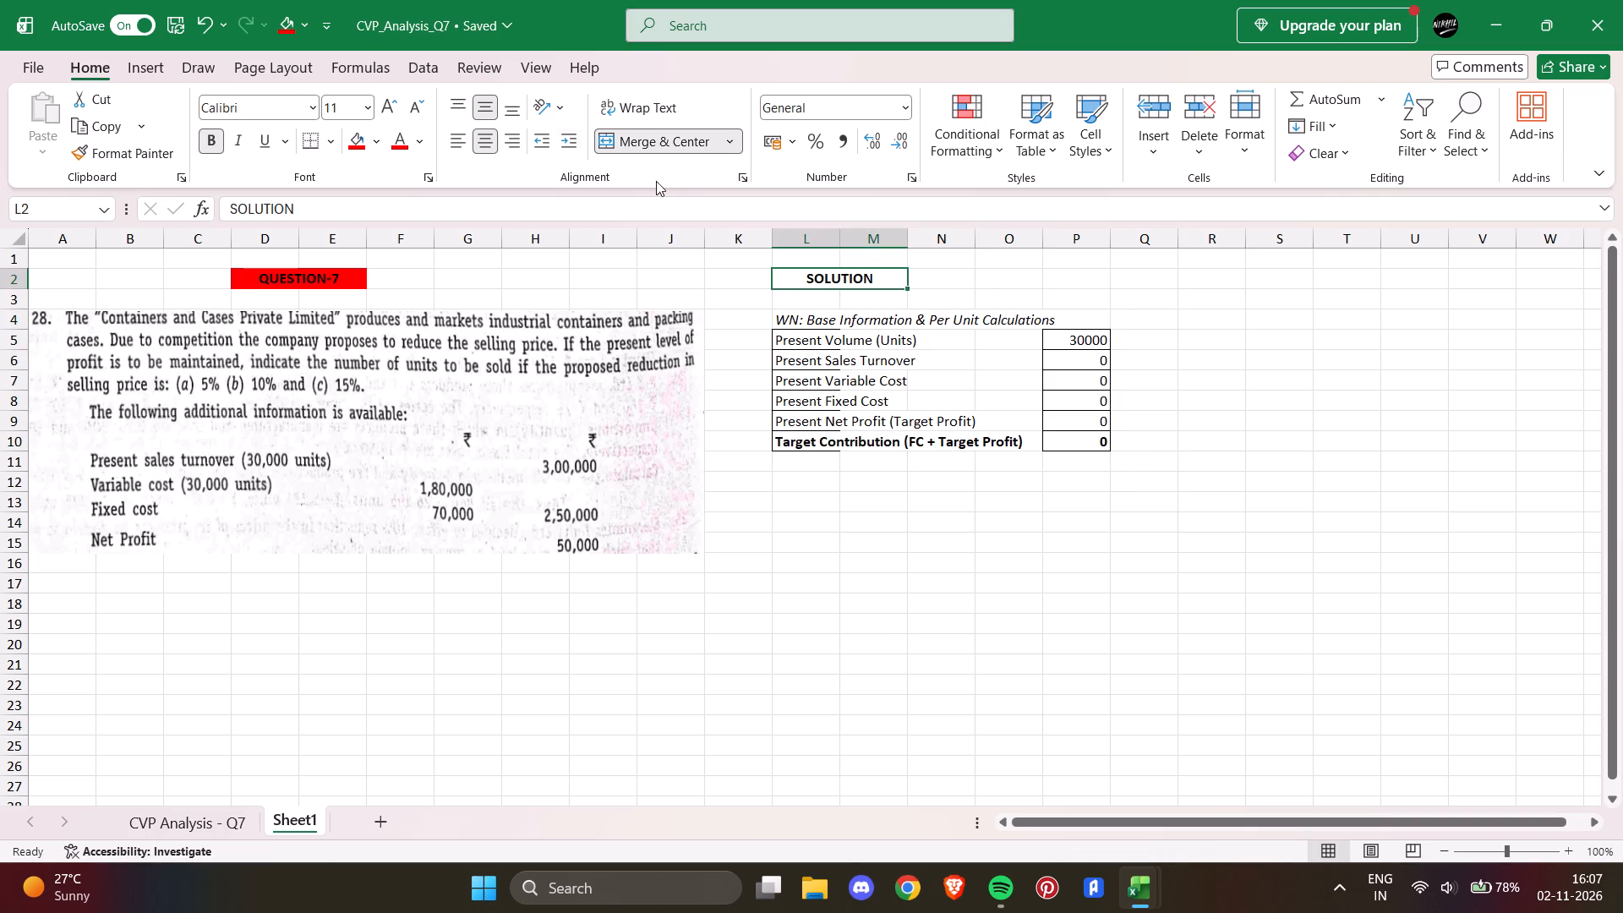
pyautogui.click(379, 145)
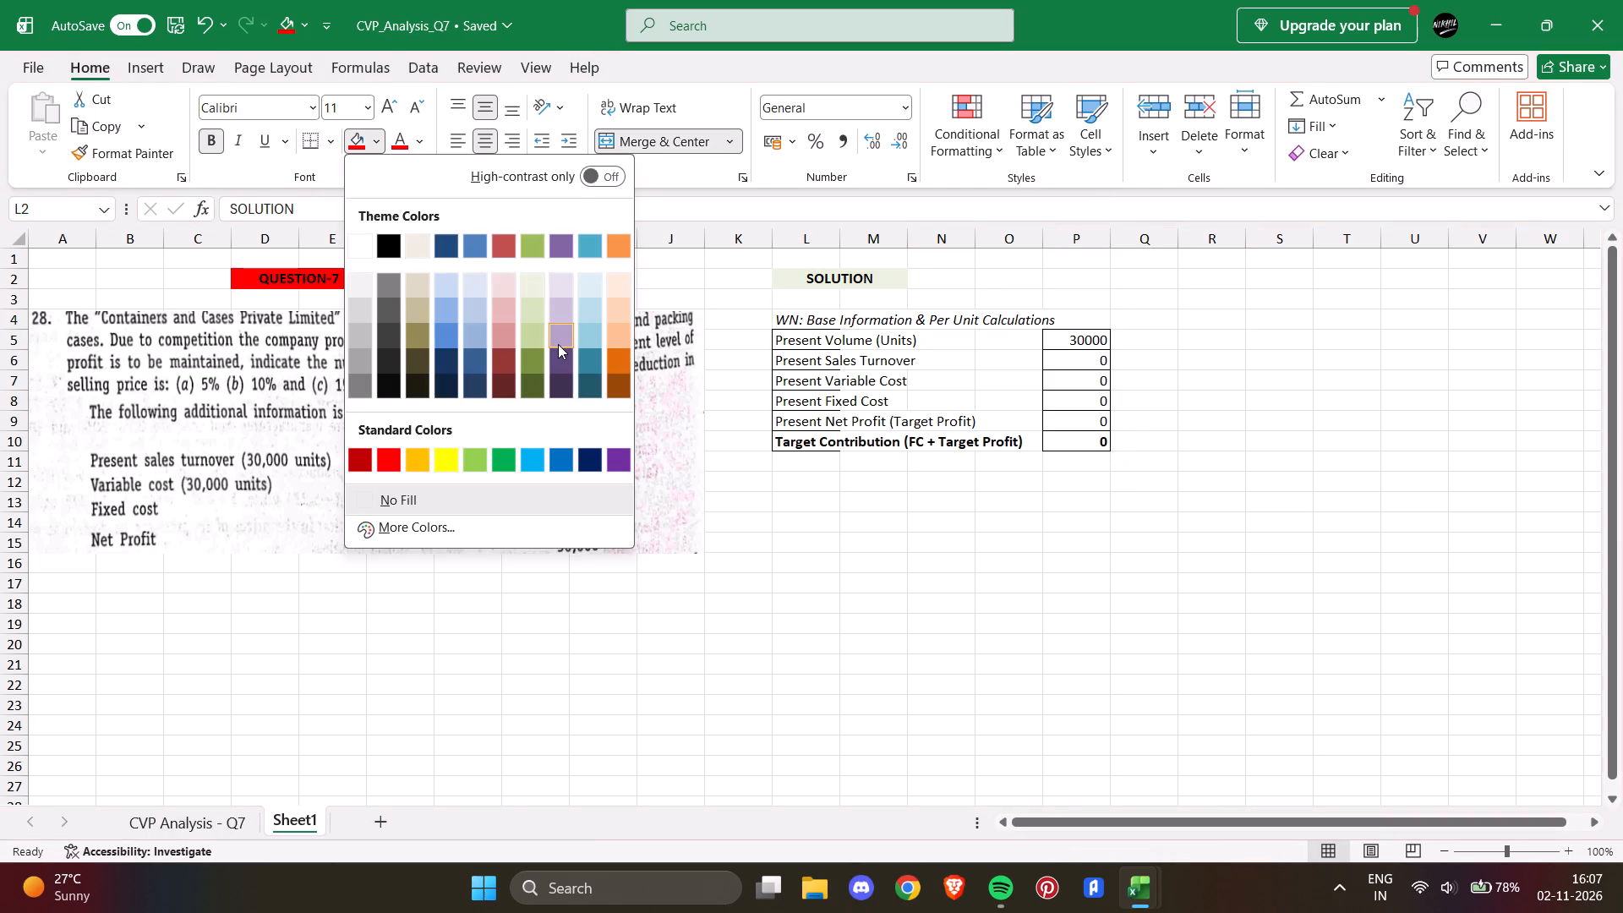
pyautogui.click(558, 344)
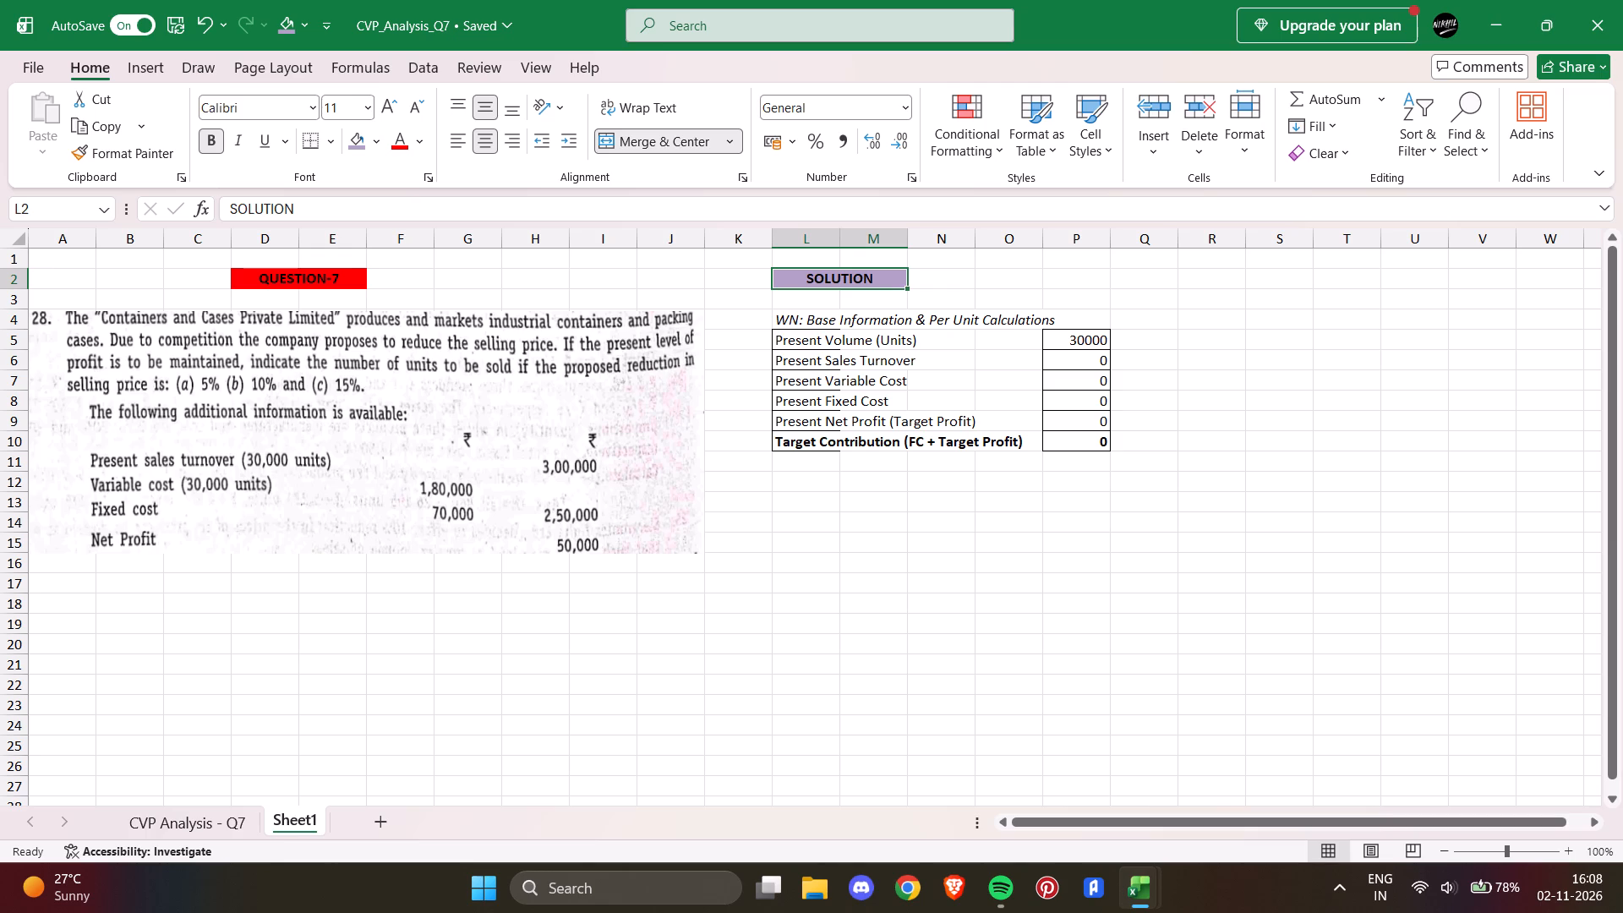
# Enter sales turnover 300000, variable cost 180000, fixed cost 70000 and net profit 50000 in P6:P9.
pyautogui.click(1090, 353)
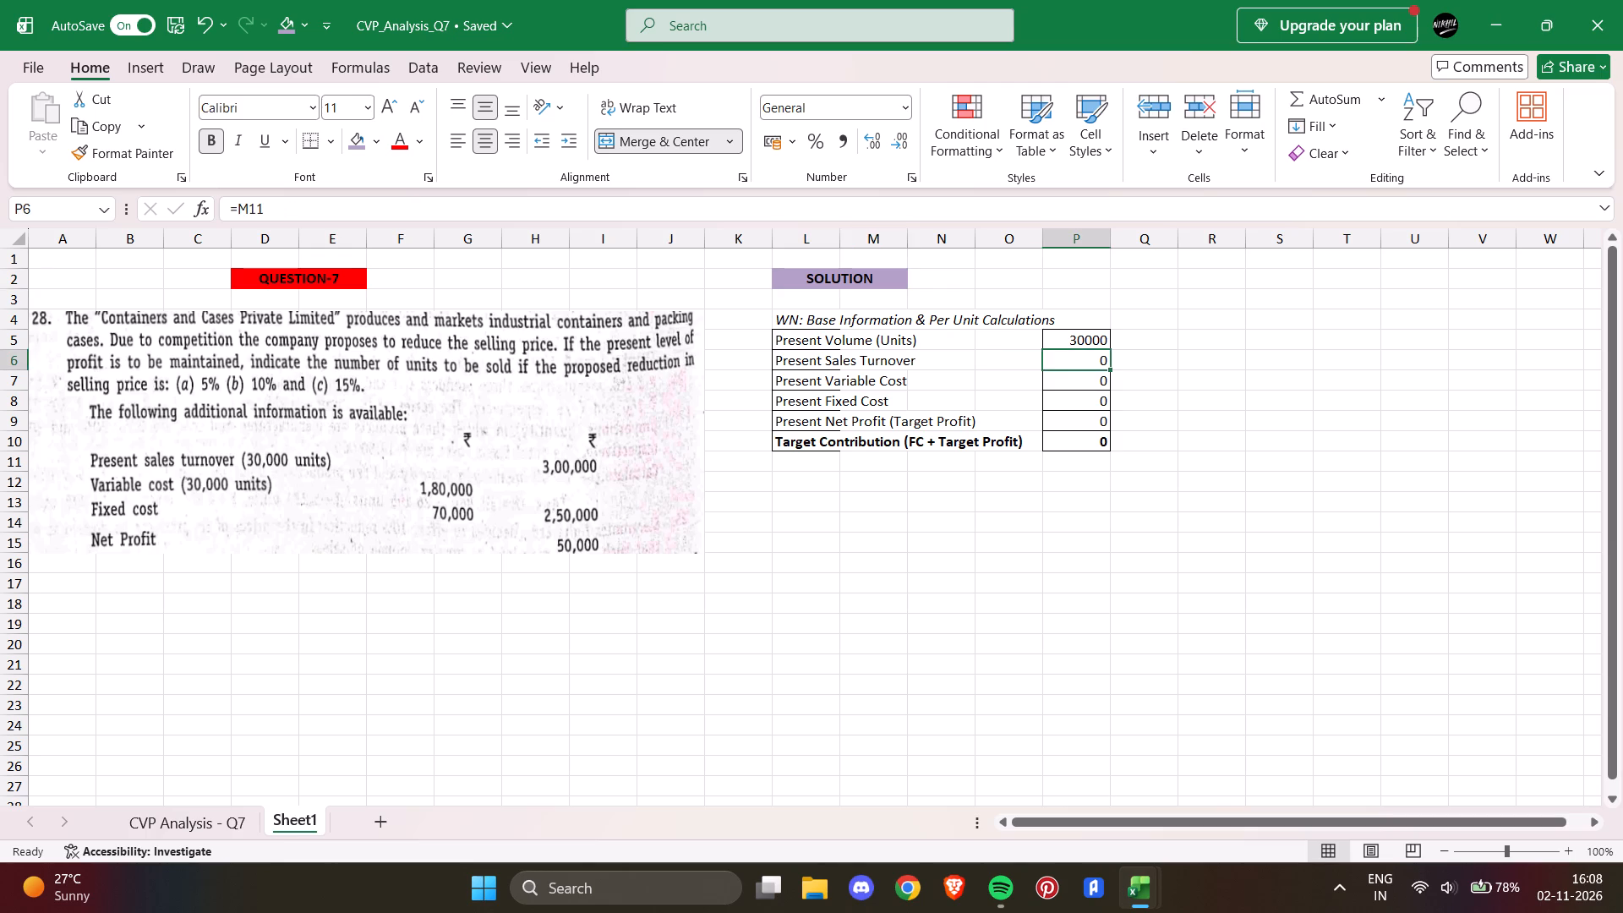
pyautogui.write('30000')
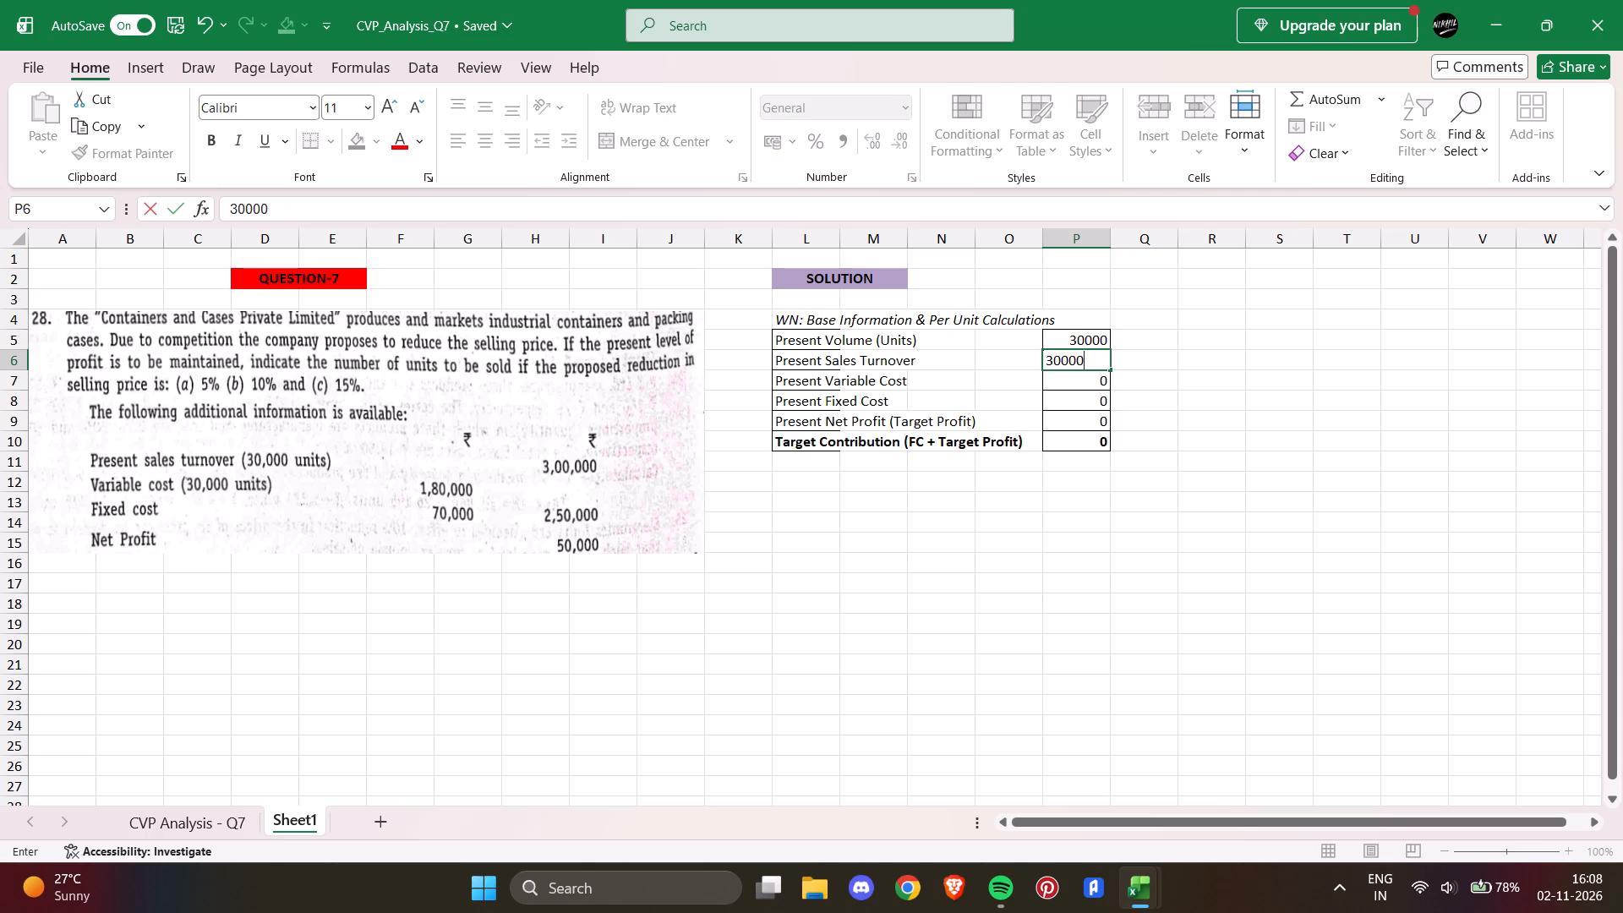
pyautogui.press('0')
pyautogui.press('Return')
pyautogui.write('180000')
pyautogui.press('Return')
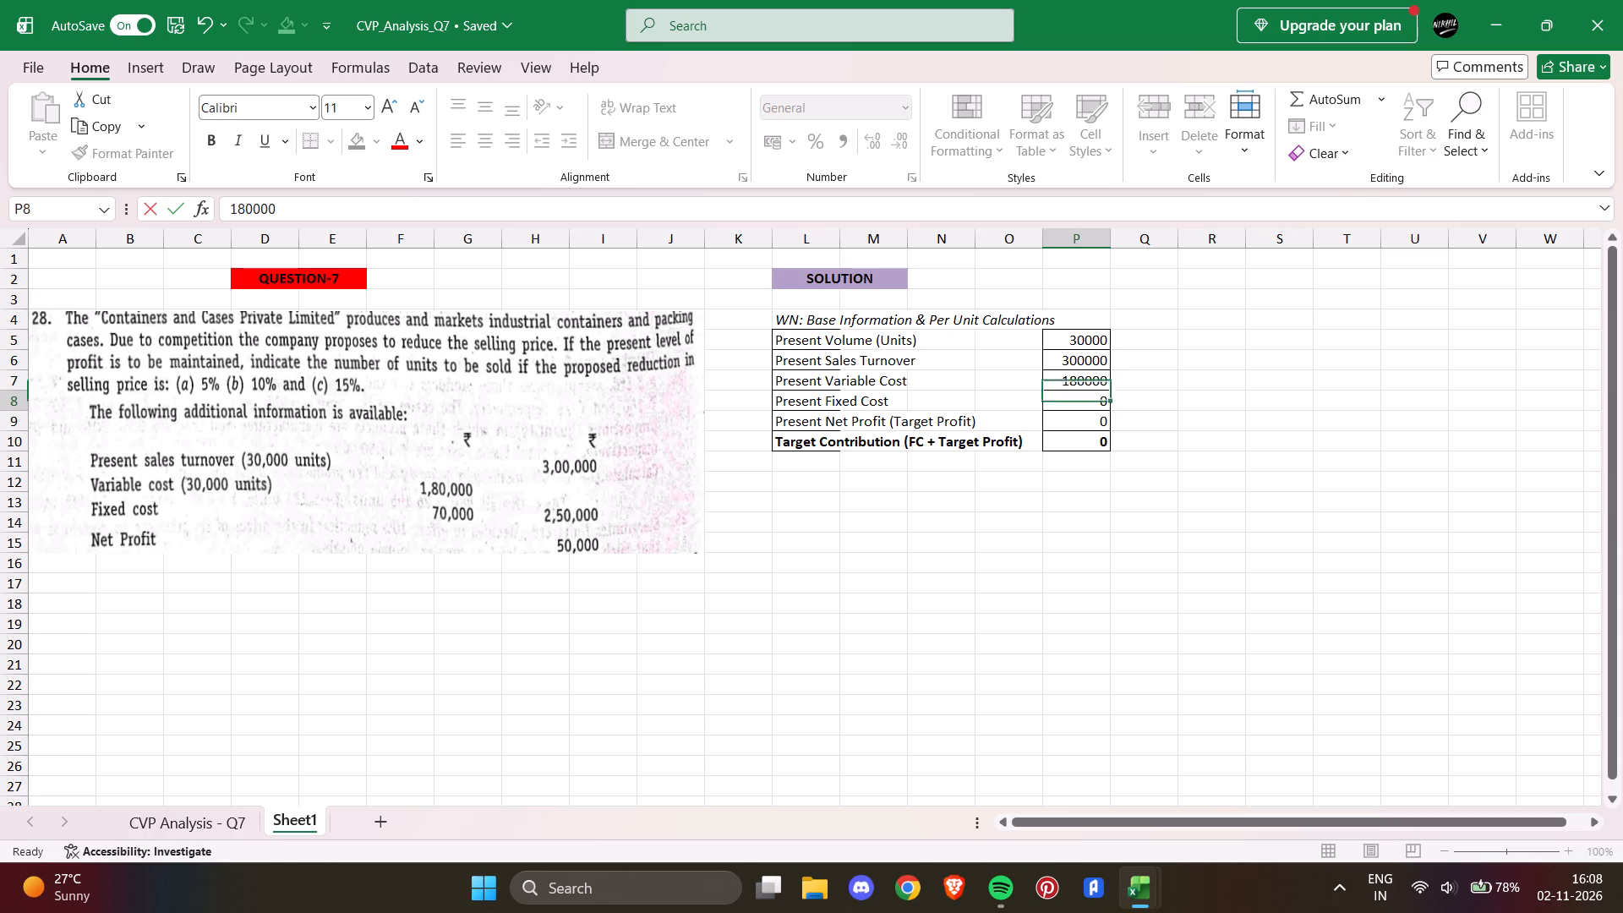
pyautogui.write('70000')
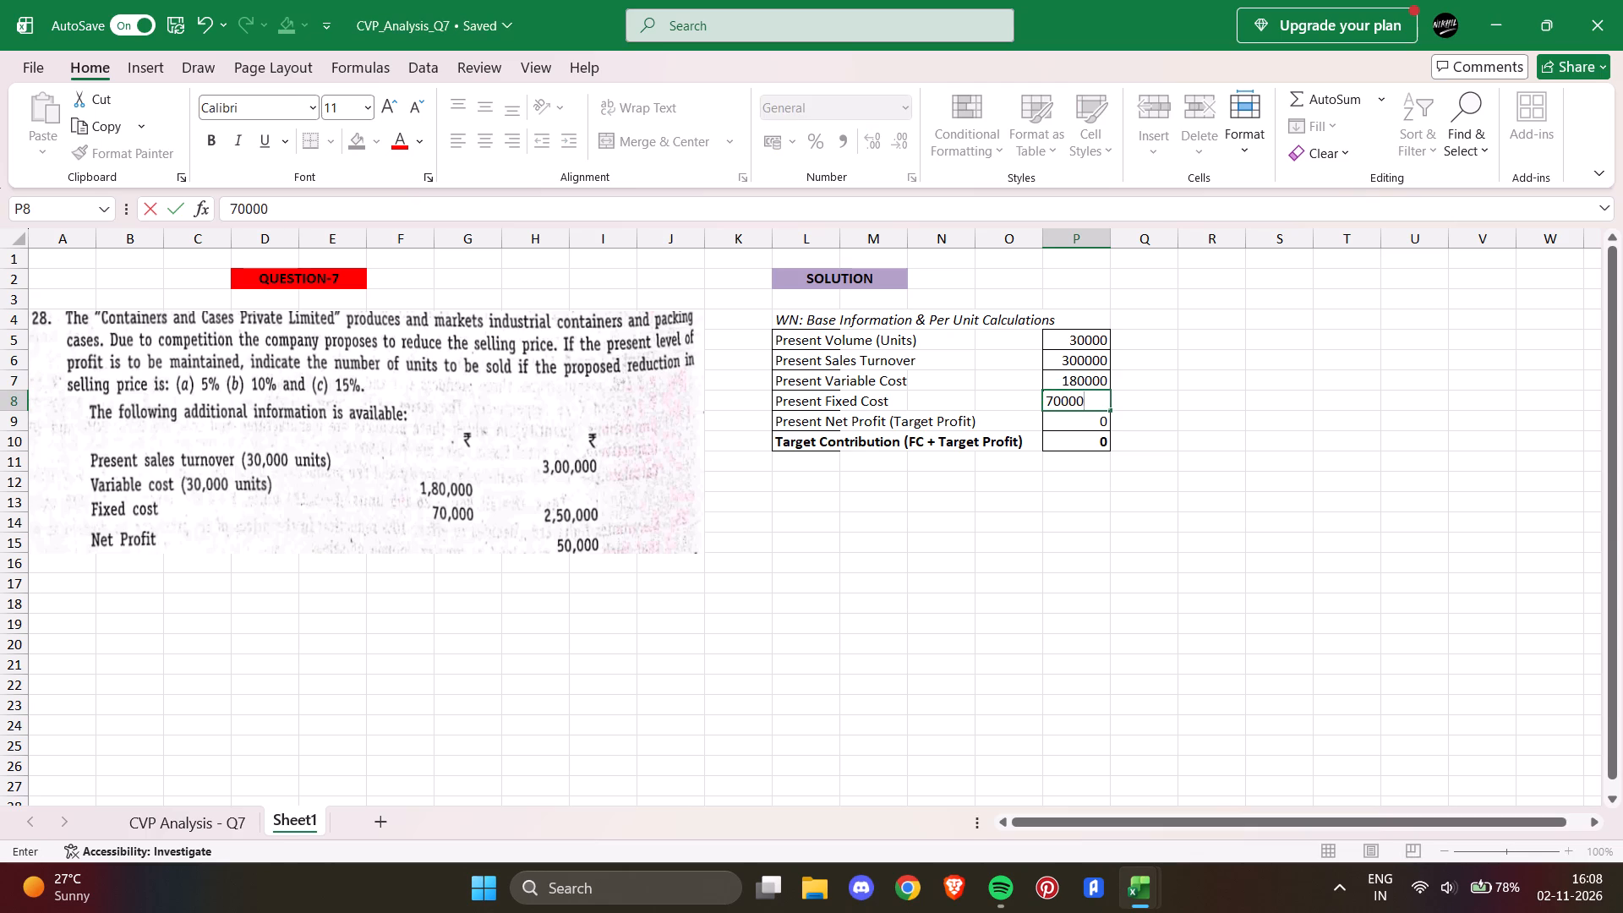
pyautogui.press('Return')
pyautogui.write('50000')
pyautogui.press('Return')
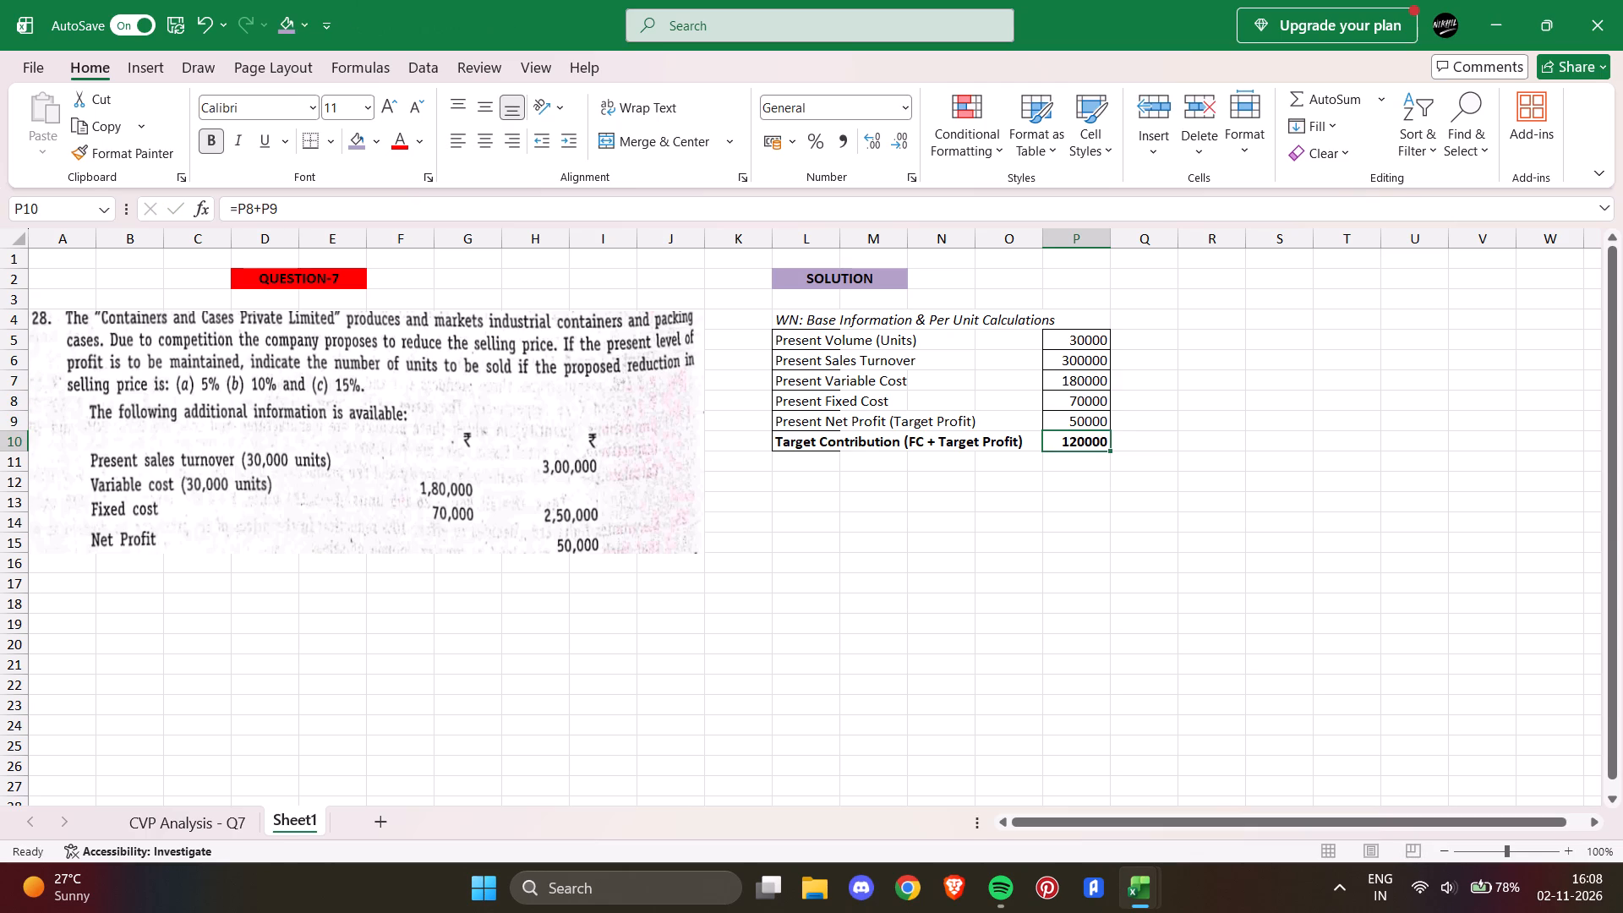
# Erase all cell borders from the working-note labels and values in L5:P10.
pyautogui.click(1003, 497)
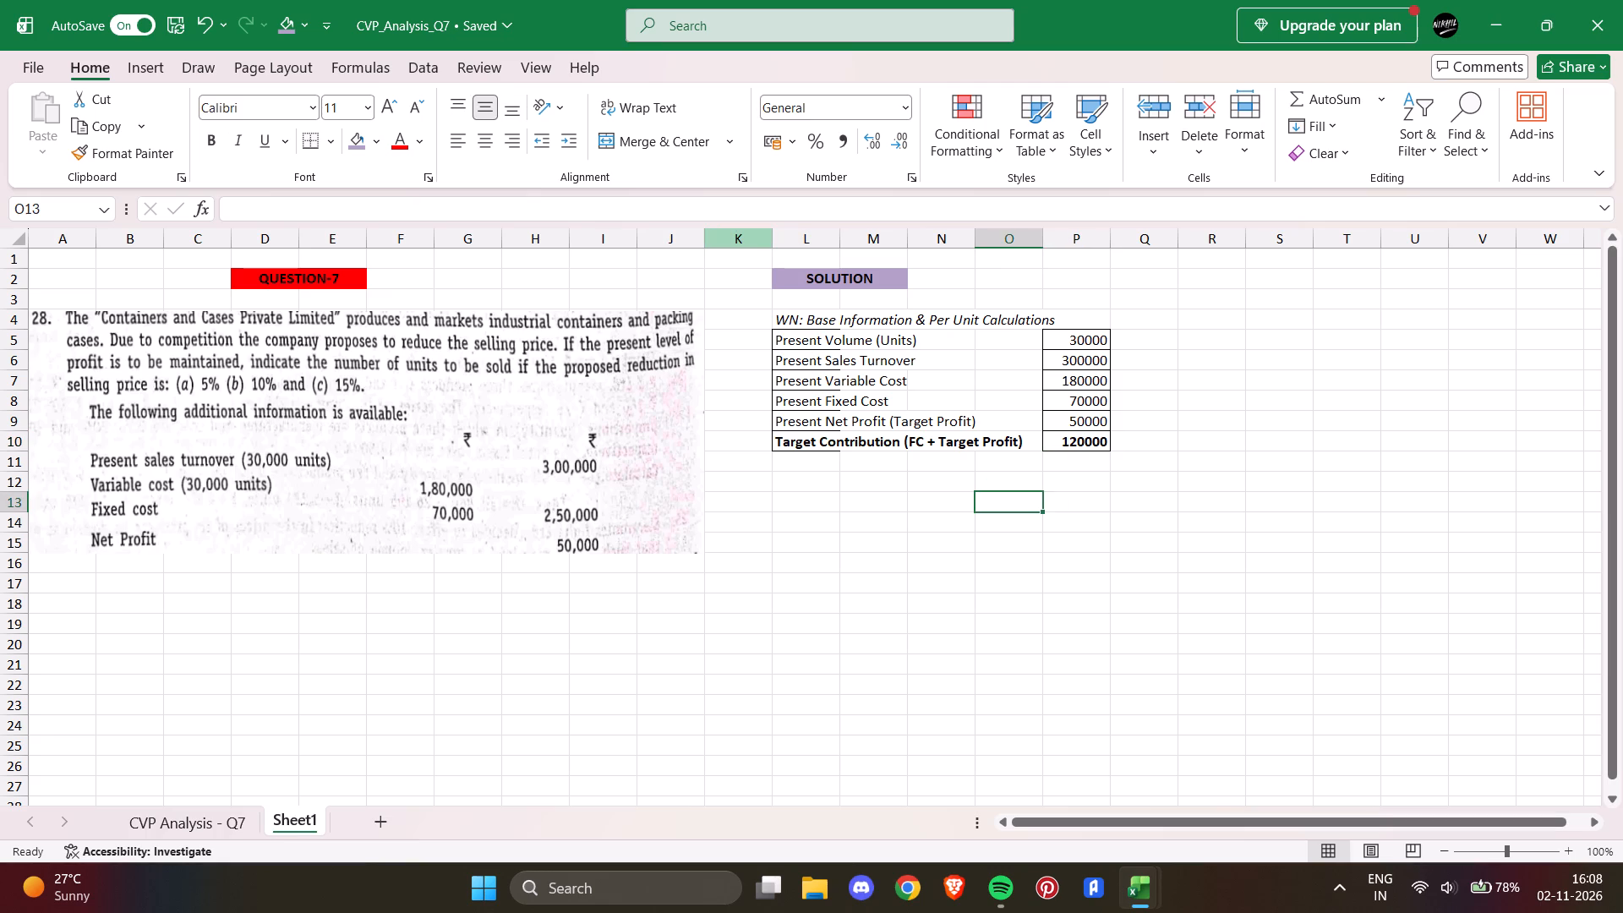
pyautogui.click(382, 138)
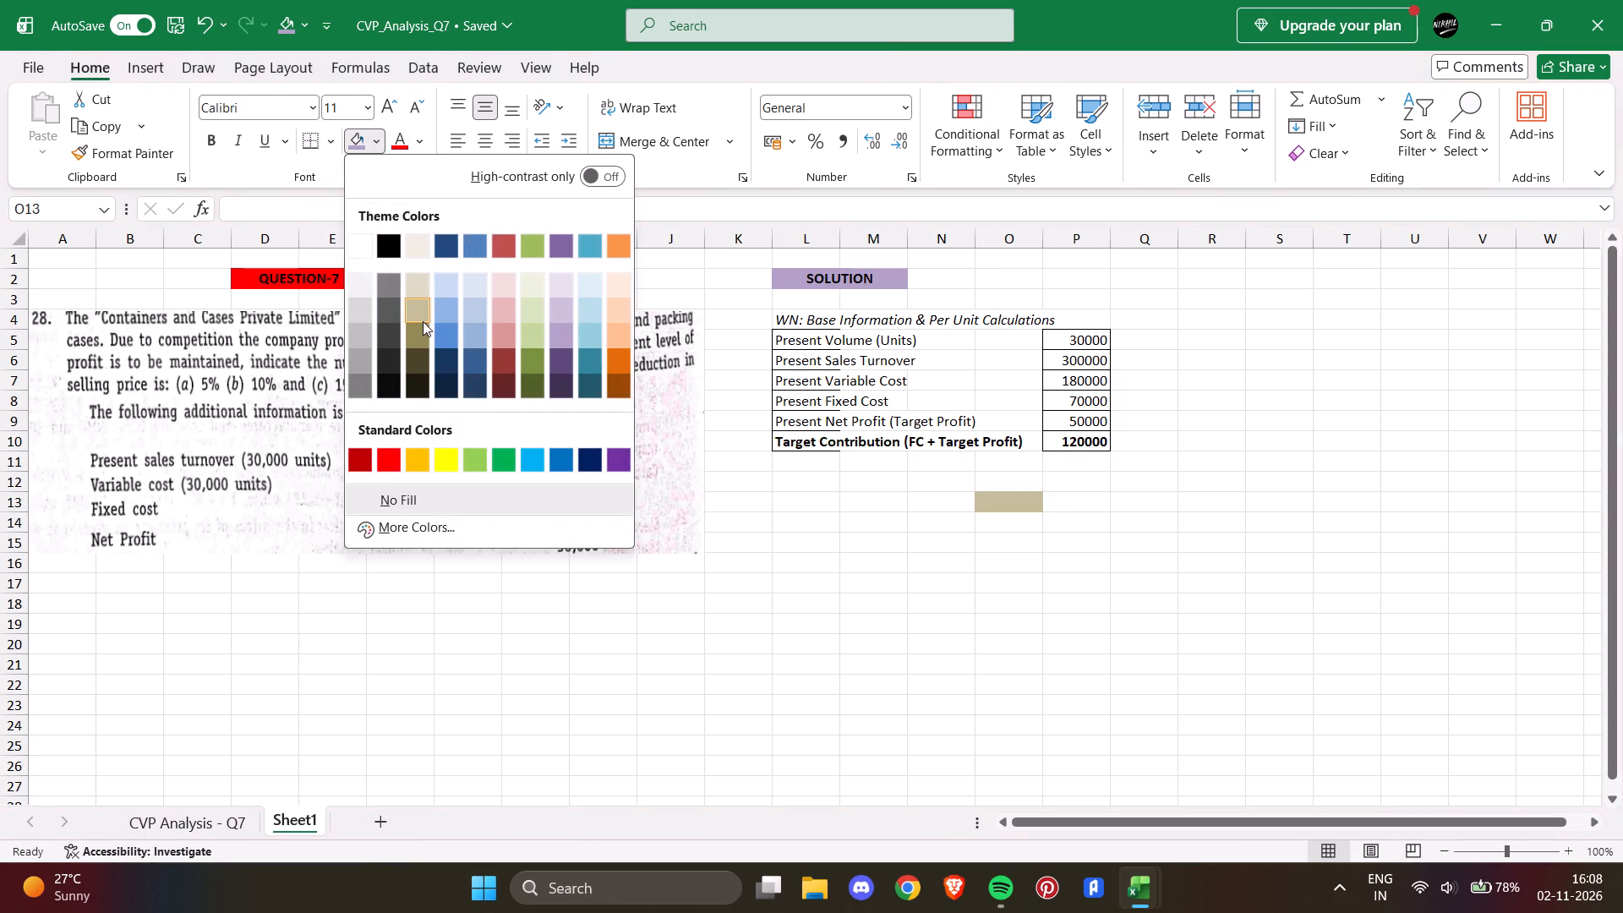
pyautogui.click(331, 134)
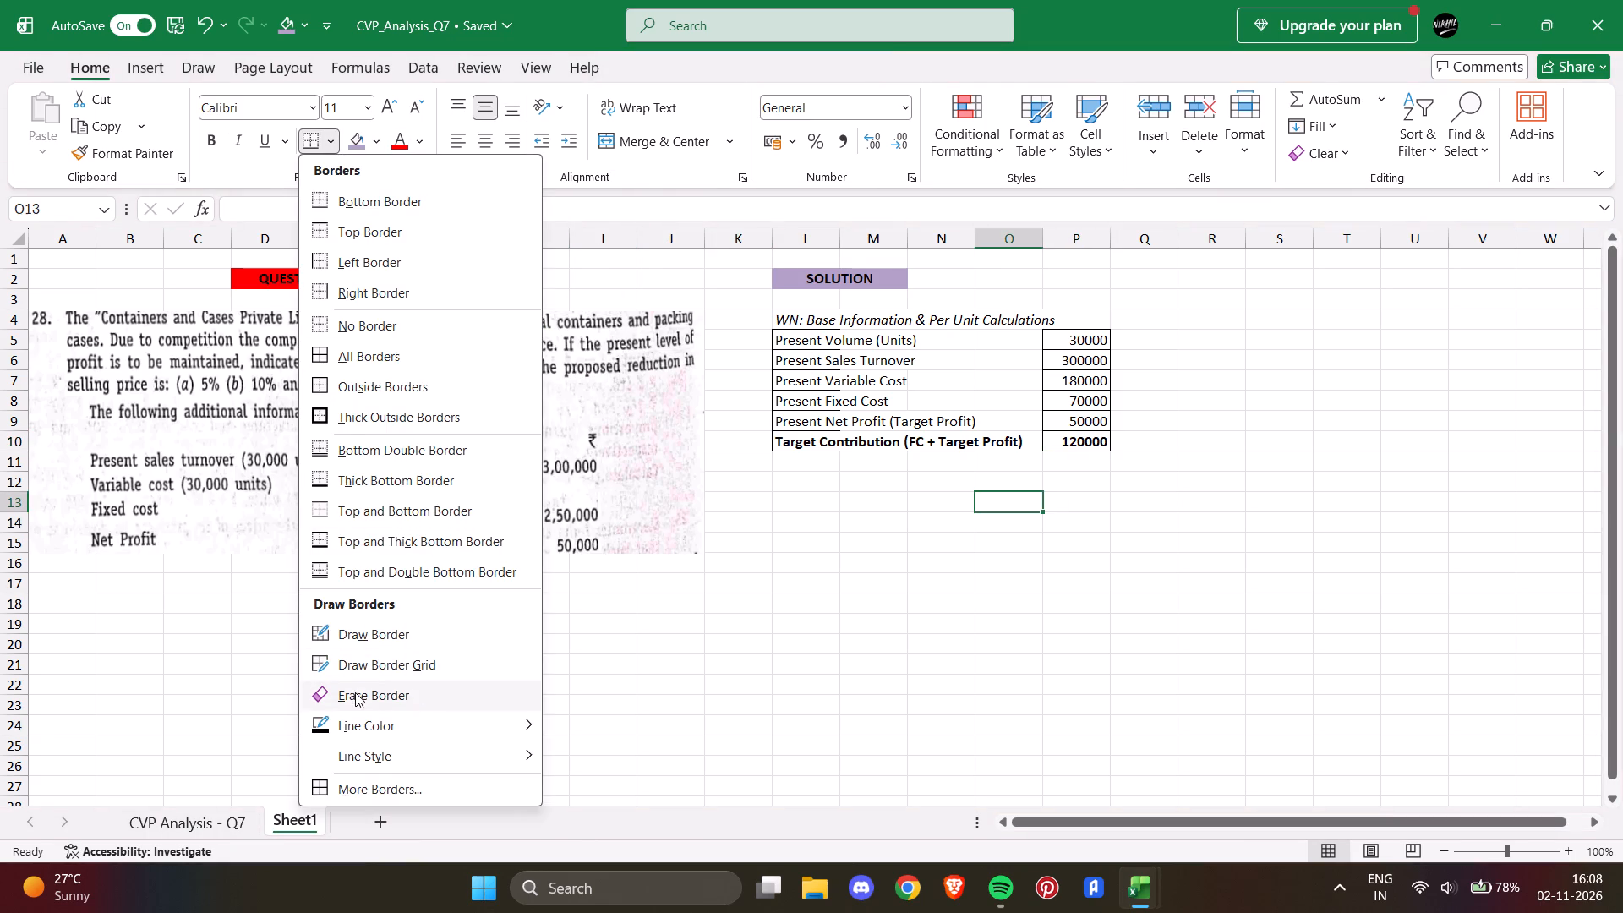
pyautogui.click(355, 692)
pyautogui.moveTo(1002, 554); pyautogui.dragTo(1068, 334)
pyautogui.moveTo(1067, 488); pyautogui.dragTo(826, 375)
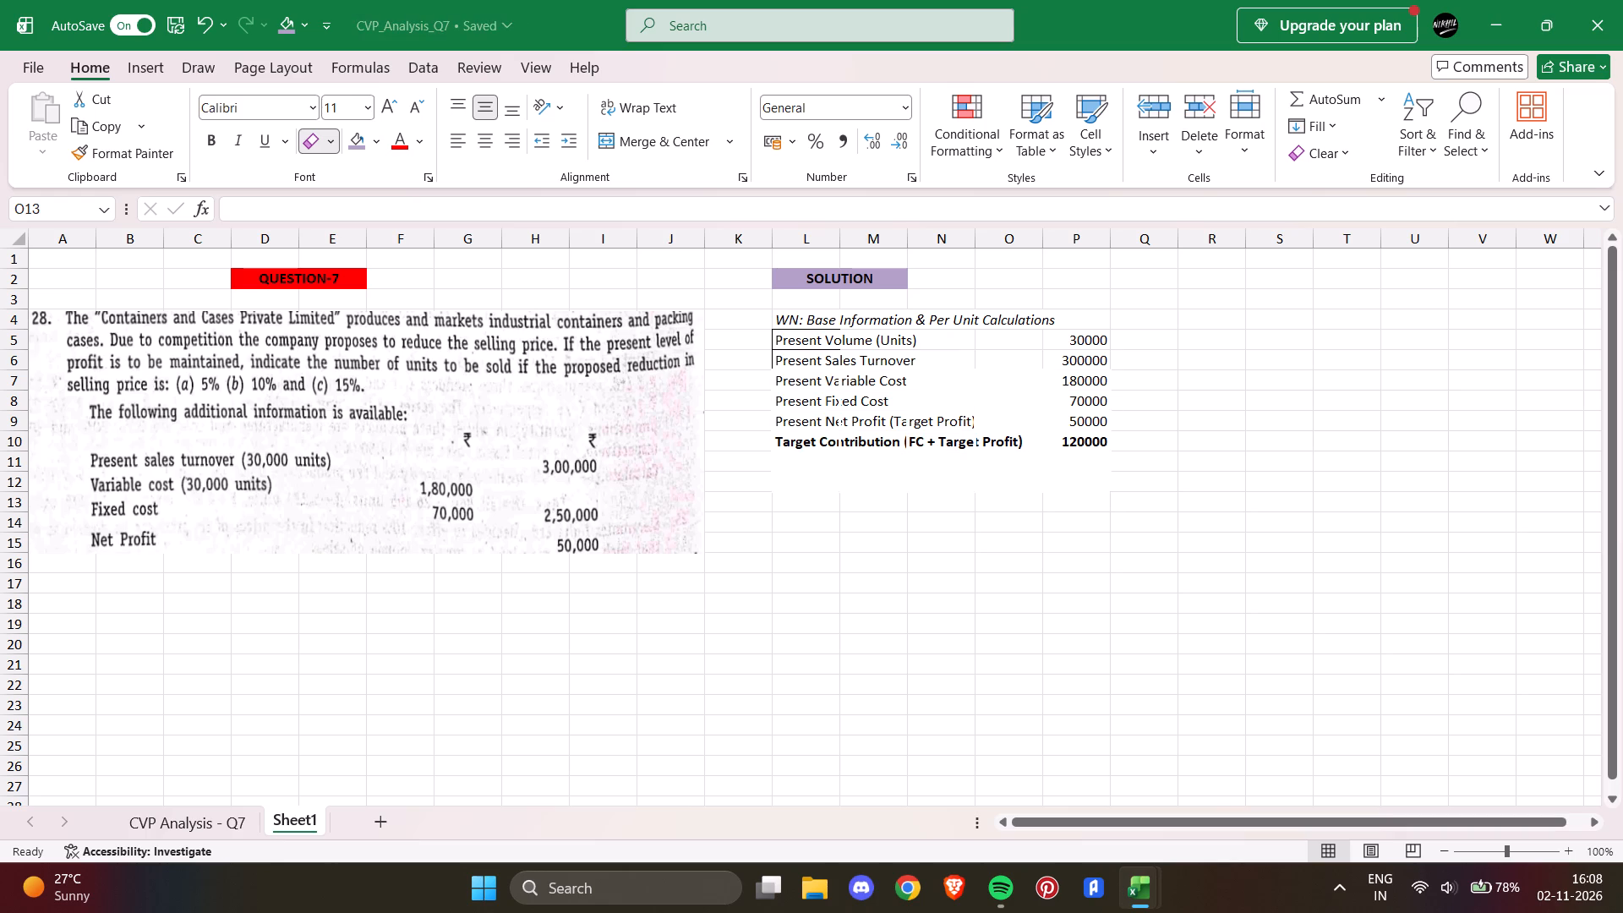
pyautogui.moveTo(826, 375); pyautogui.dragTo(778, 331)
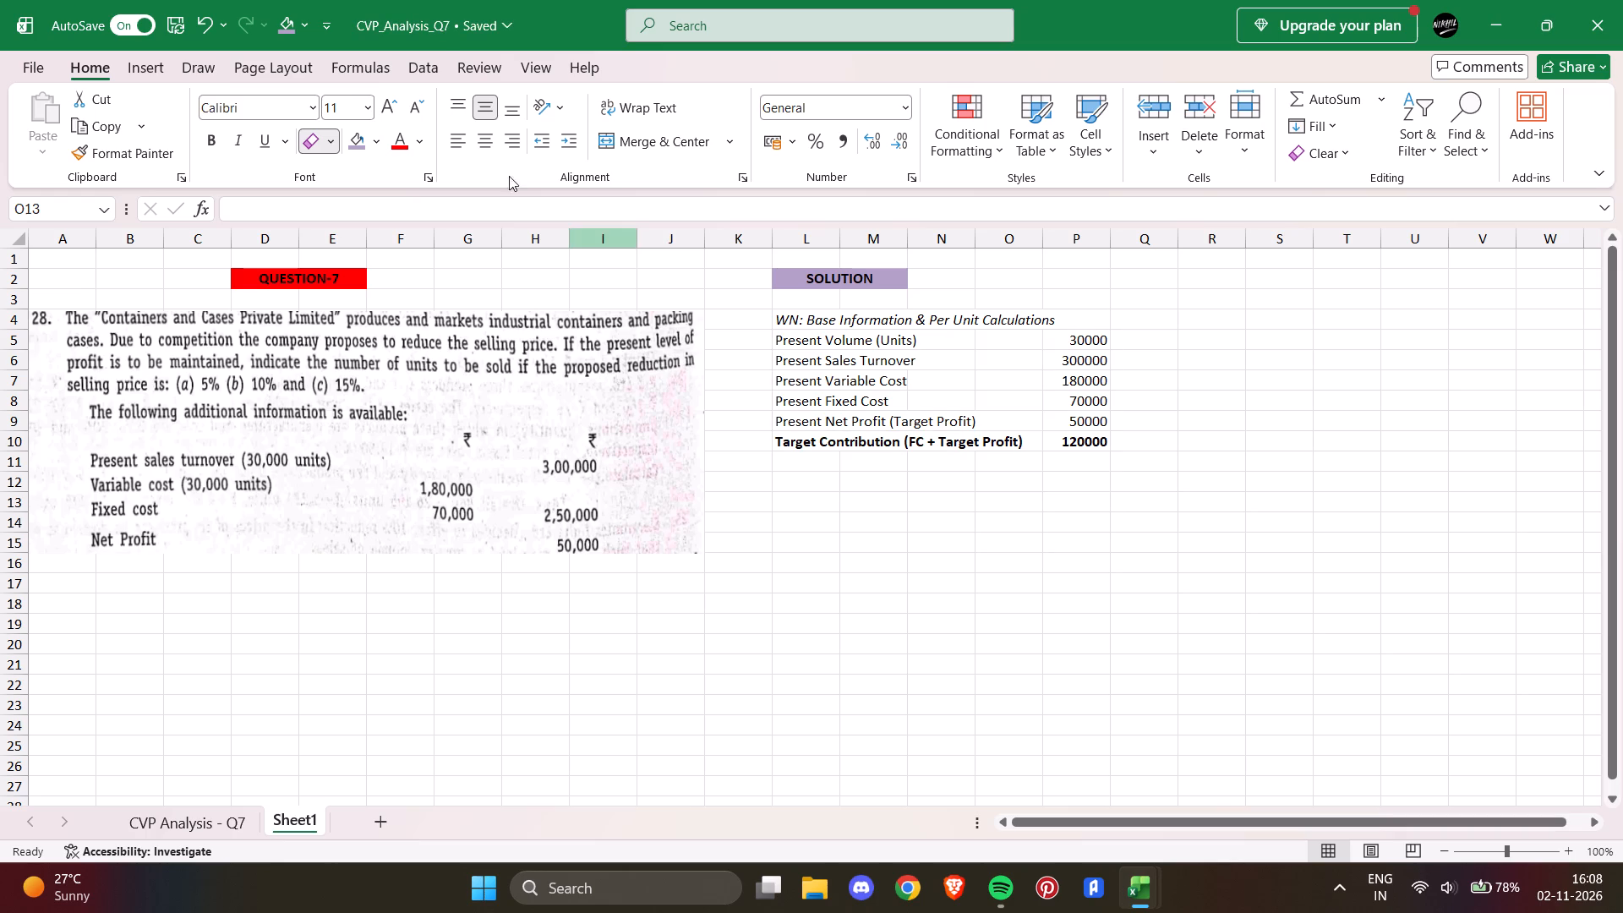
pyautogui.click(334, 139)
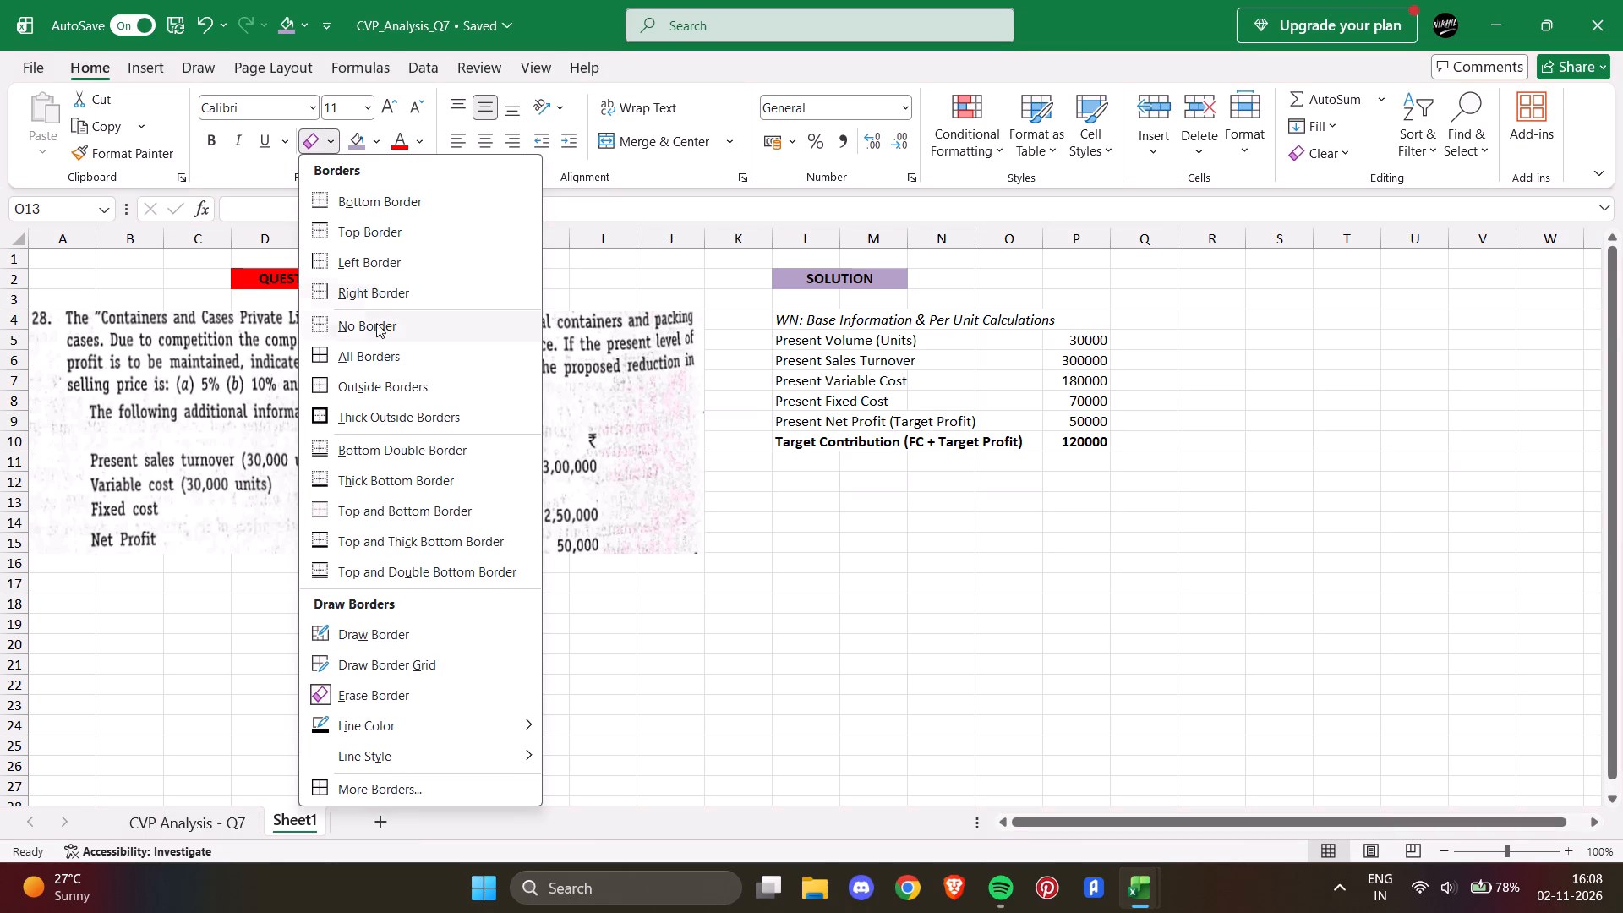
pyautogui.click(376, 321)
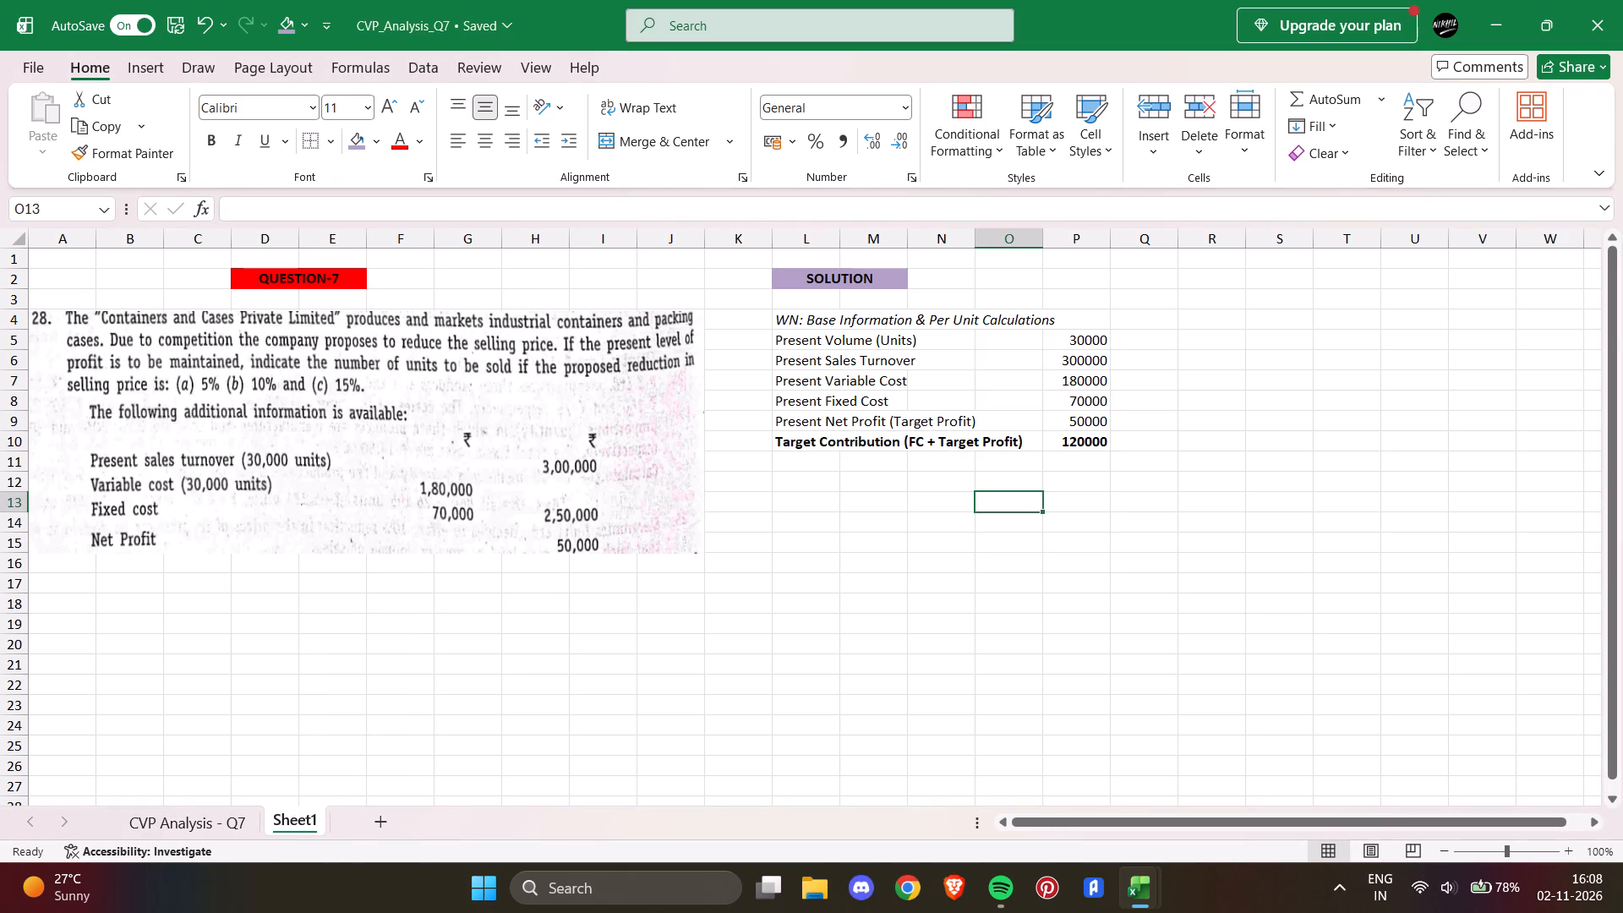
# Copy the per-unit labels H4:H6 of the CVP Analysis - Q7 sheet into Sheet1 from R5.
pyautogui.click(218, 823)
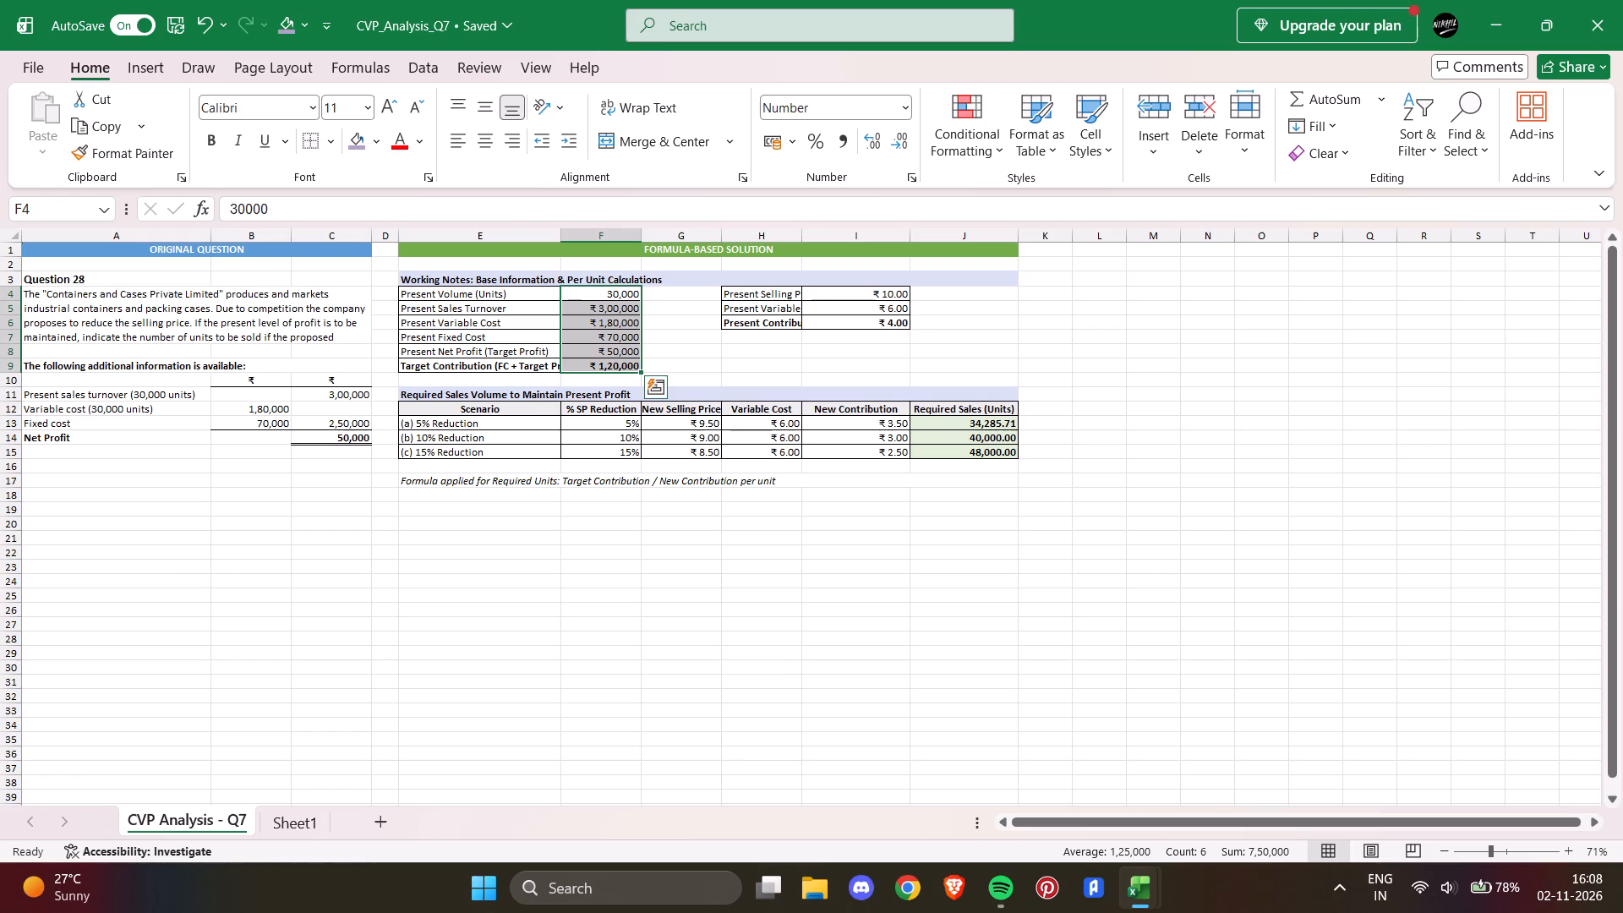
pyautogui.moveTo(735, 293); pyautogui.dragTo(749, 313)
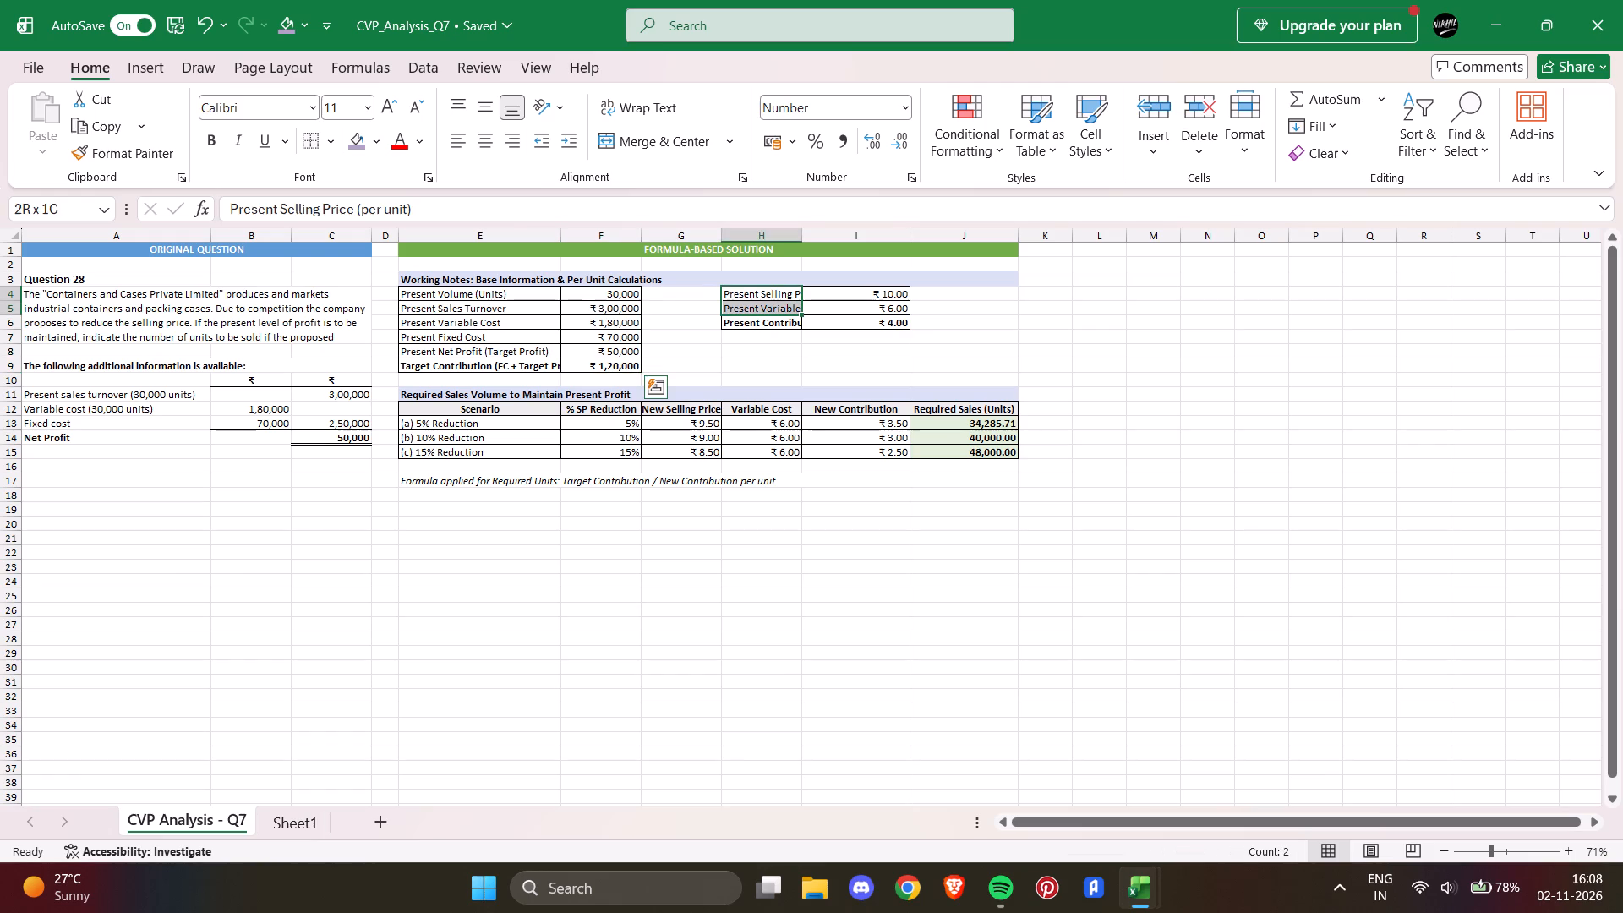
pyautogui.moveTo(749, 313); pyautogui.dragTo(751, 320)
pyautogui.hotkey('ctrl', 'c')
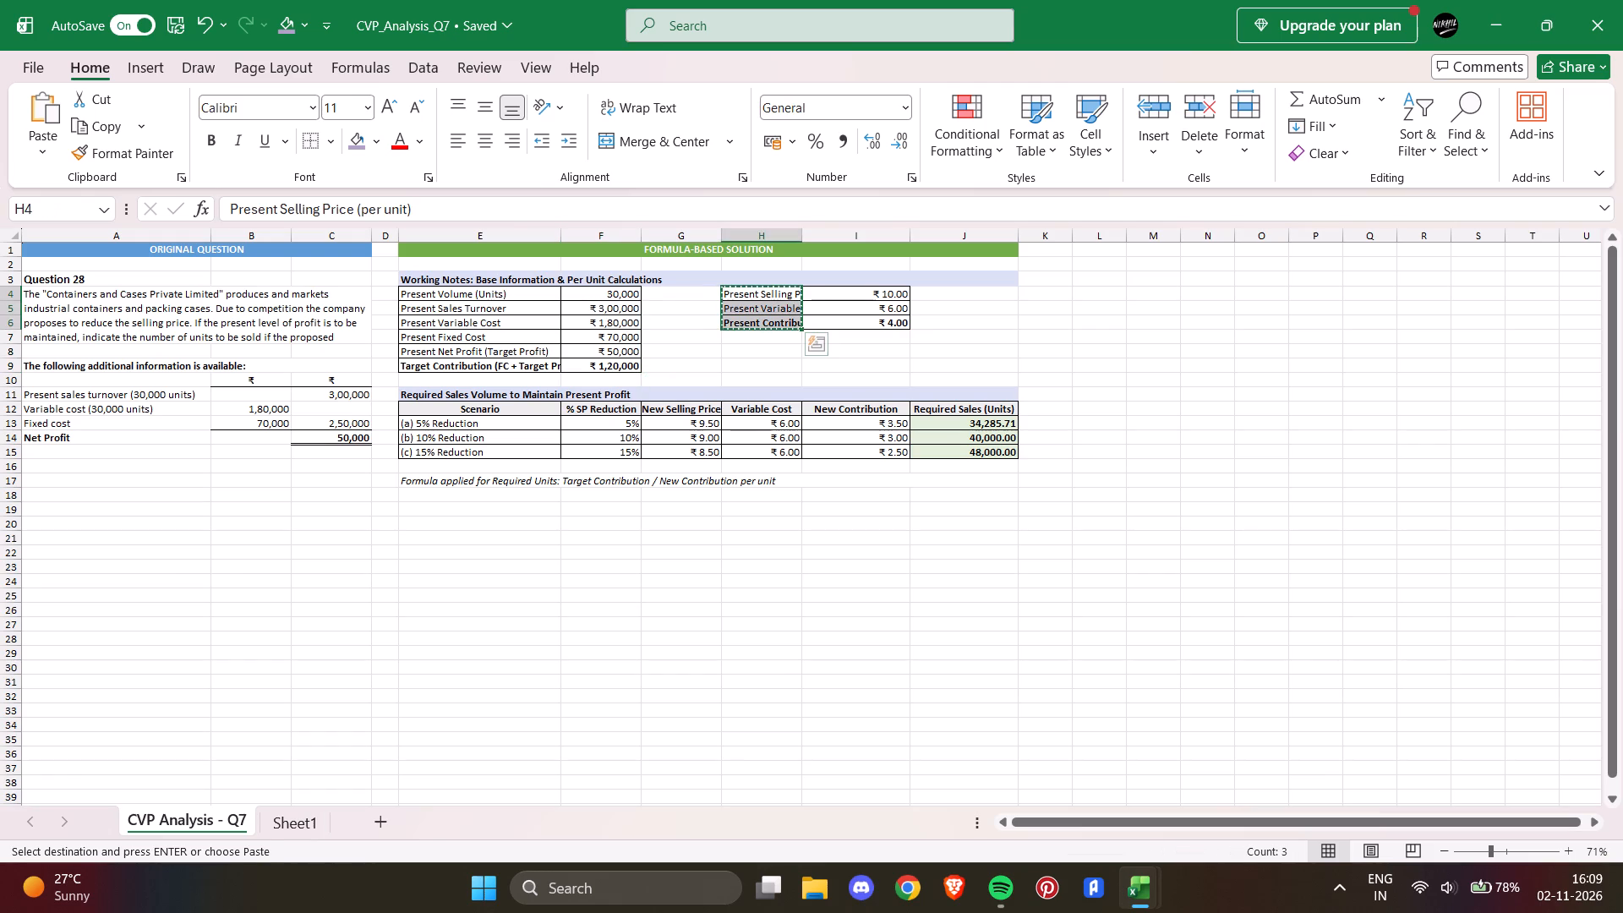
pyautogui.click(301, 823)
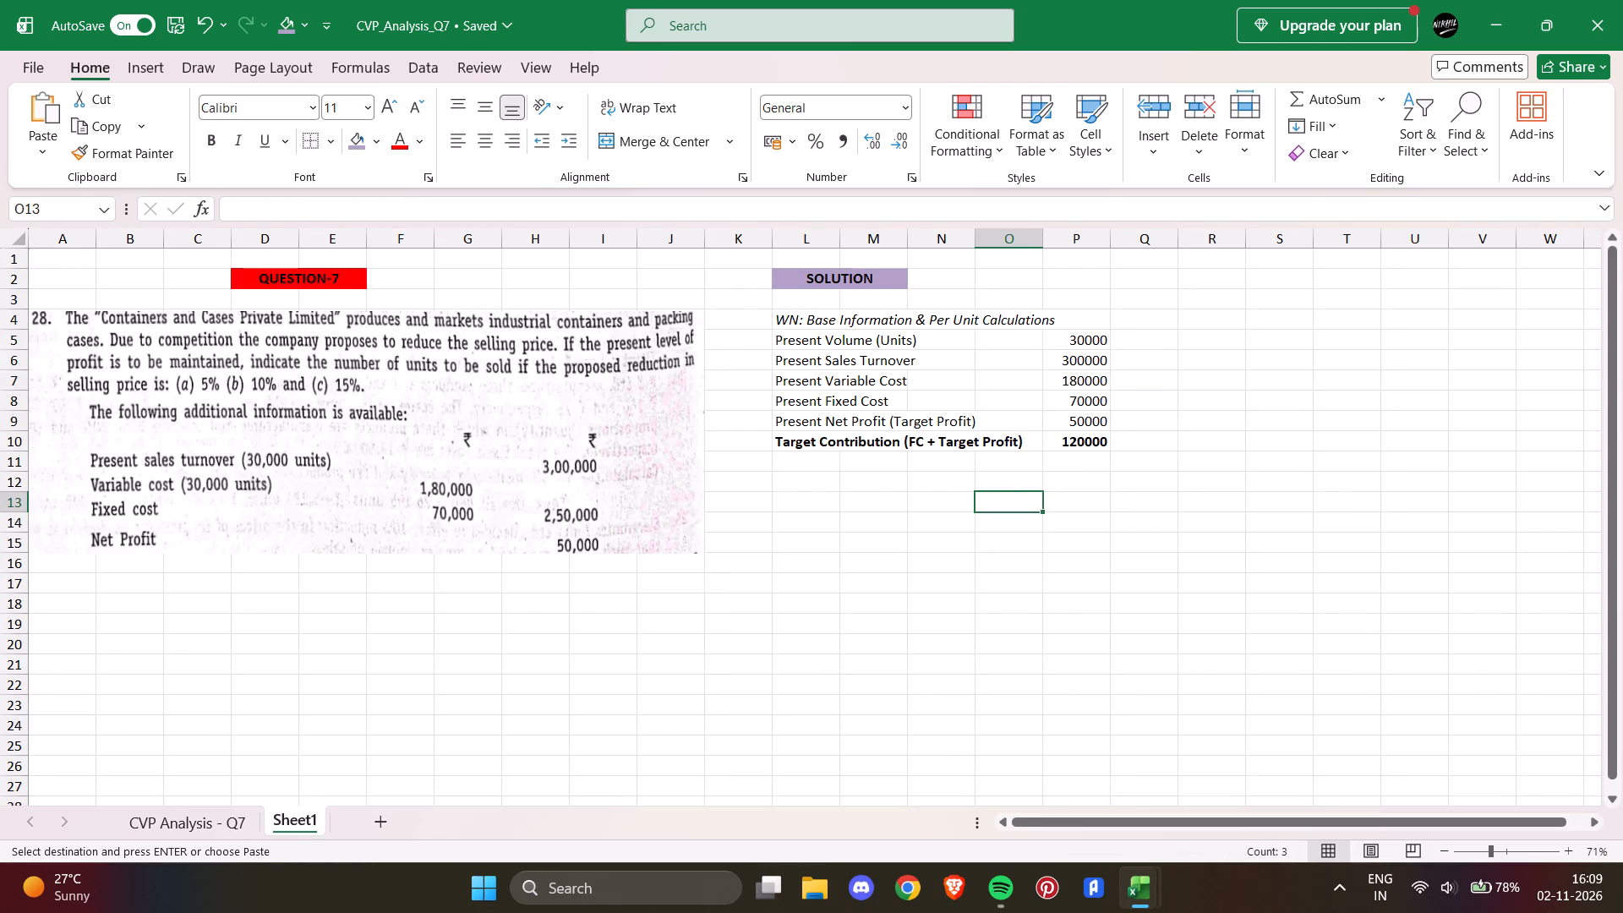
pyautogui.hscroll(-1, 1108, 418)
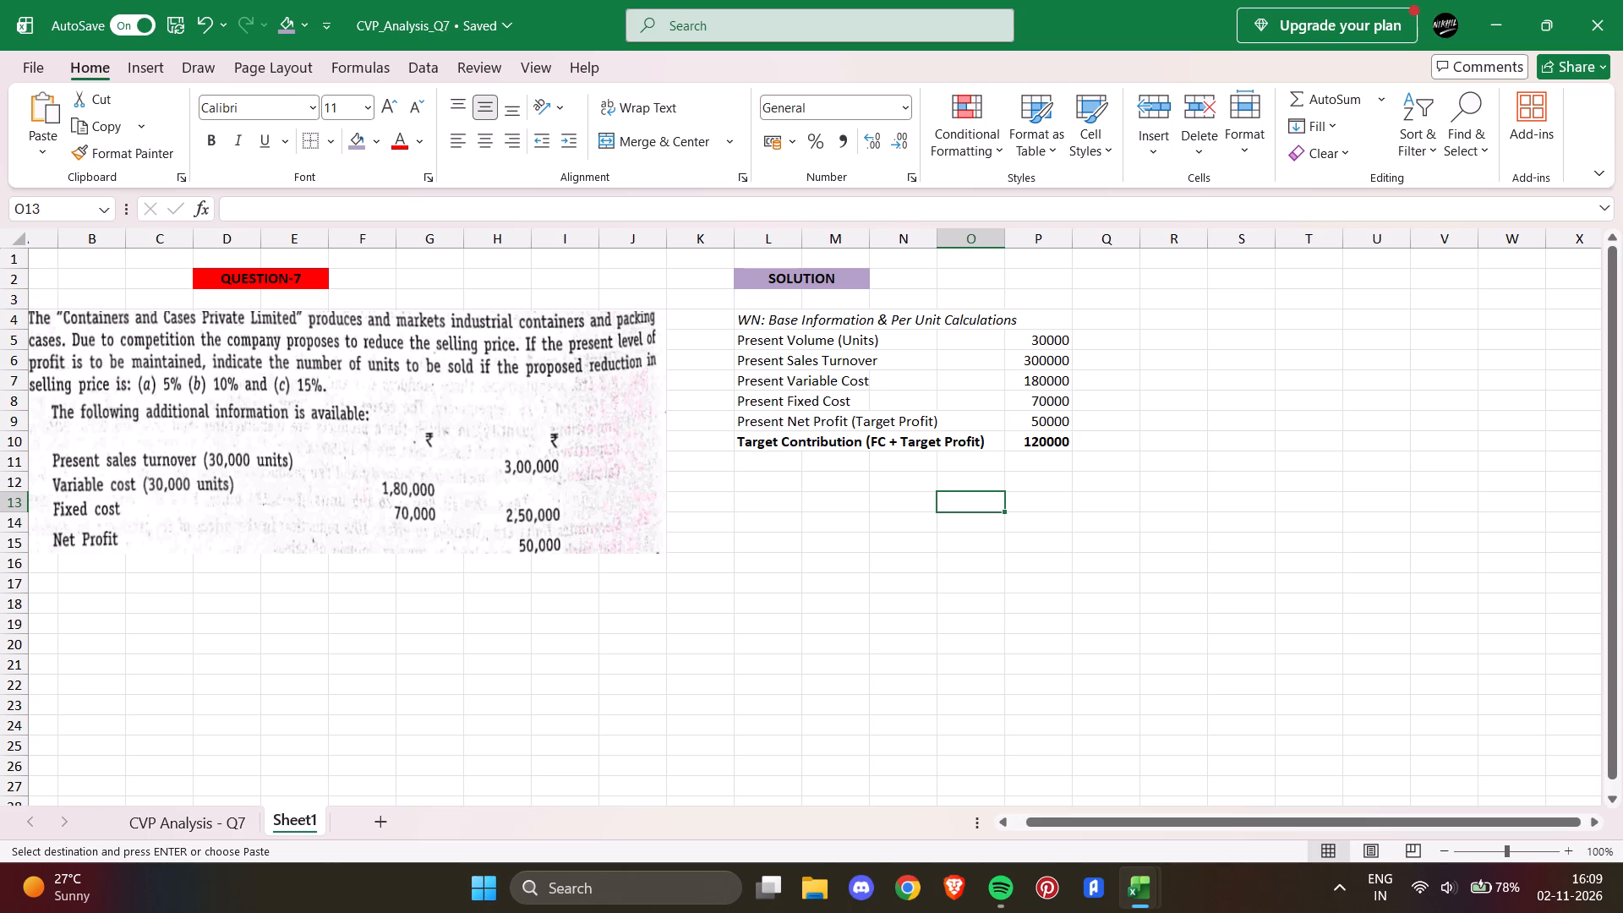
pyautogui.click(1161, 338)
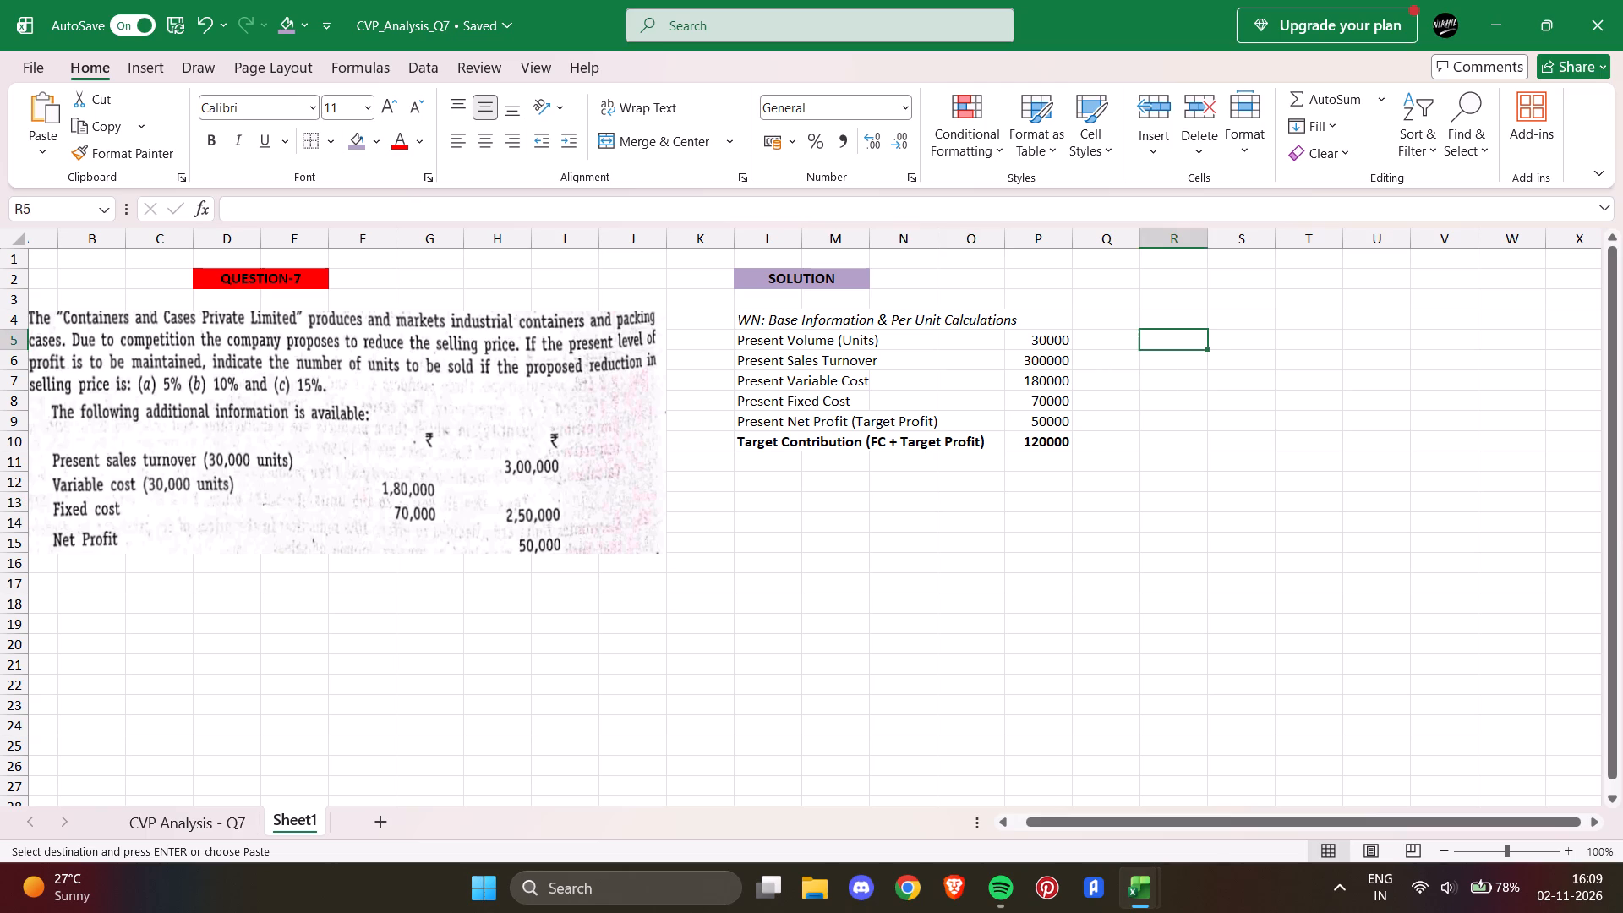
pyautogui.hotkey('ctrl', 'v')
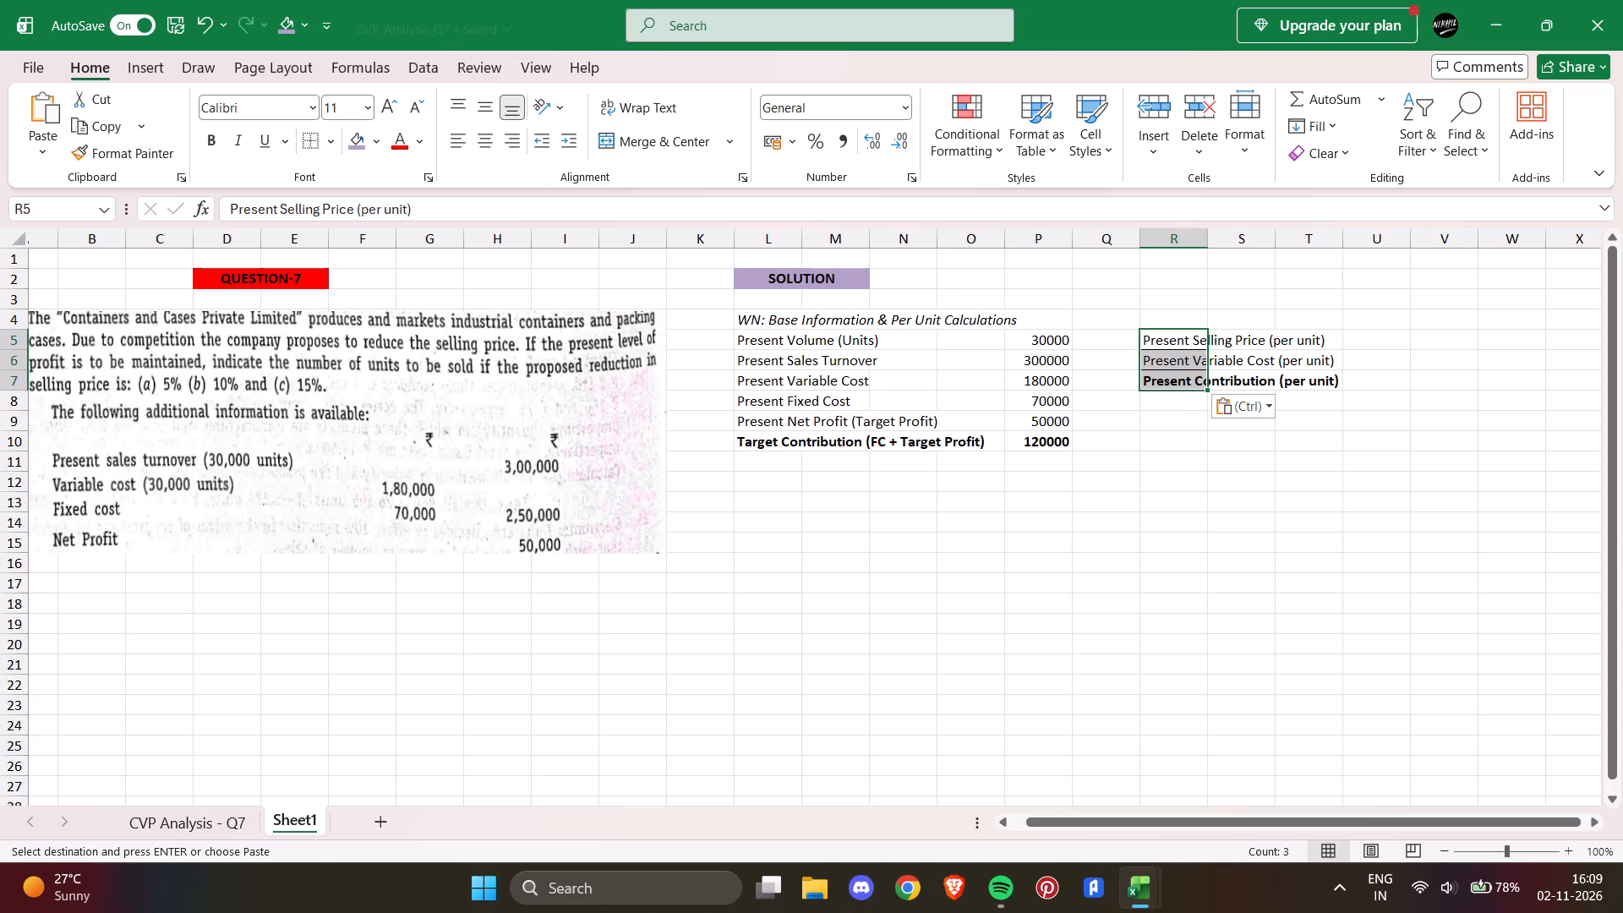
# Enter the per-unit selling price 10, variable cost 6 and contribution 4 in U5:U7 of Sheet1.
pyautogui.click(226, 820)
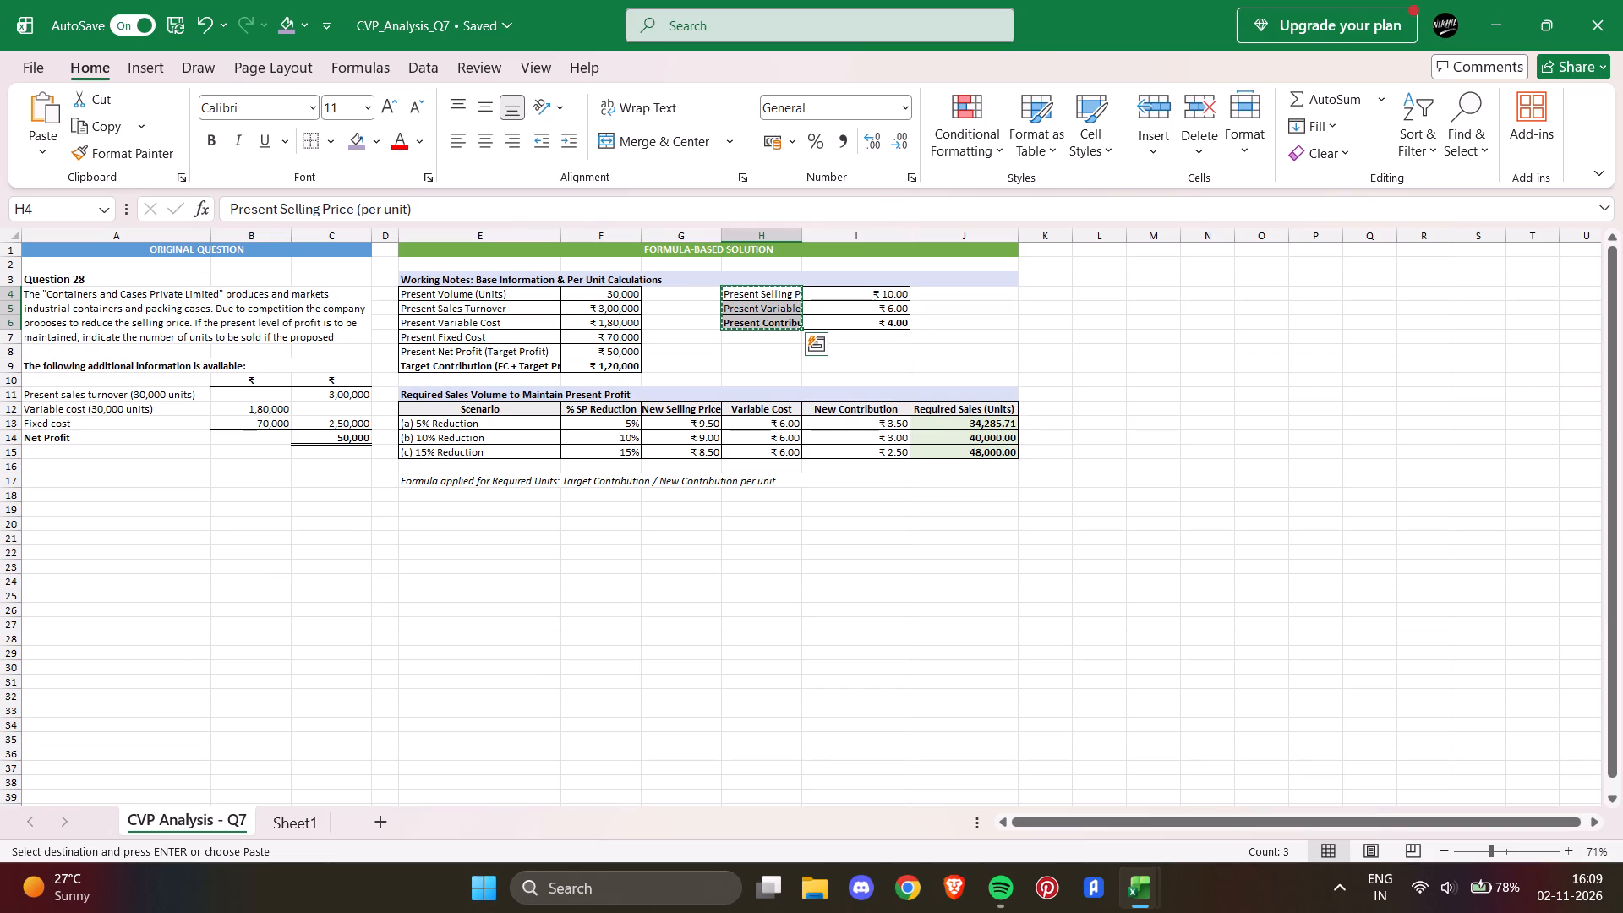
pyautogui.click(282, 822)
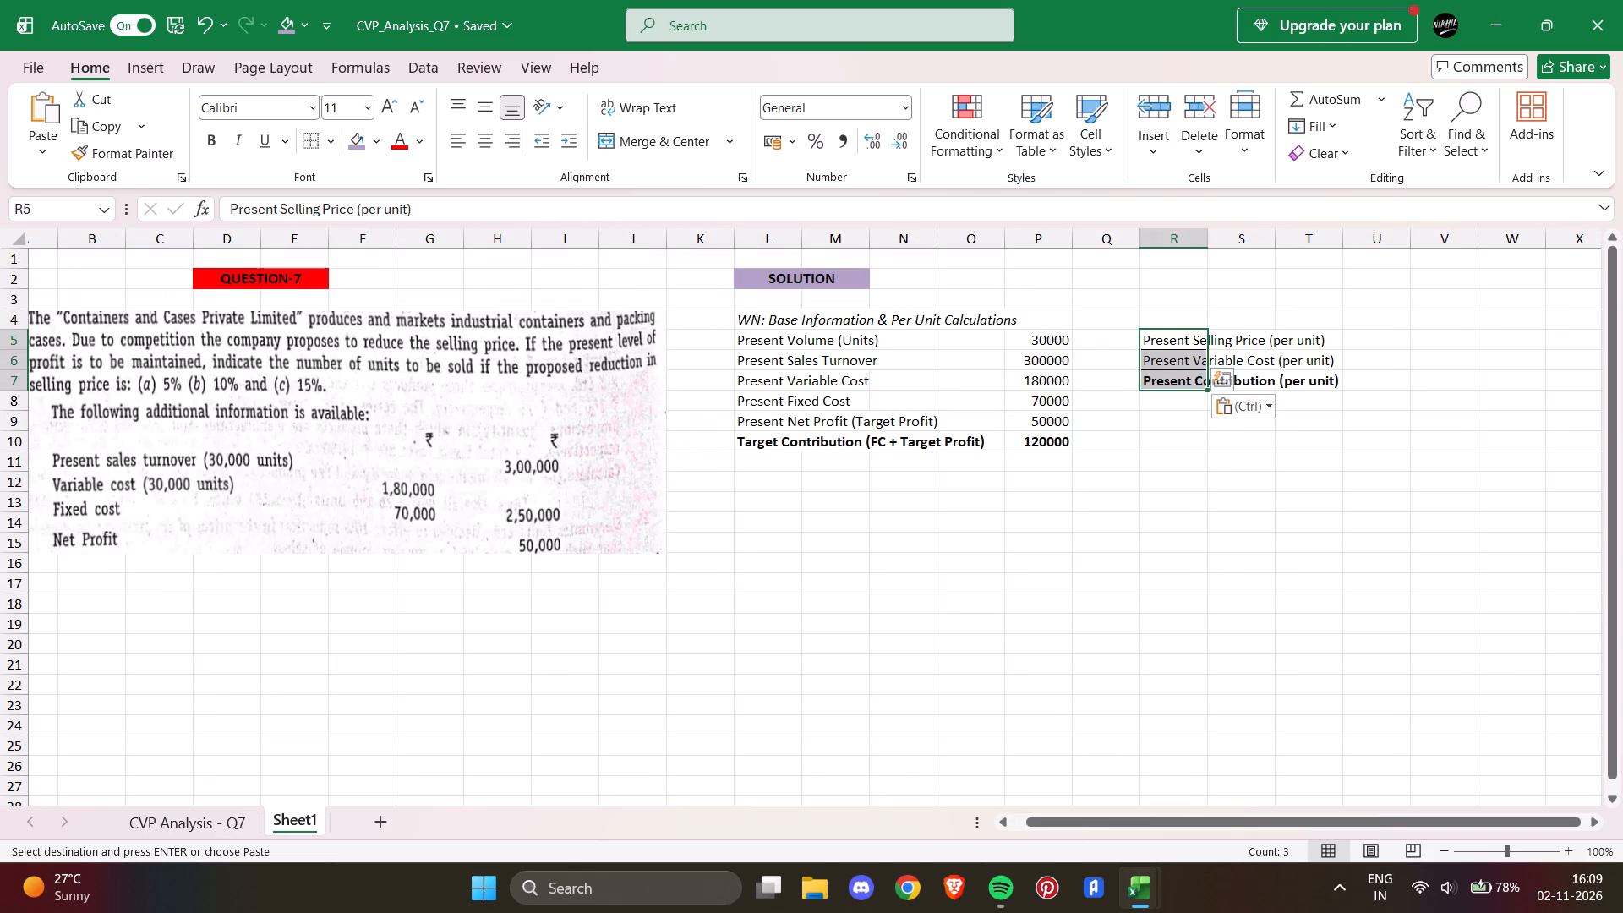
pyautogui.click(1375, 334)
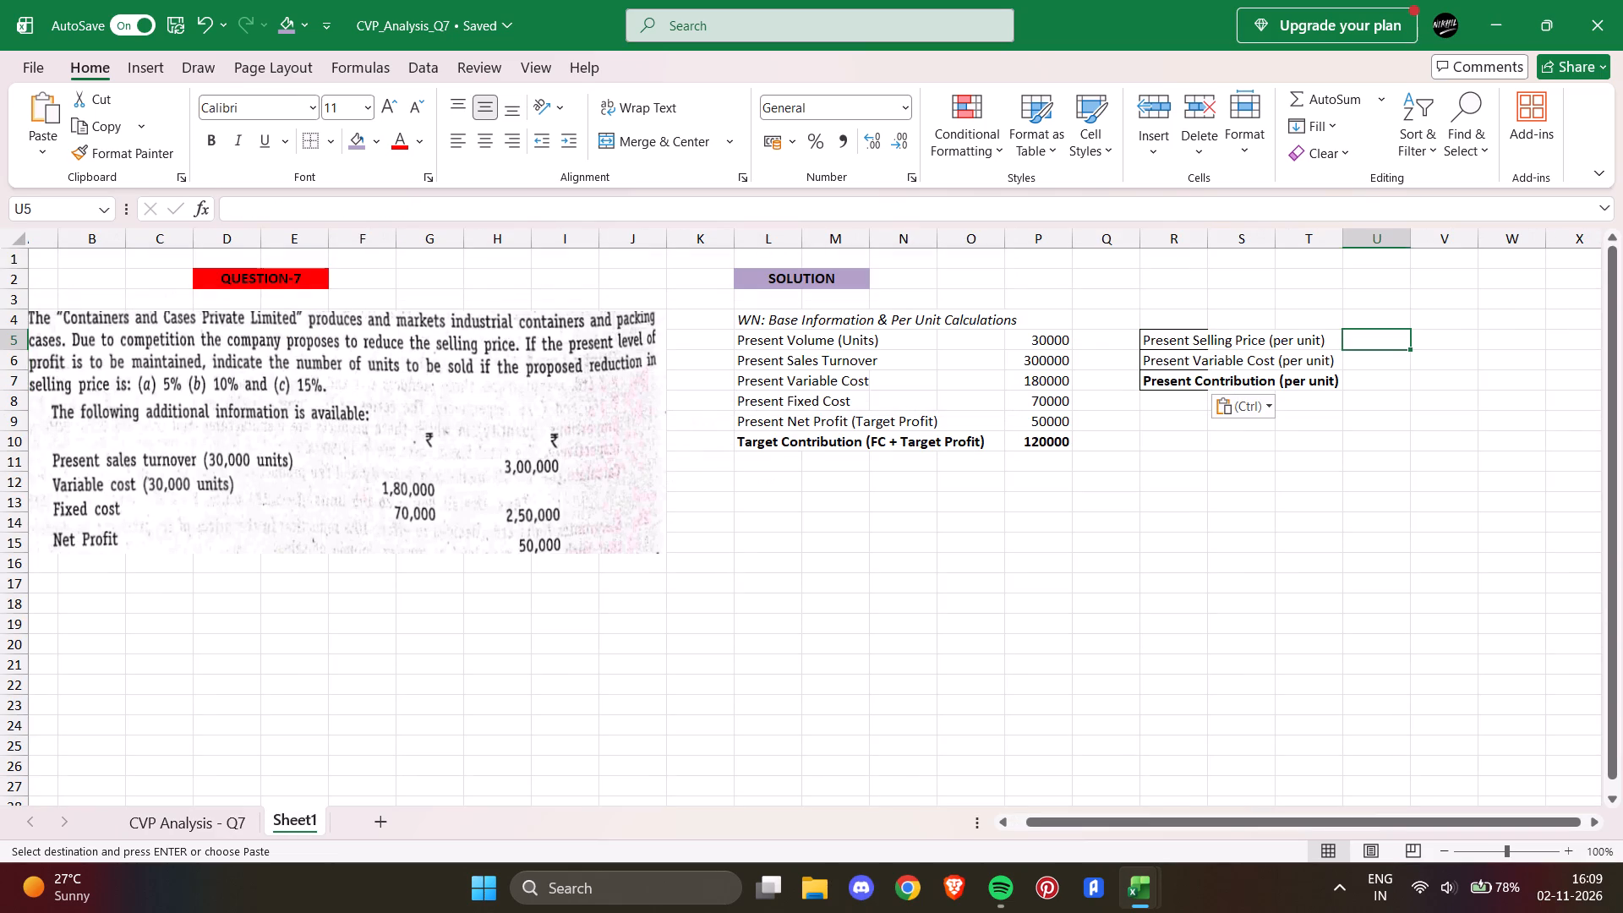
pyautogui.write('10')
pyautogui.press('Return')
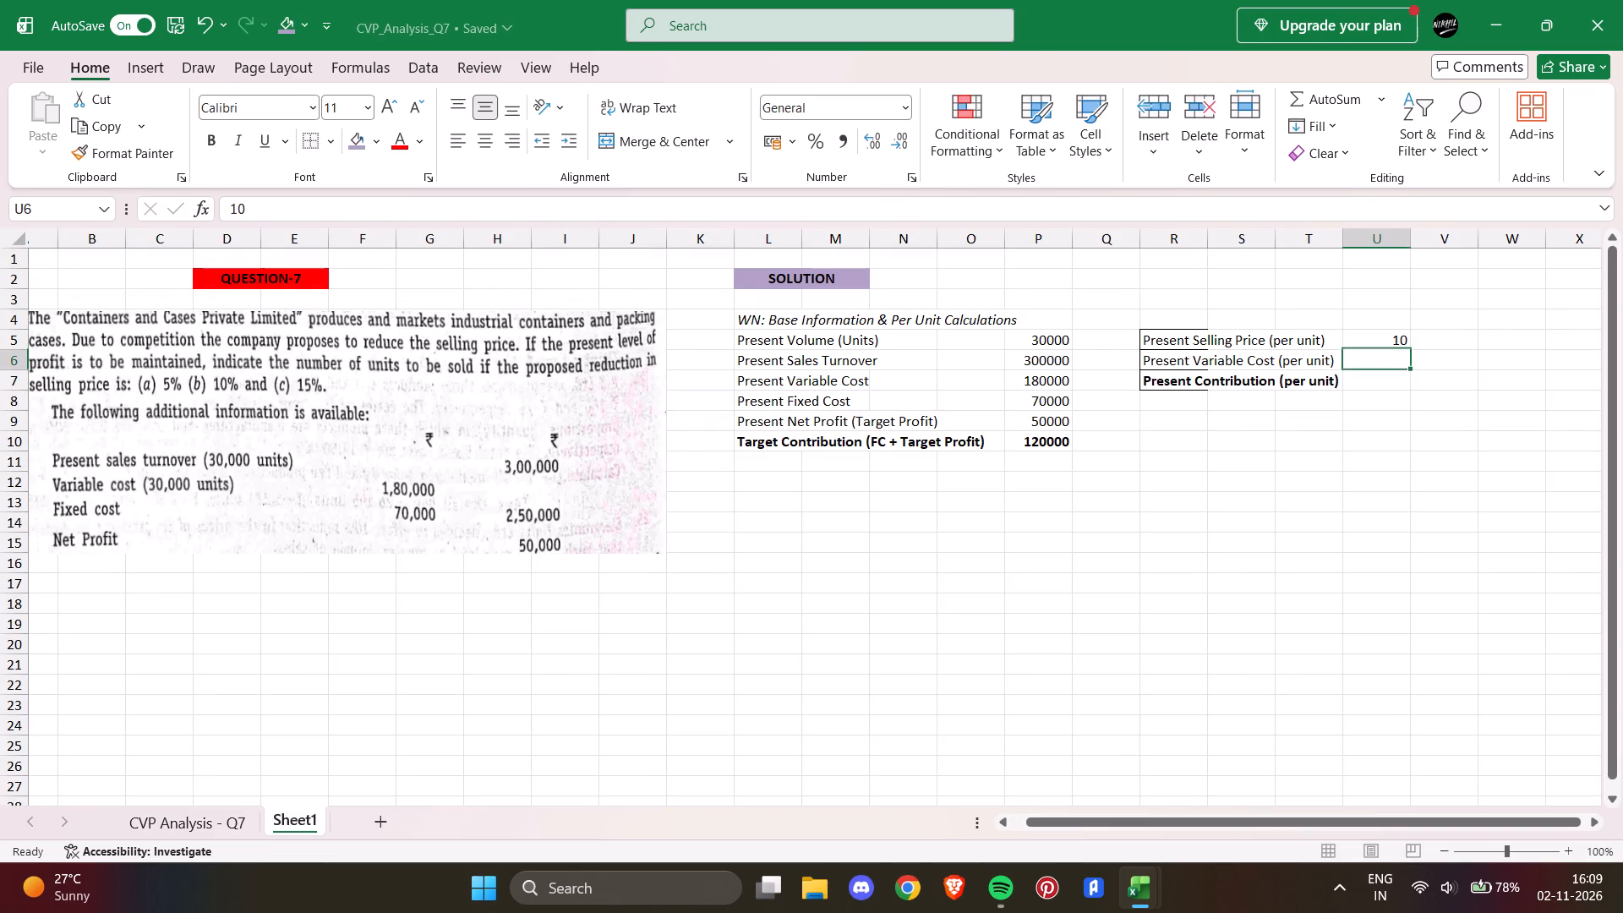
pyautogui.write('60')
pyautogui.press('BackSpace')
pyautogui.press('Return')
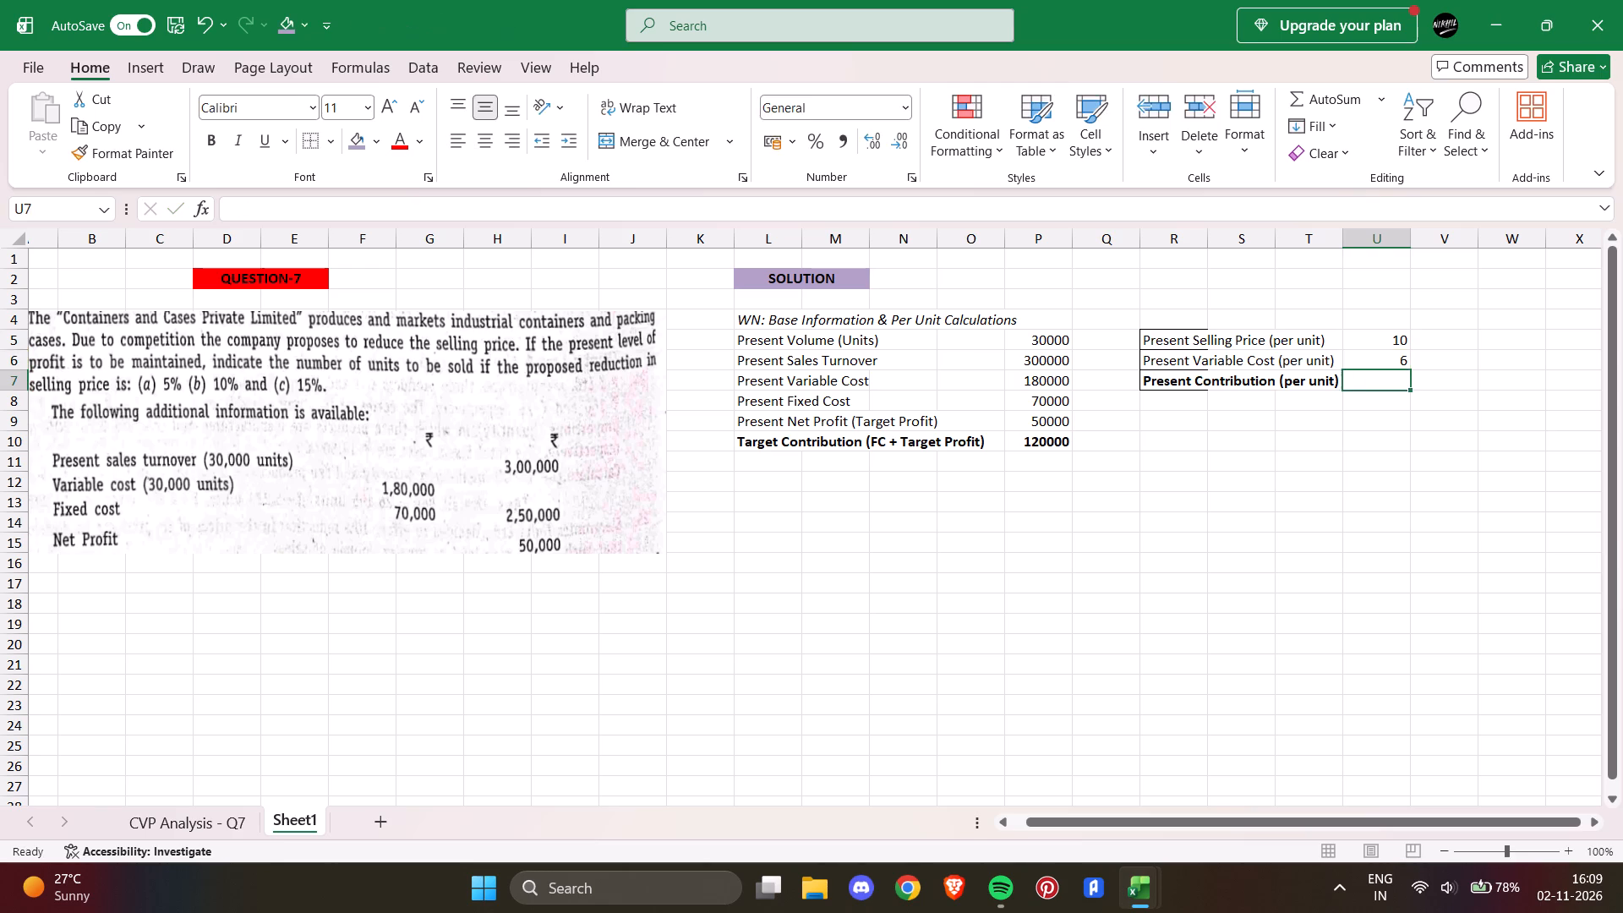
pyautogui.press('4')
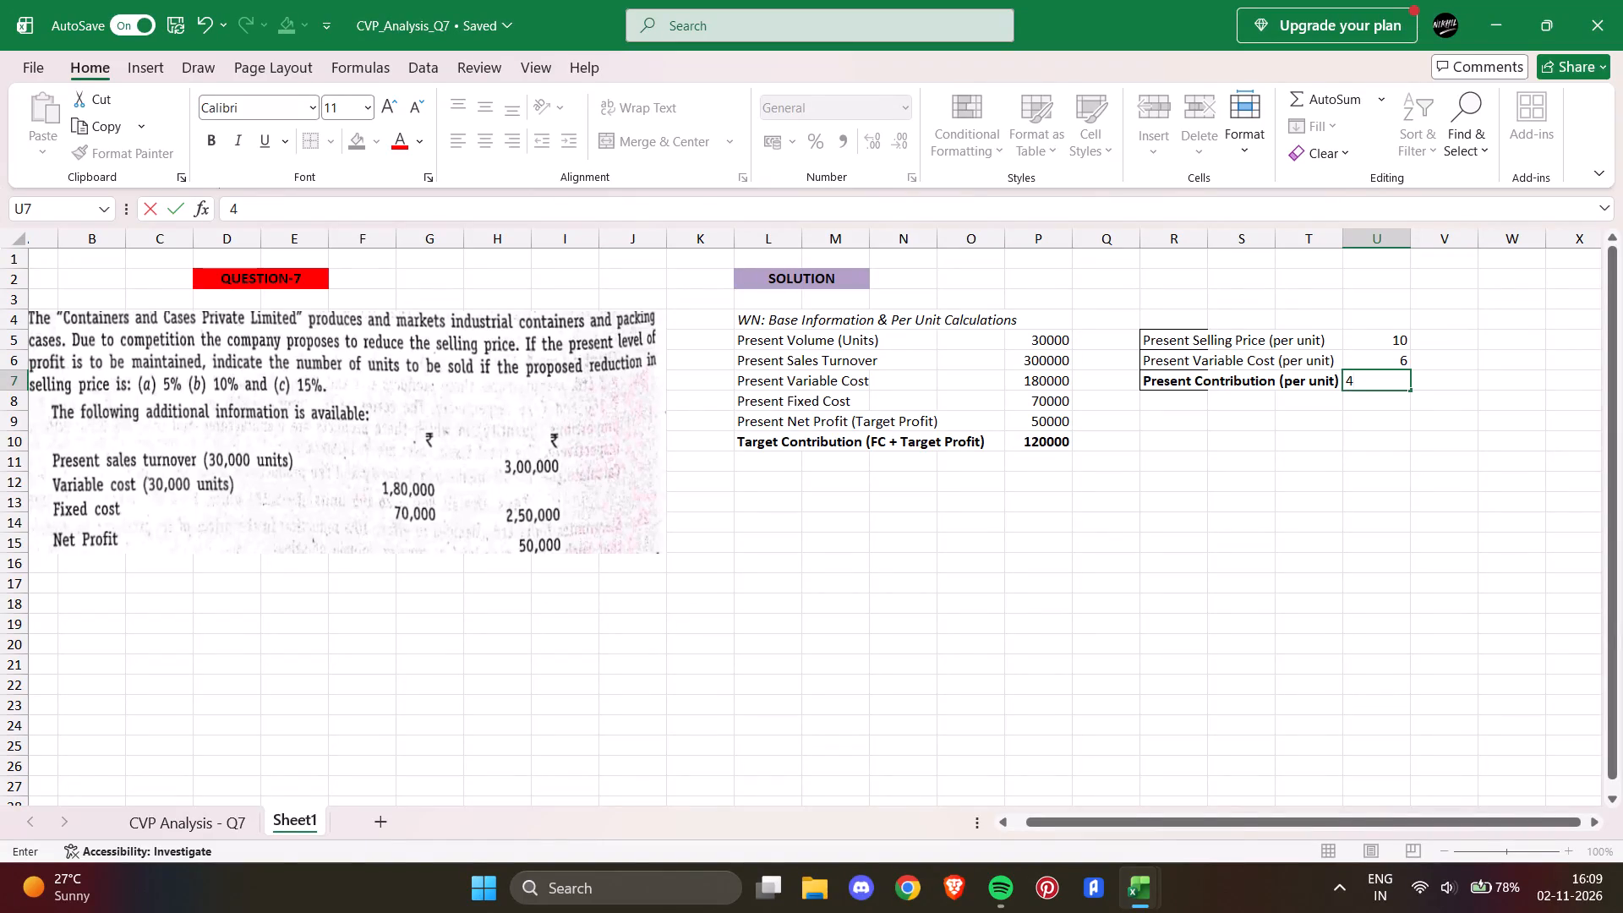
pyautogui.press('Return')
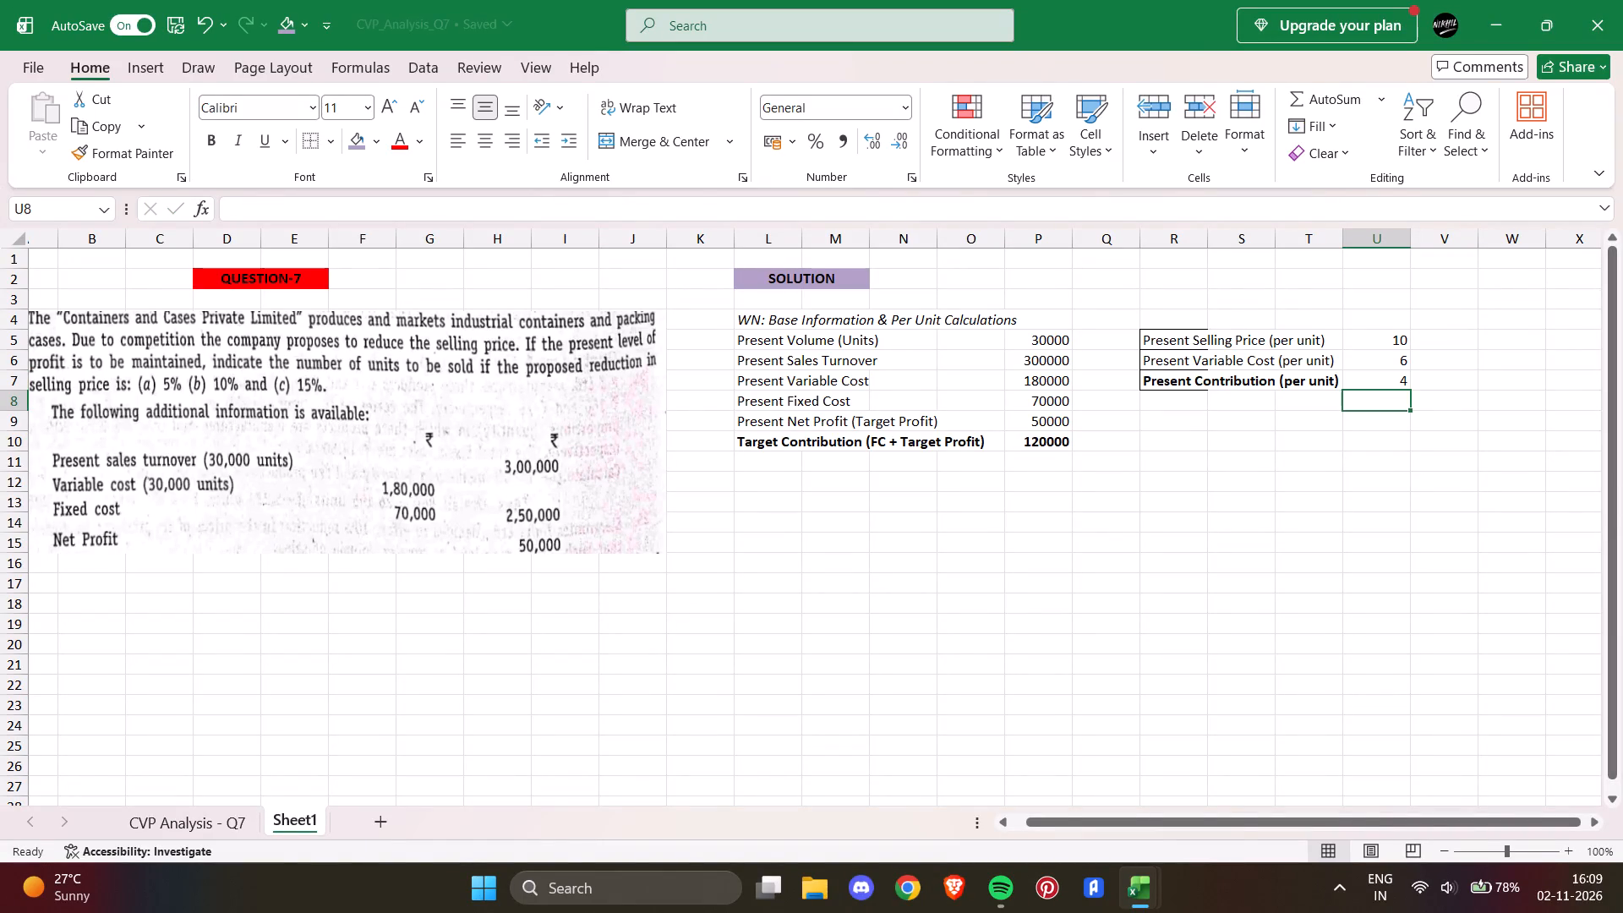
# Make the per-unit contribution value in U7 bold.
pyautogui.click(1380, 390)
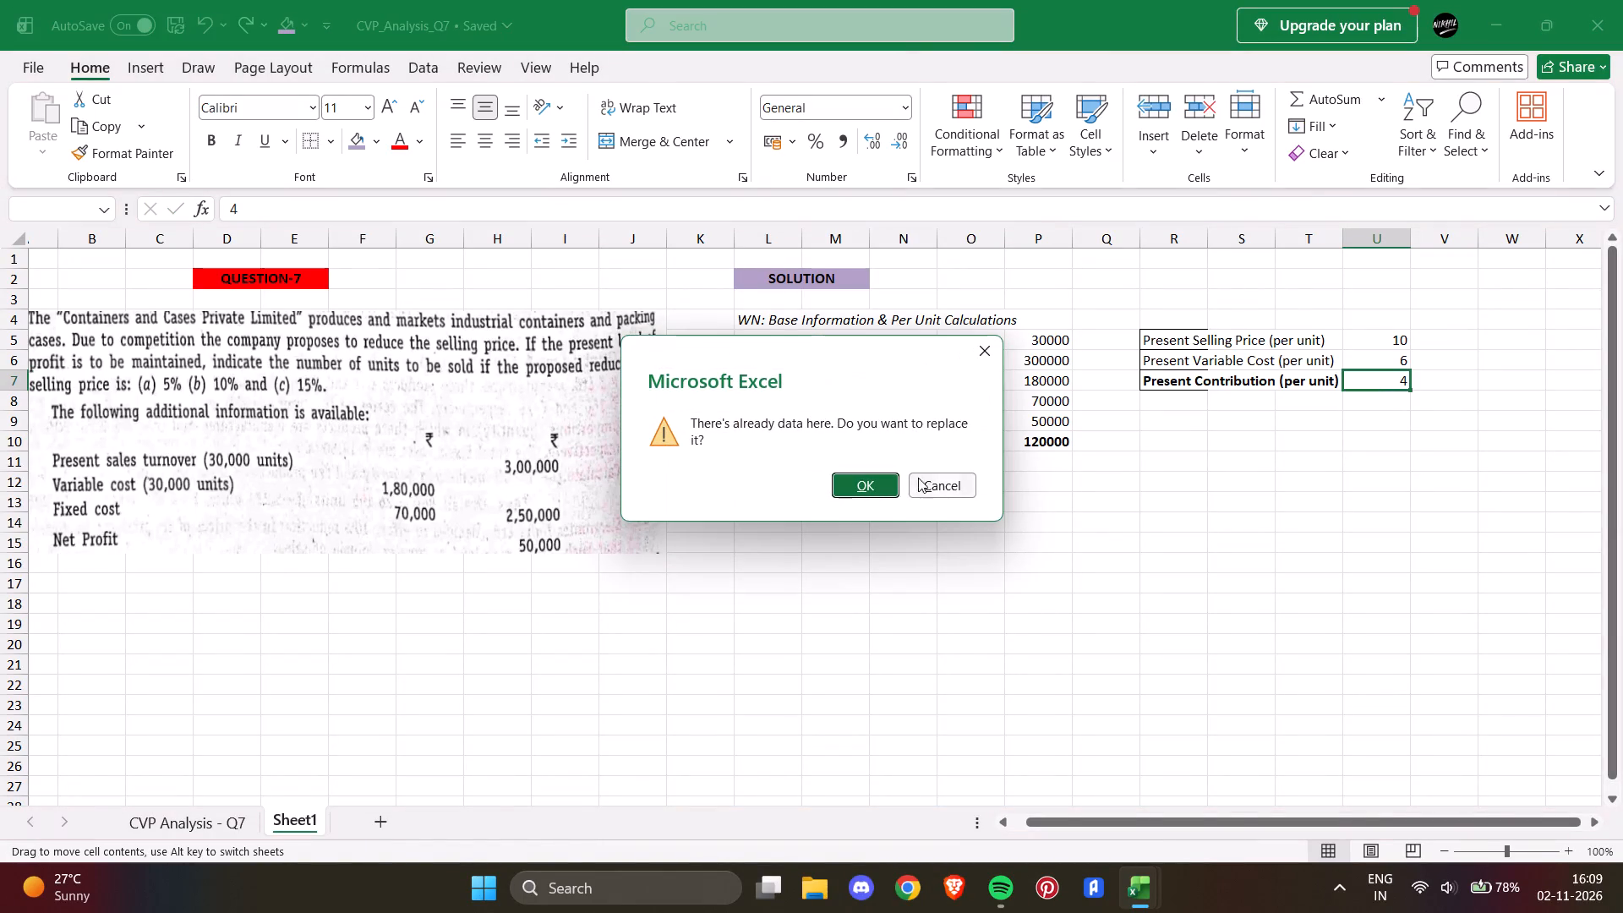
pyautogui.click(918, 489)
pyautogui.click(1387, 377)
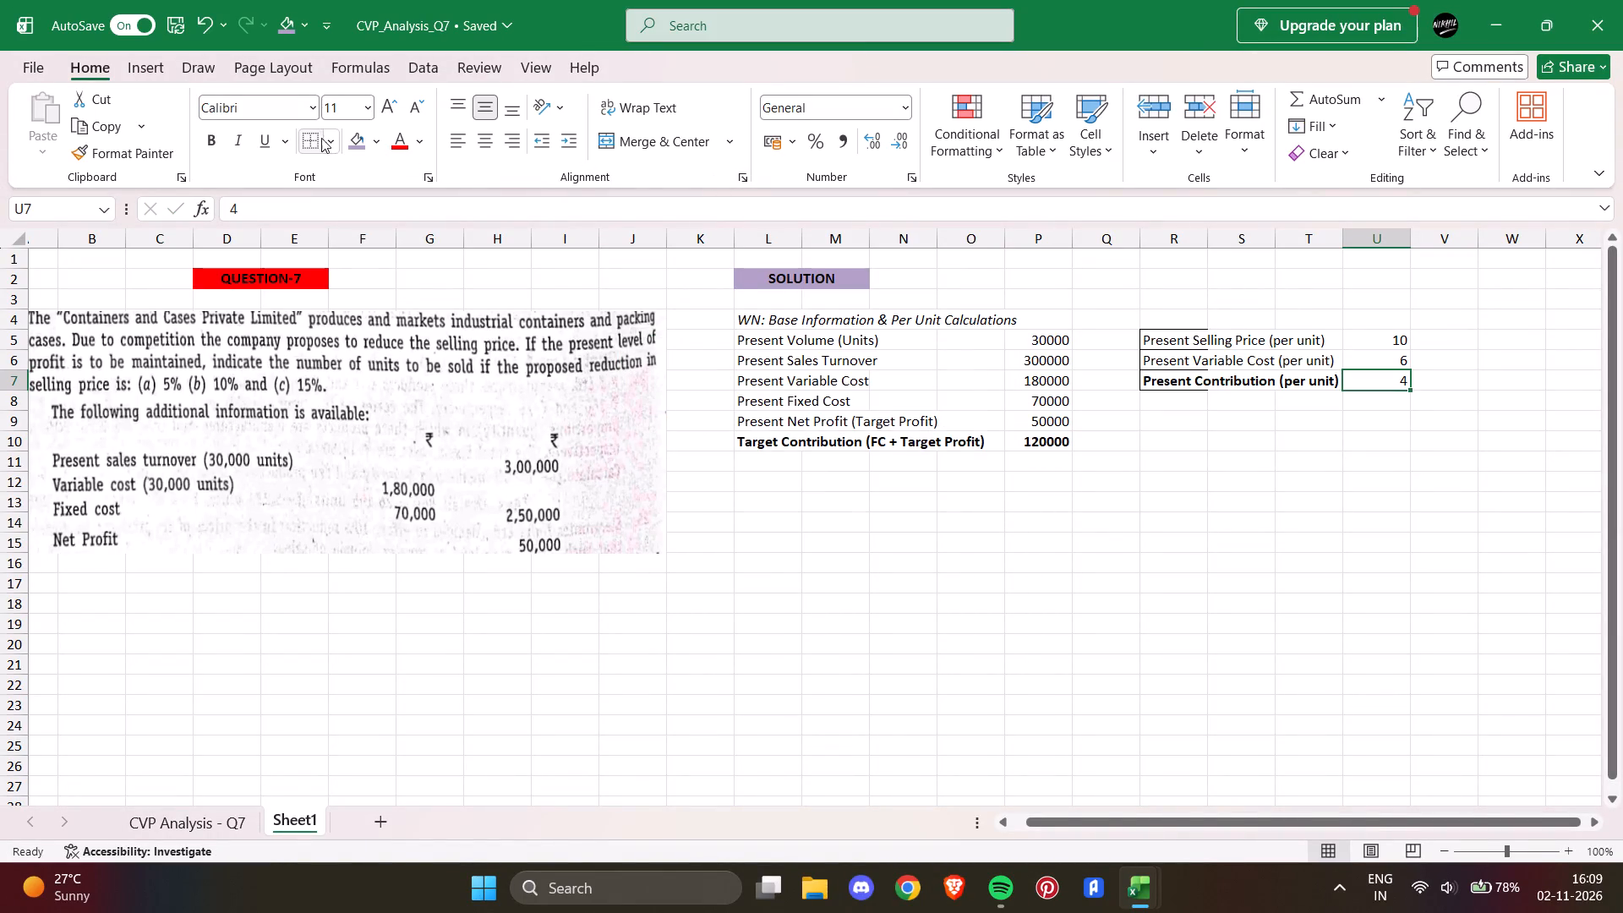
pyautogui.click(217, 135)
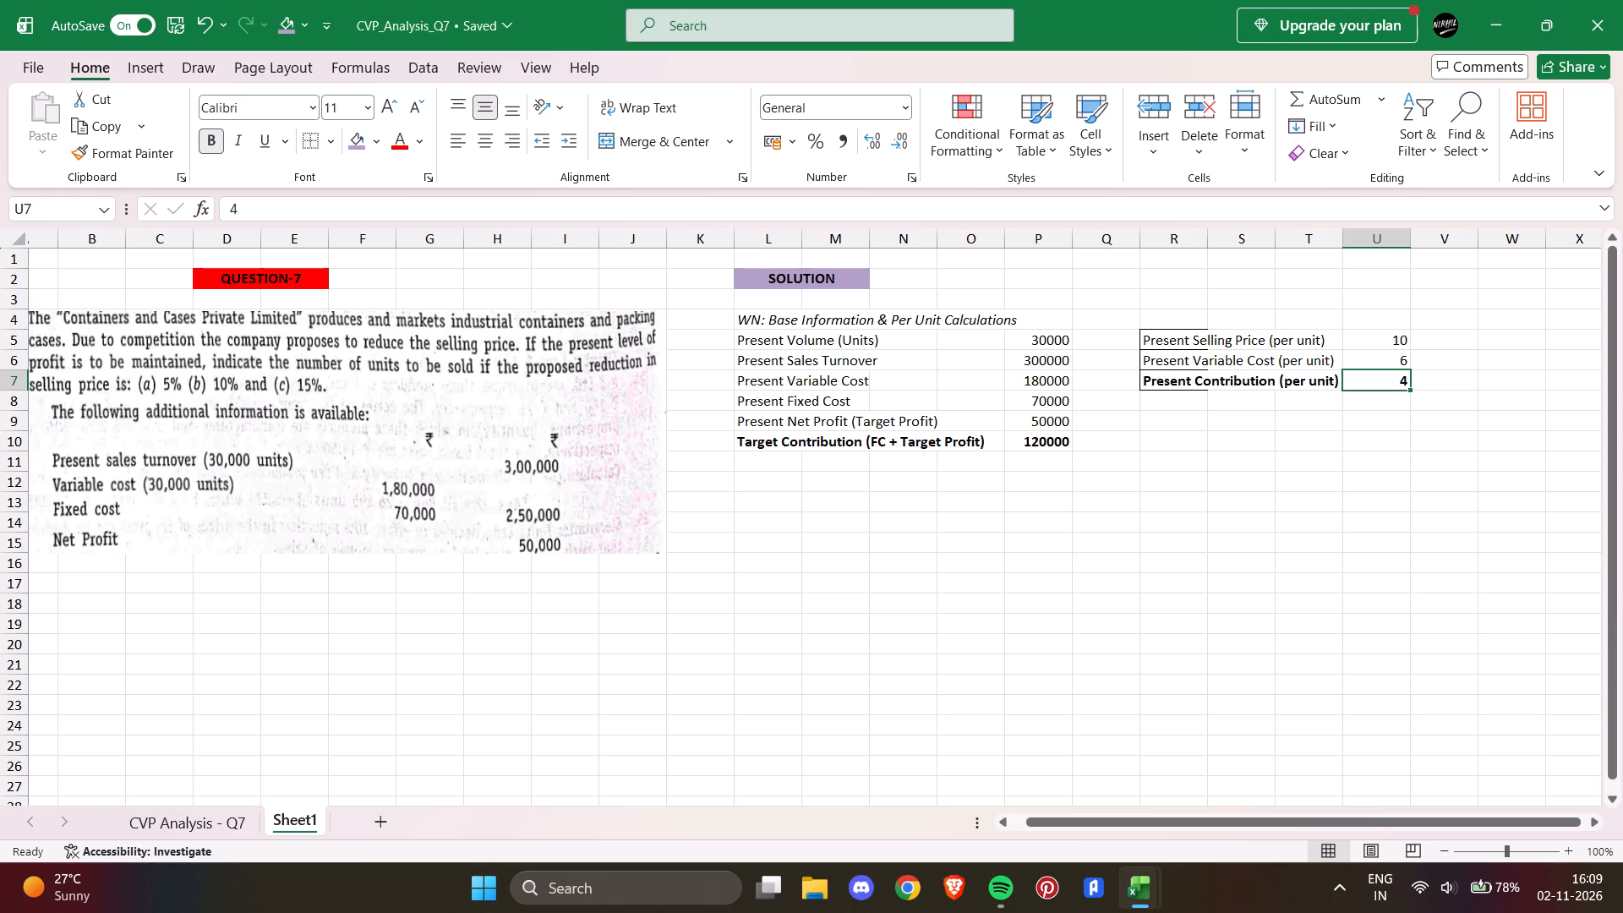
# Erase all cell borders around the per-unit labels in R5:R7.
pyautogui.click(336, 142)
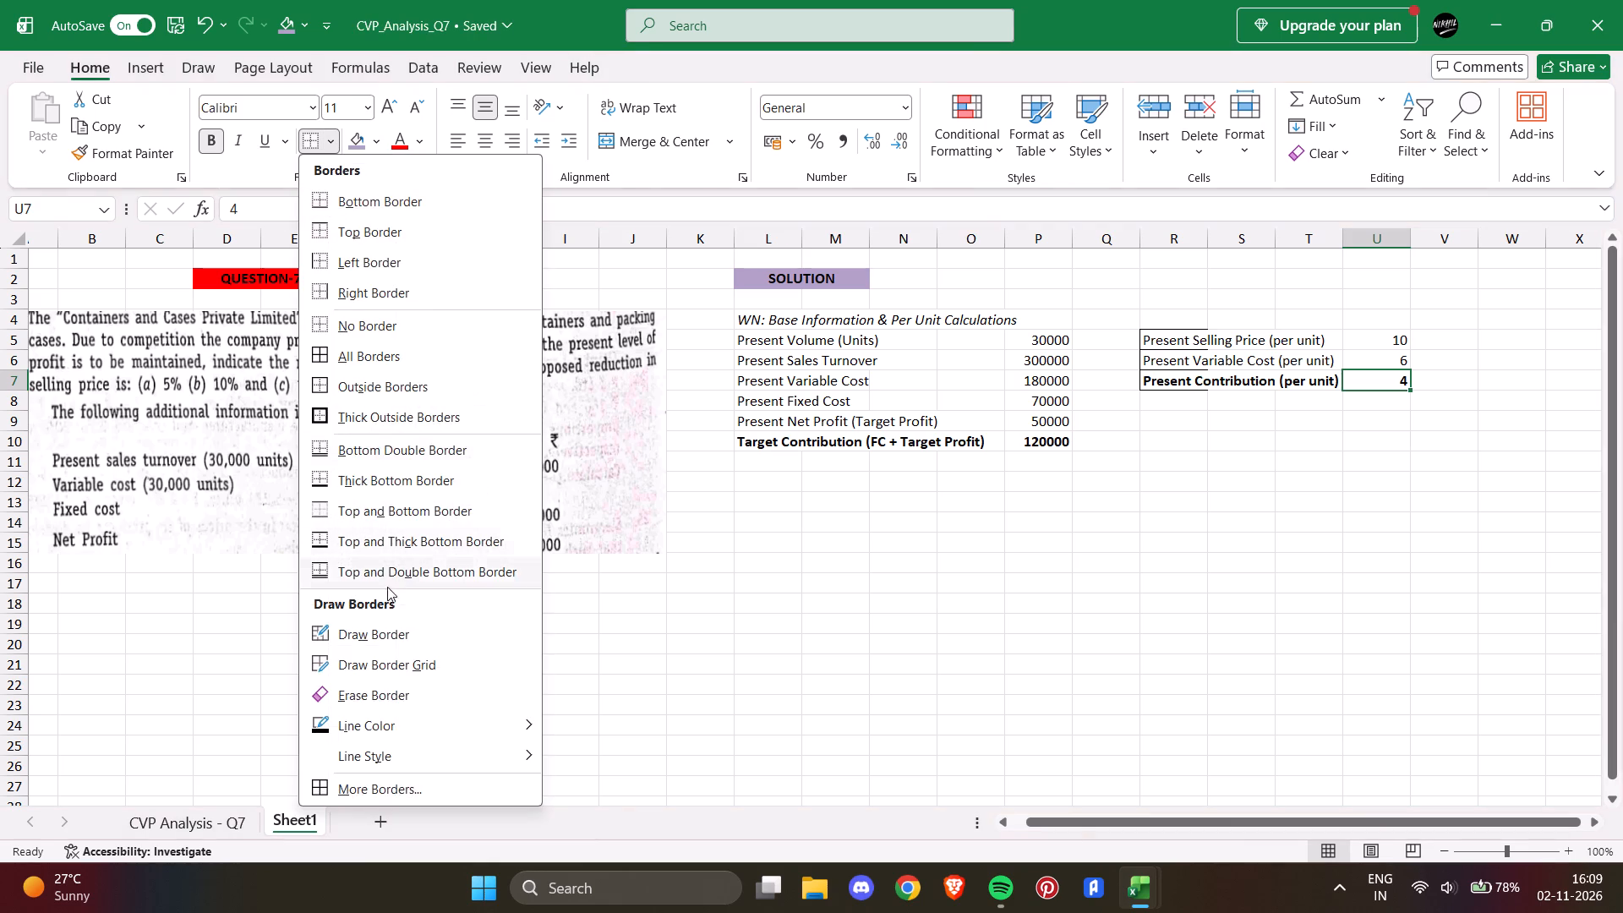
pyautogui.click(385, 686)
pyautogui.moveTo(1079, 530); pyautogui.dragTo(1178, 335)
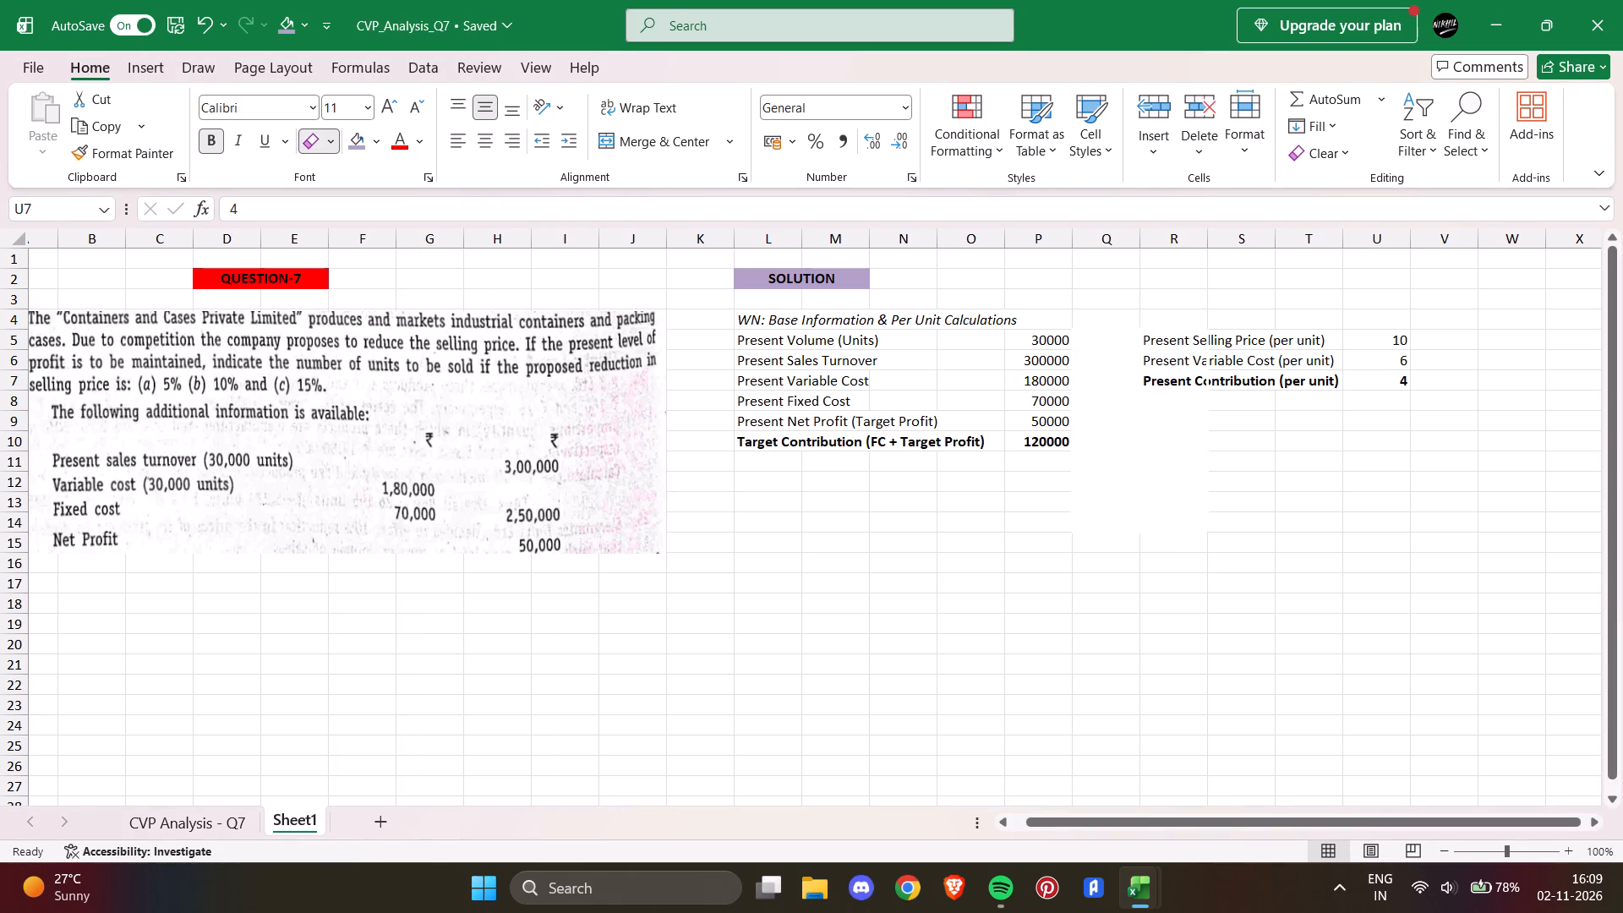
pyautogui.moveTo(1178, 335); pyautogui.dragTo(1156, 304)
pyautogui.moveTo(1409, 407); pyautogui.dragTo(1178, 409)
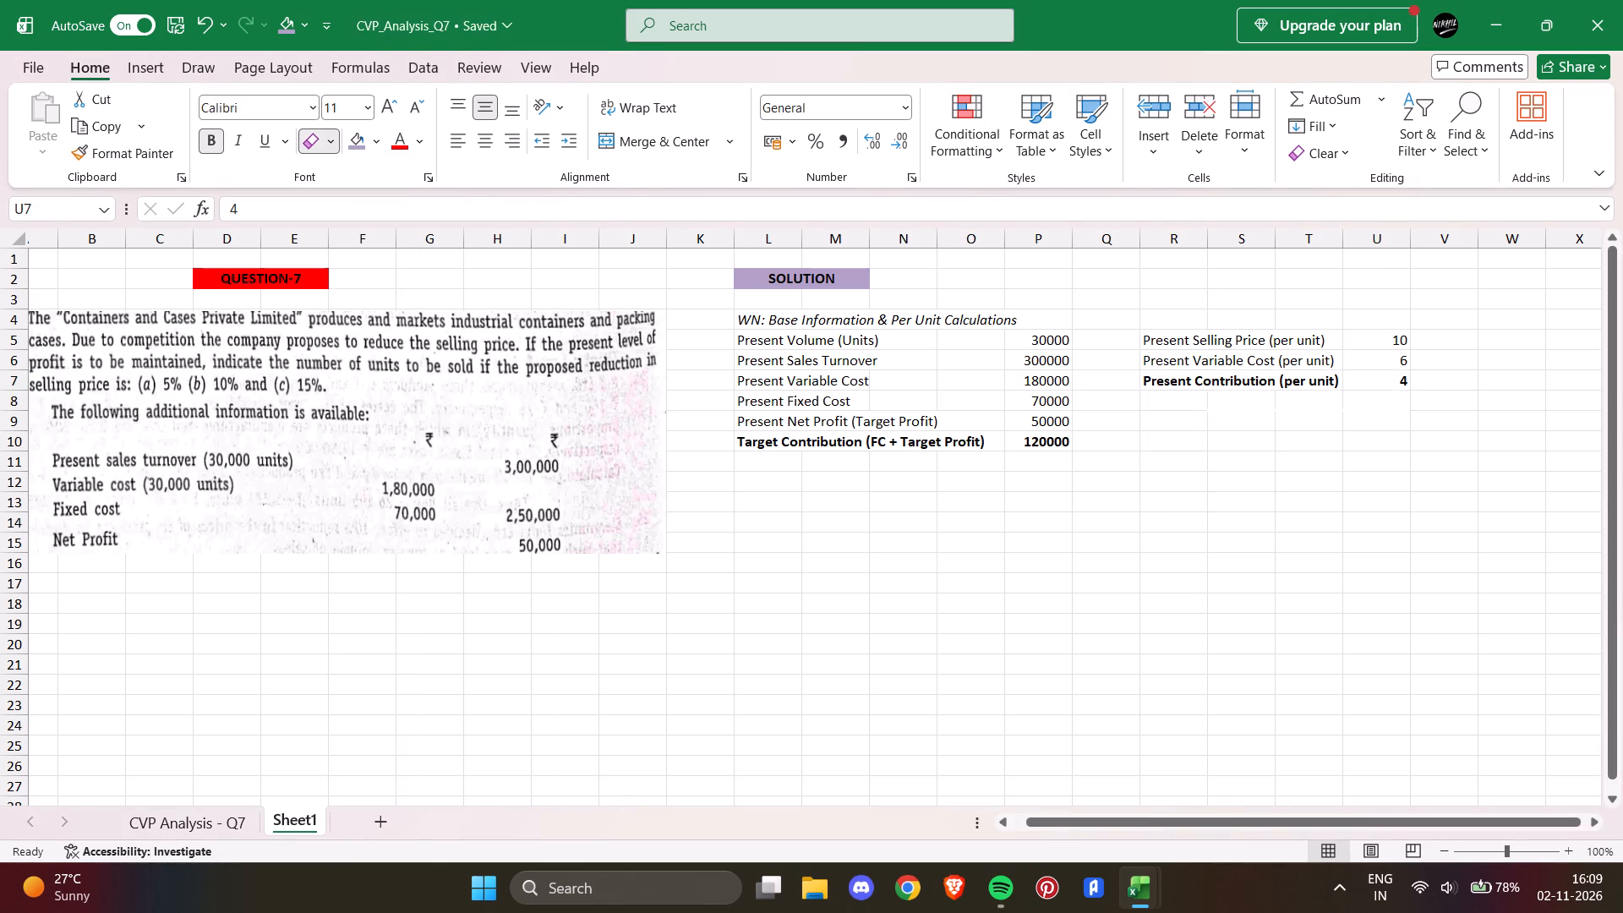
pyautogui.moveTo(1178, 409); pyautogui.dragTo(1123, 390)
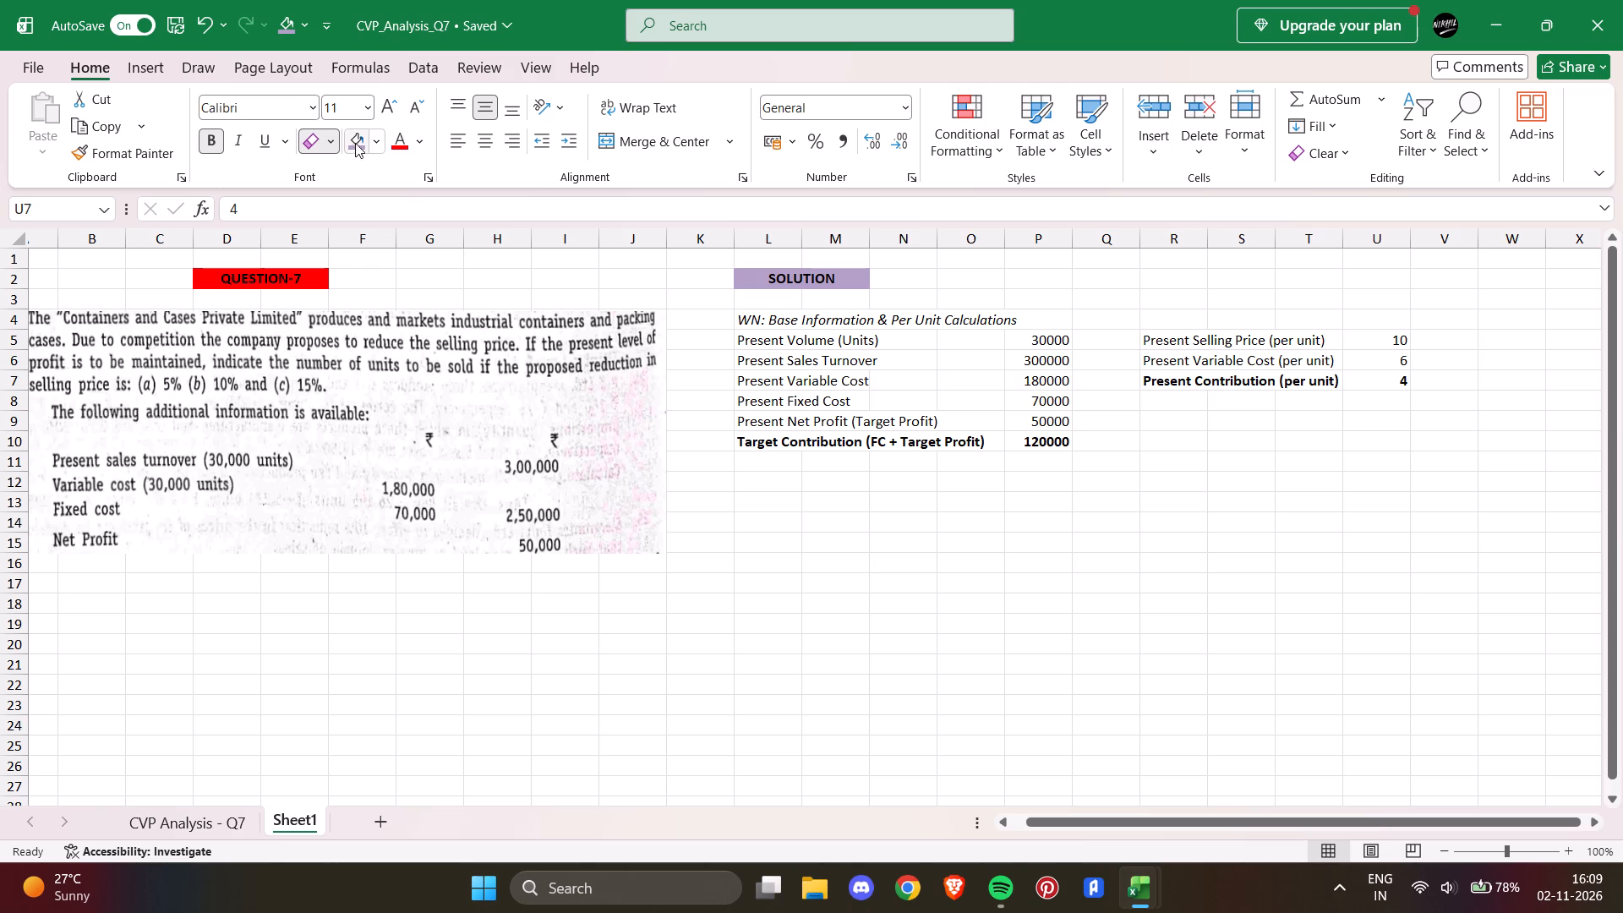
# Apply thick outside borders to U7, the working-note table L5:P10, its value column P5:P10 and its target contribution row L10:P10.
pyautogui.click(336, 135)
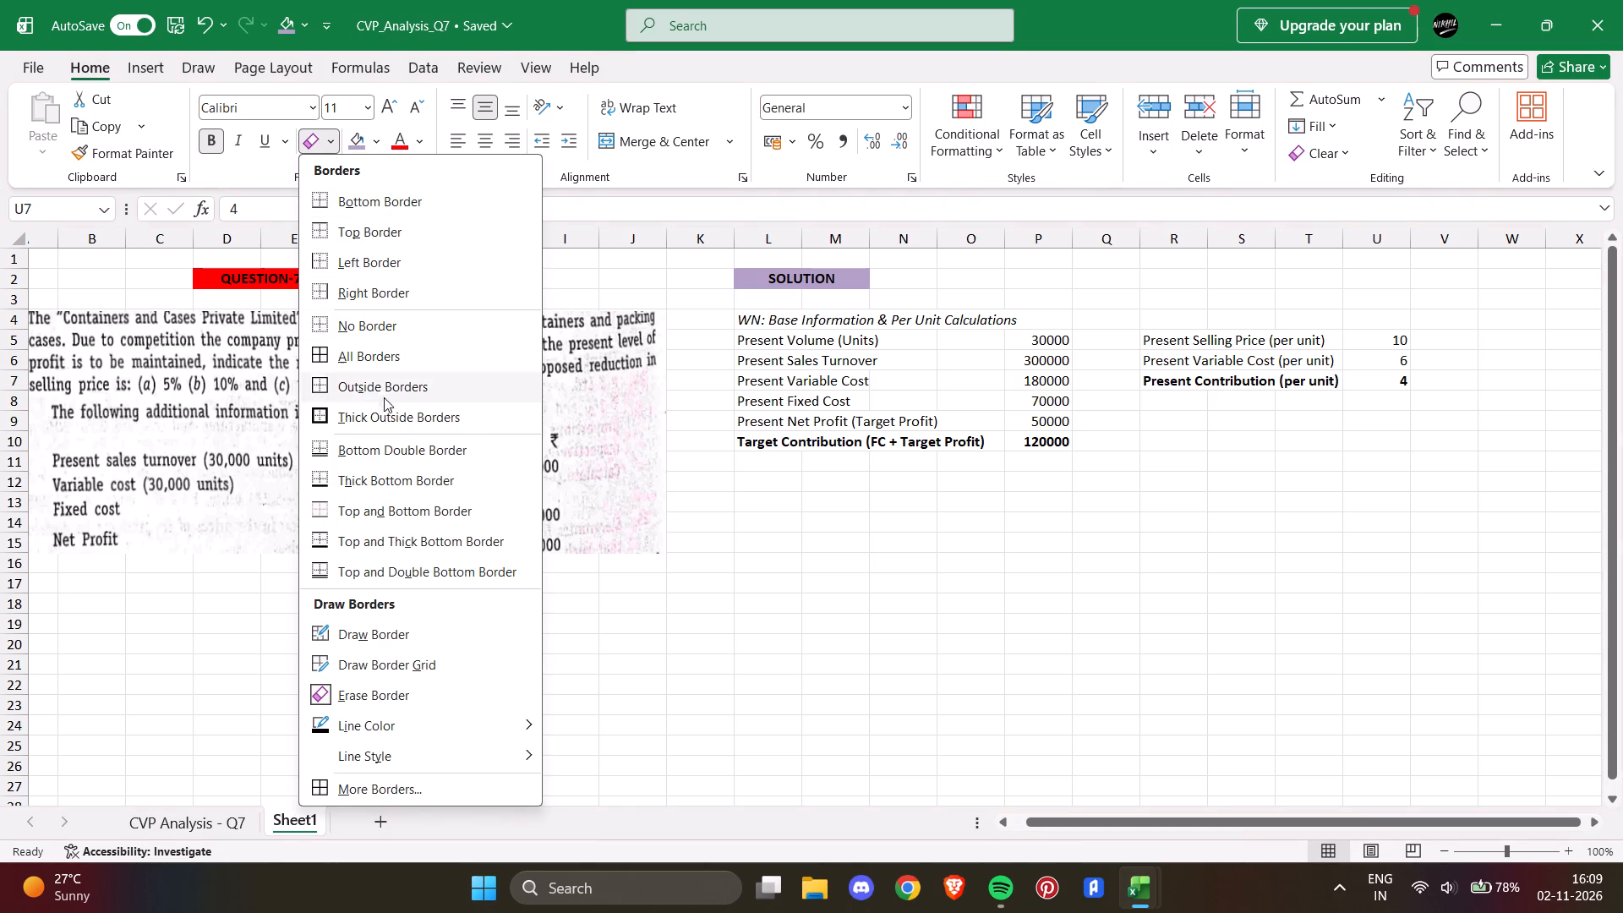
pyautogui.click(388, 417)
pyautogui.moveTo(744, 334); pyautogui.dragTo(969, 422)
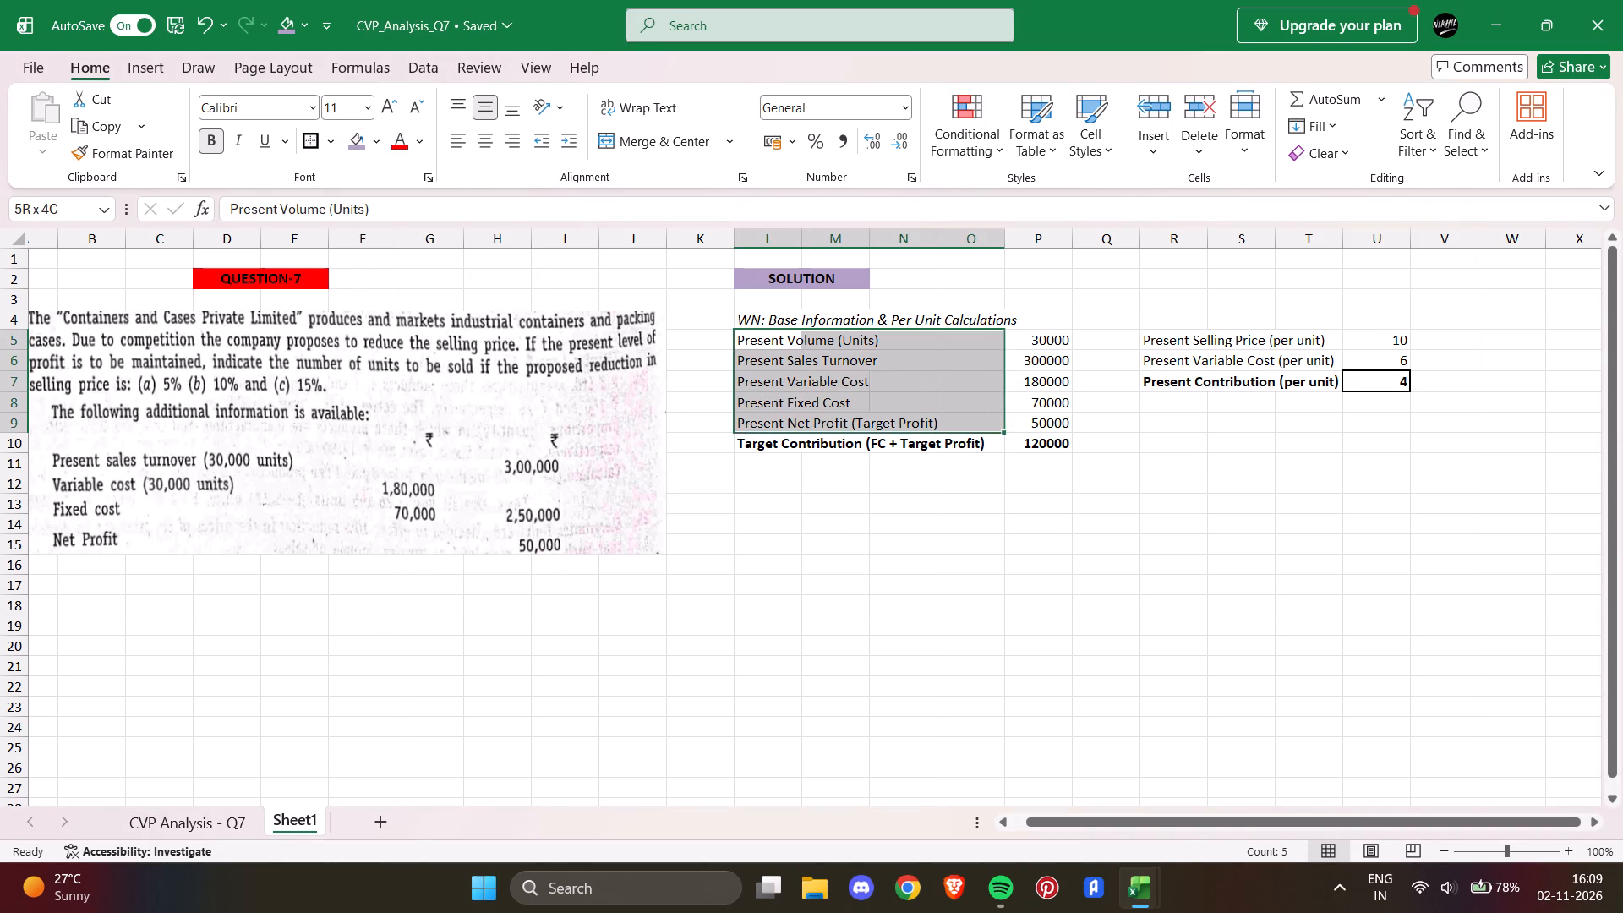
pyautogui.moveTo(969, 422); pyautogui.dragTo(1025, 440)
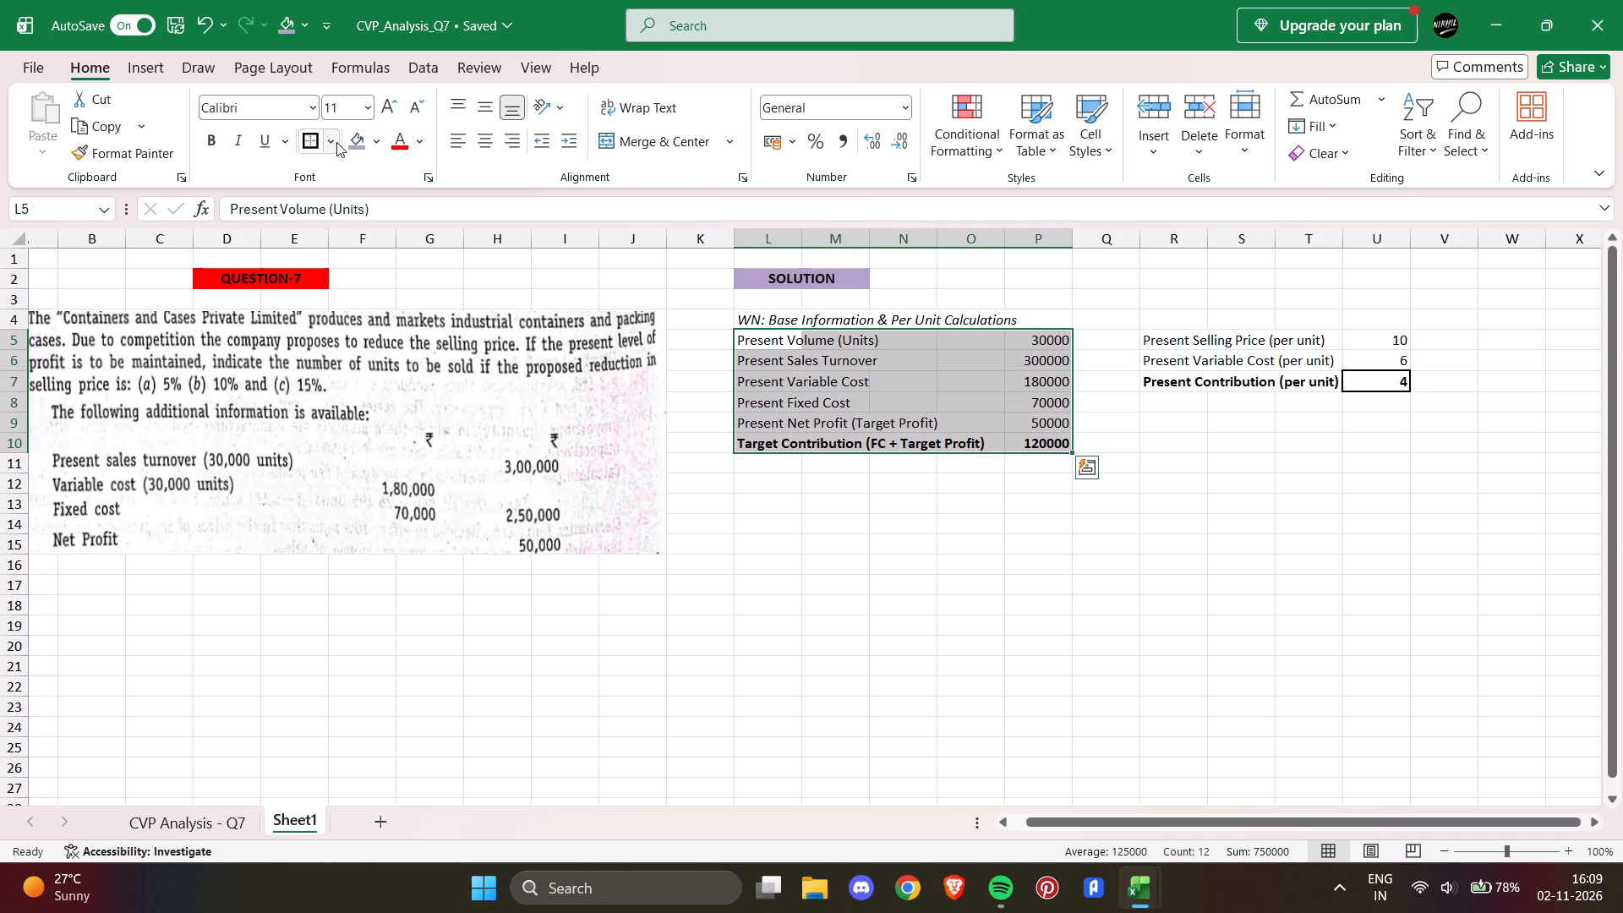
pyautogui.click(310, 138)
pyautogui.click(915, 518)
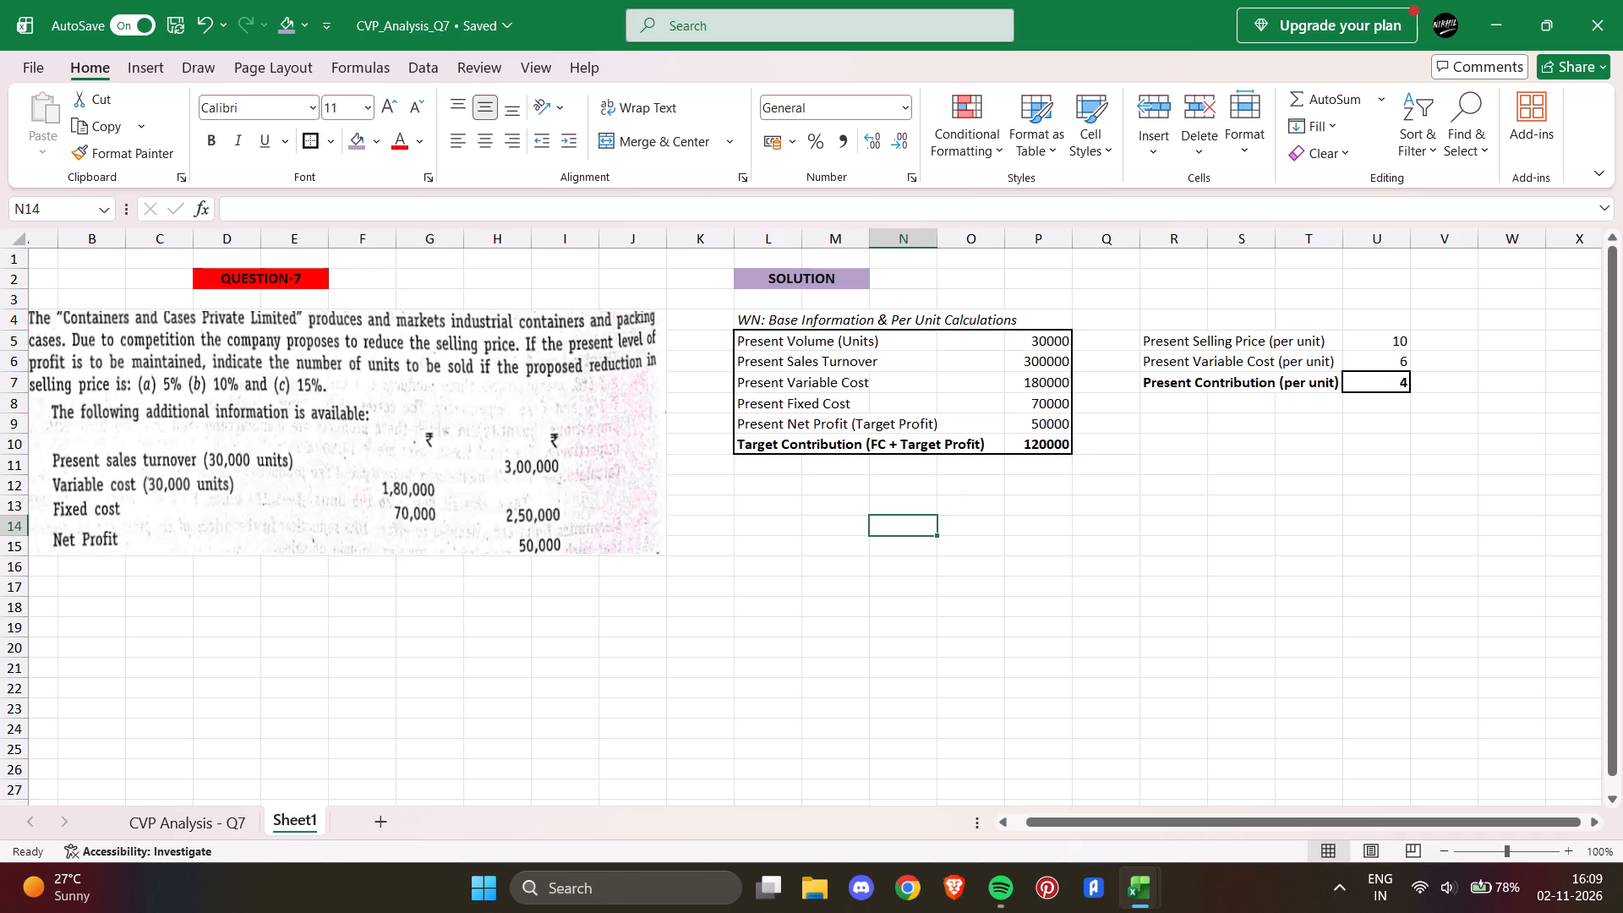
pyautogui.moveTo(1019, 338); pyautogui.dragTo(1046, 429)
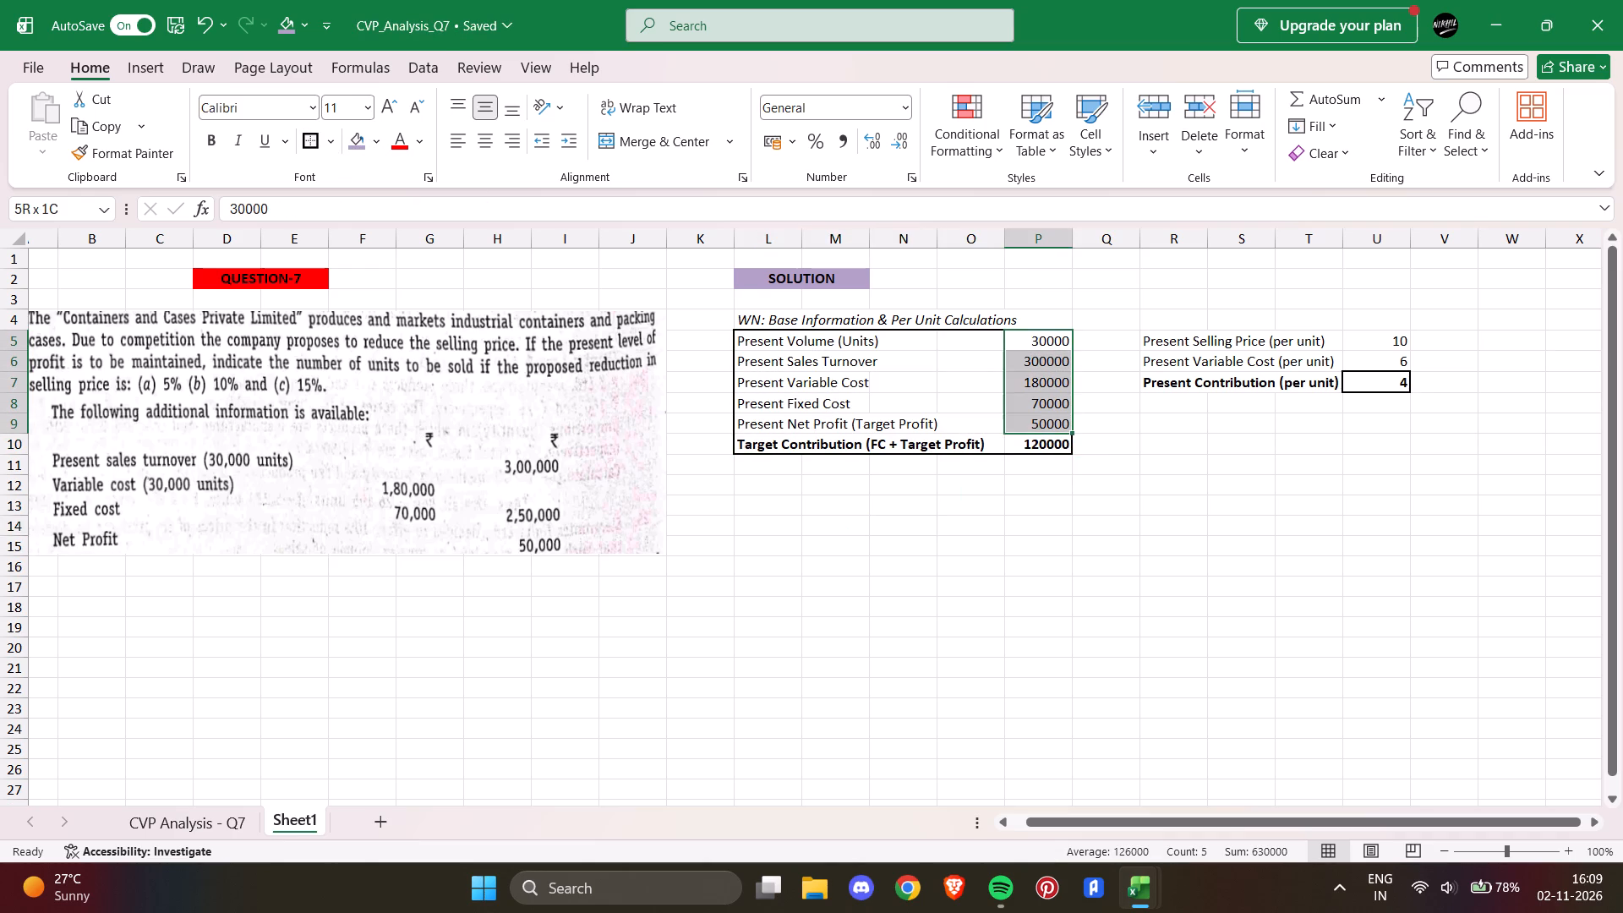
pyautogui.moveTo(1046, 429); pyautogui.dragTo(1046, 446)
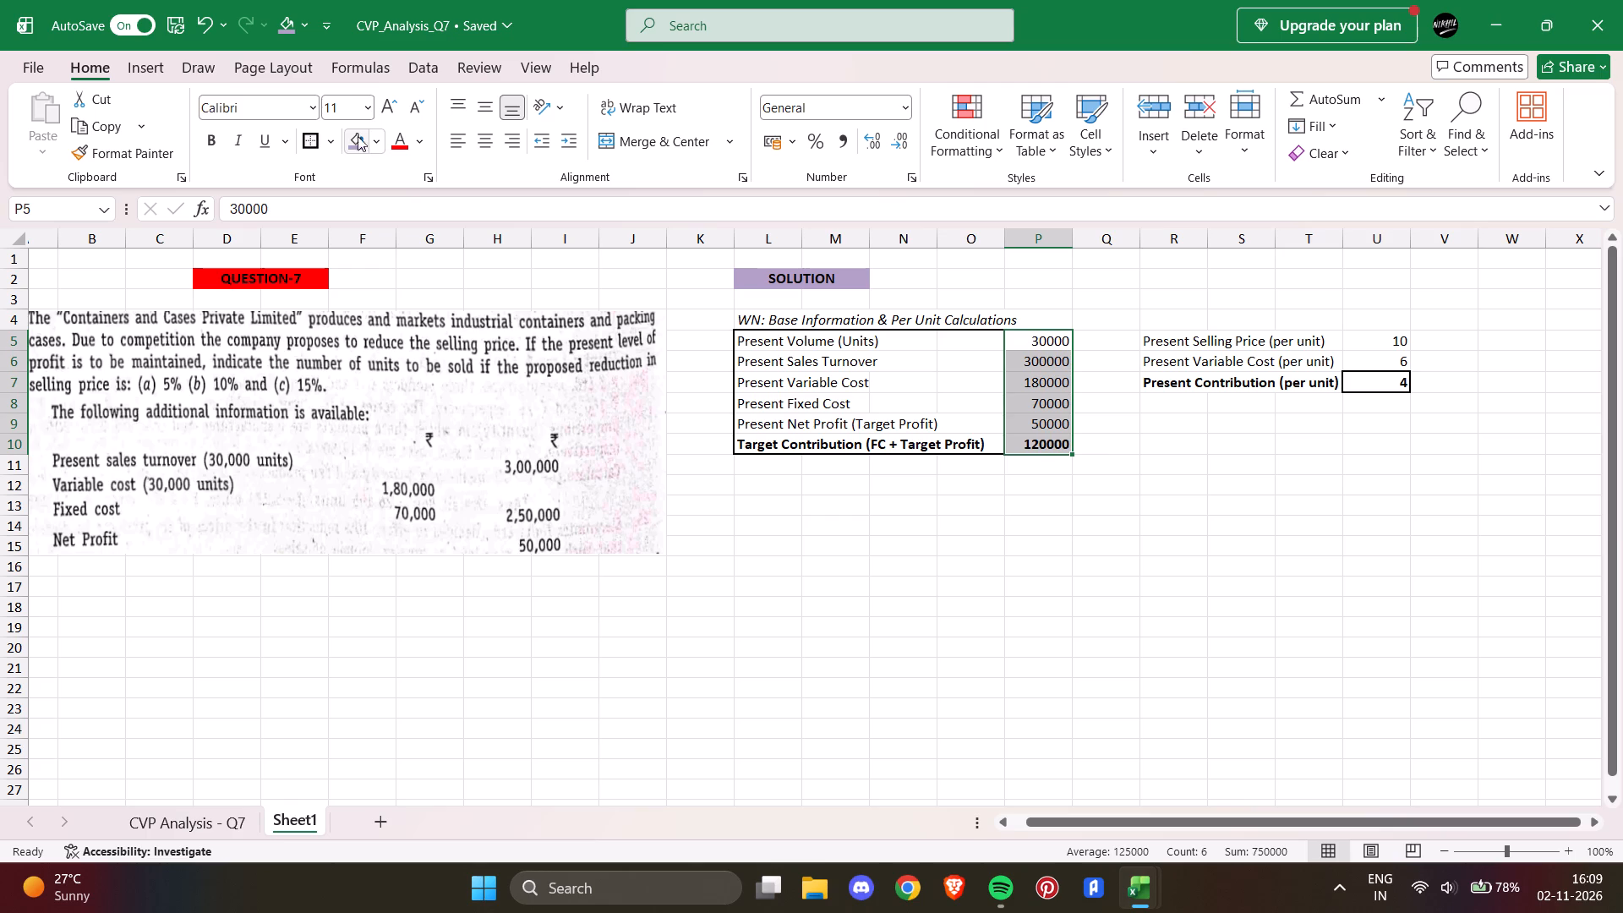
pyautogui.click(311, 134)
pyautogui.moveTo(757, 440); pyautogui.dragTo(936, 440)
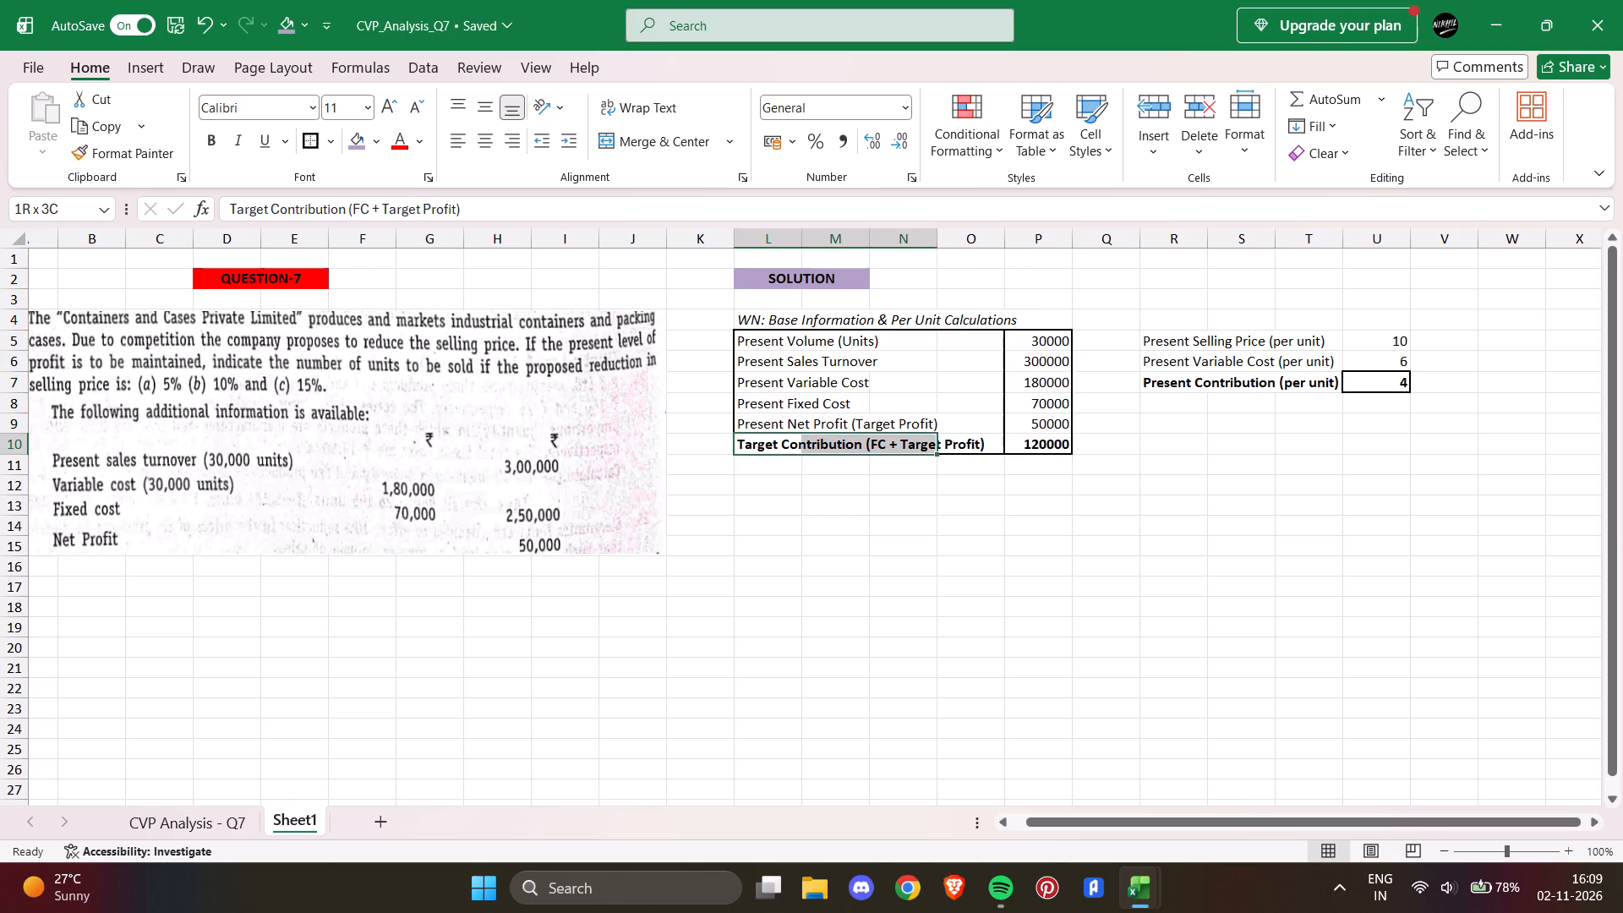
pyautogui.moveTo(936, 440); pyautogui.dragTo(1038, 444)
pyautogui.click(315, 144)
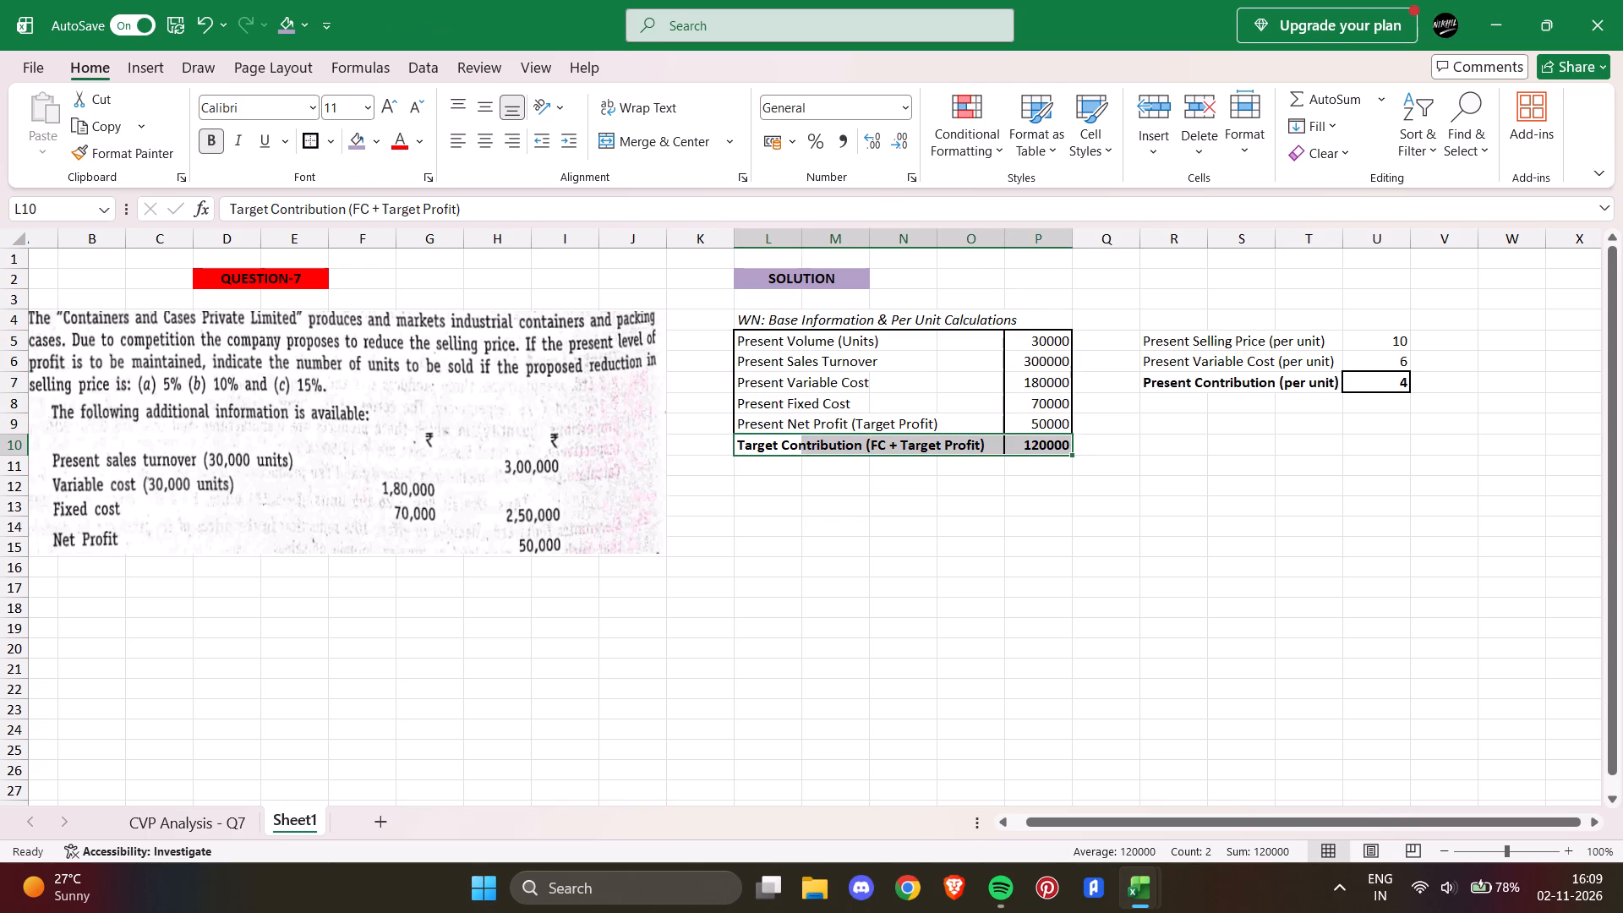
# Centre the working-note values in P5:P10 both horizontally and vertically.
pyautogui.moveTo(1038, 340); pyautogui.dragTo(1042, 440)
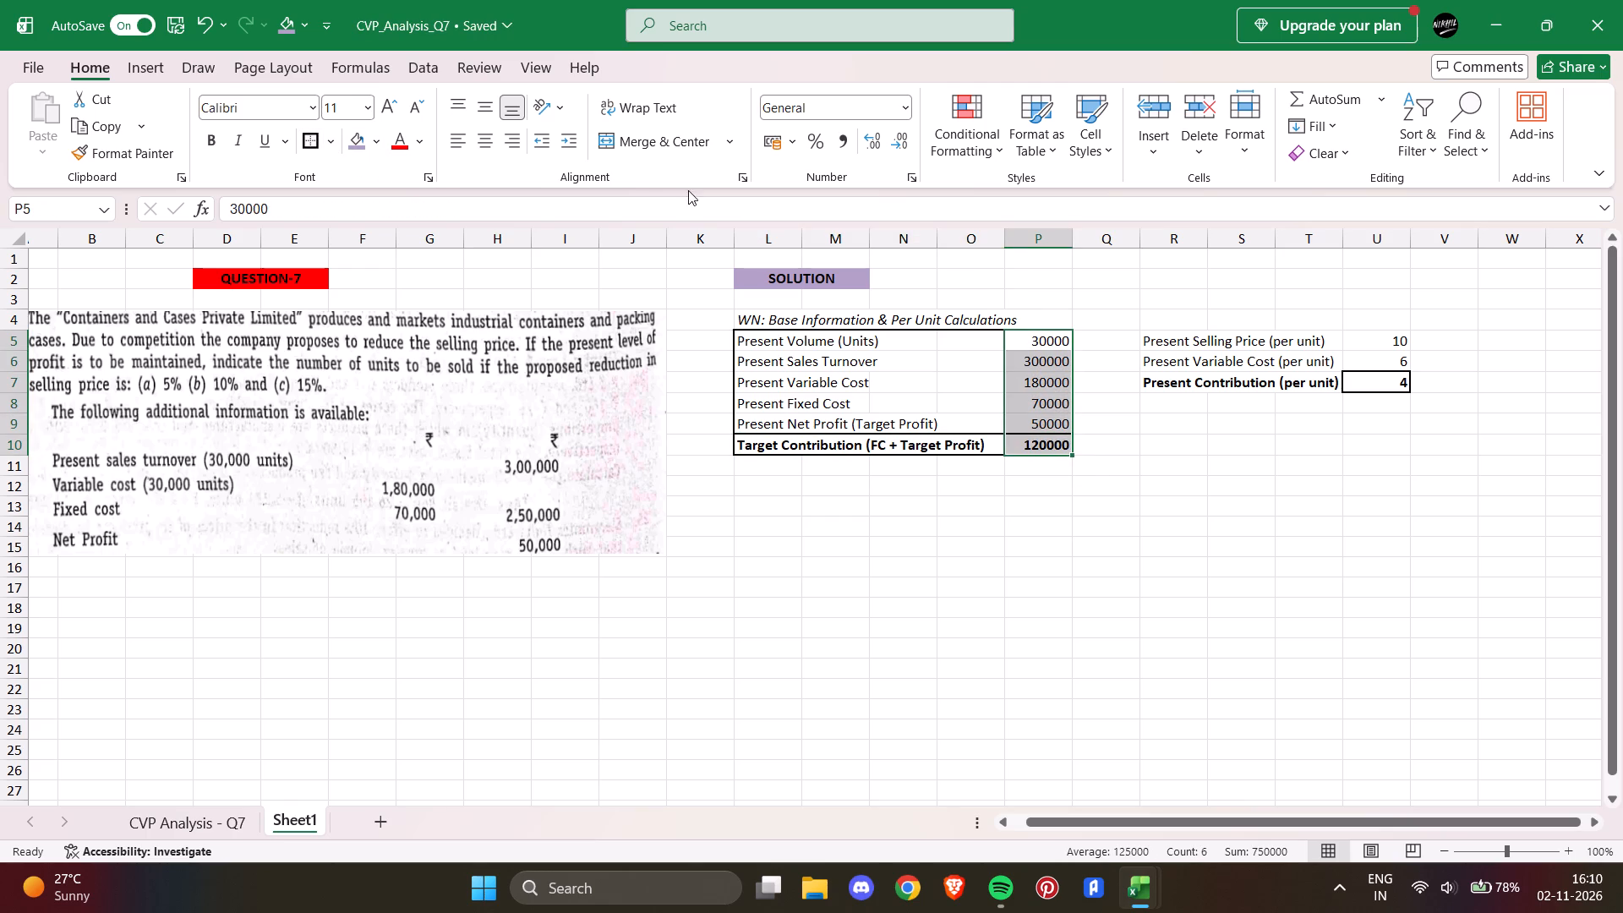
pyautogui.click(489, 142)
pyautogui.click(477, 103)
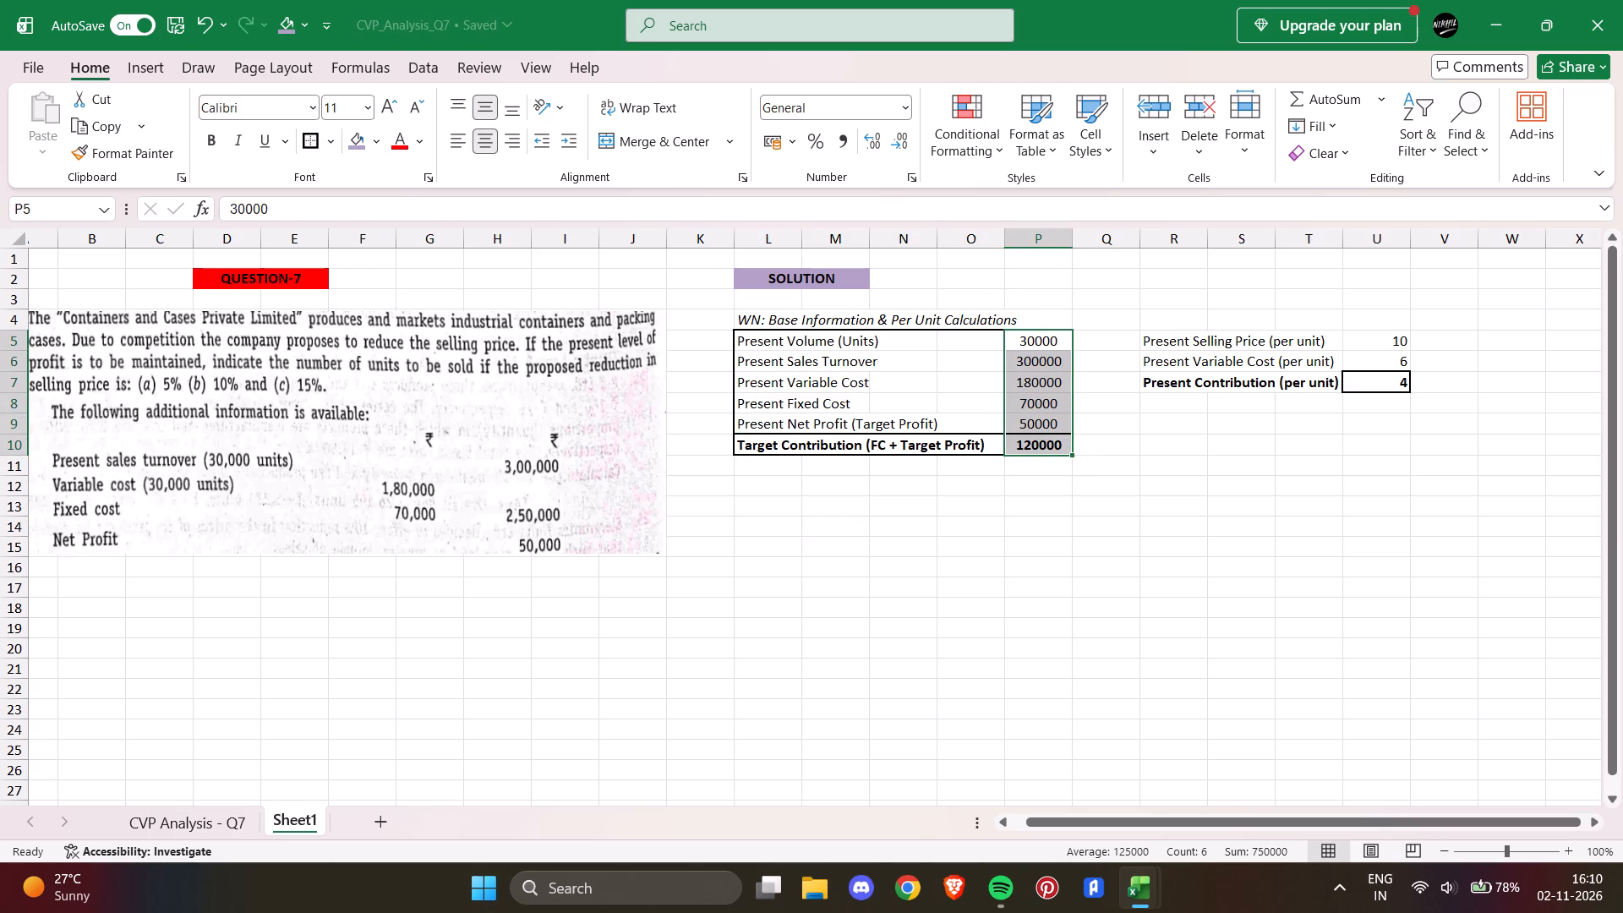
# Middle-align the working-note labels in L5:O10 vertically and left-align them horizontally.
pyautogui.moveTo(745, 333); pyautogui.dragTo(959, 432)
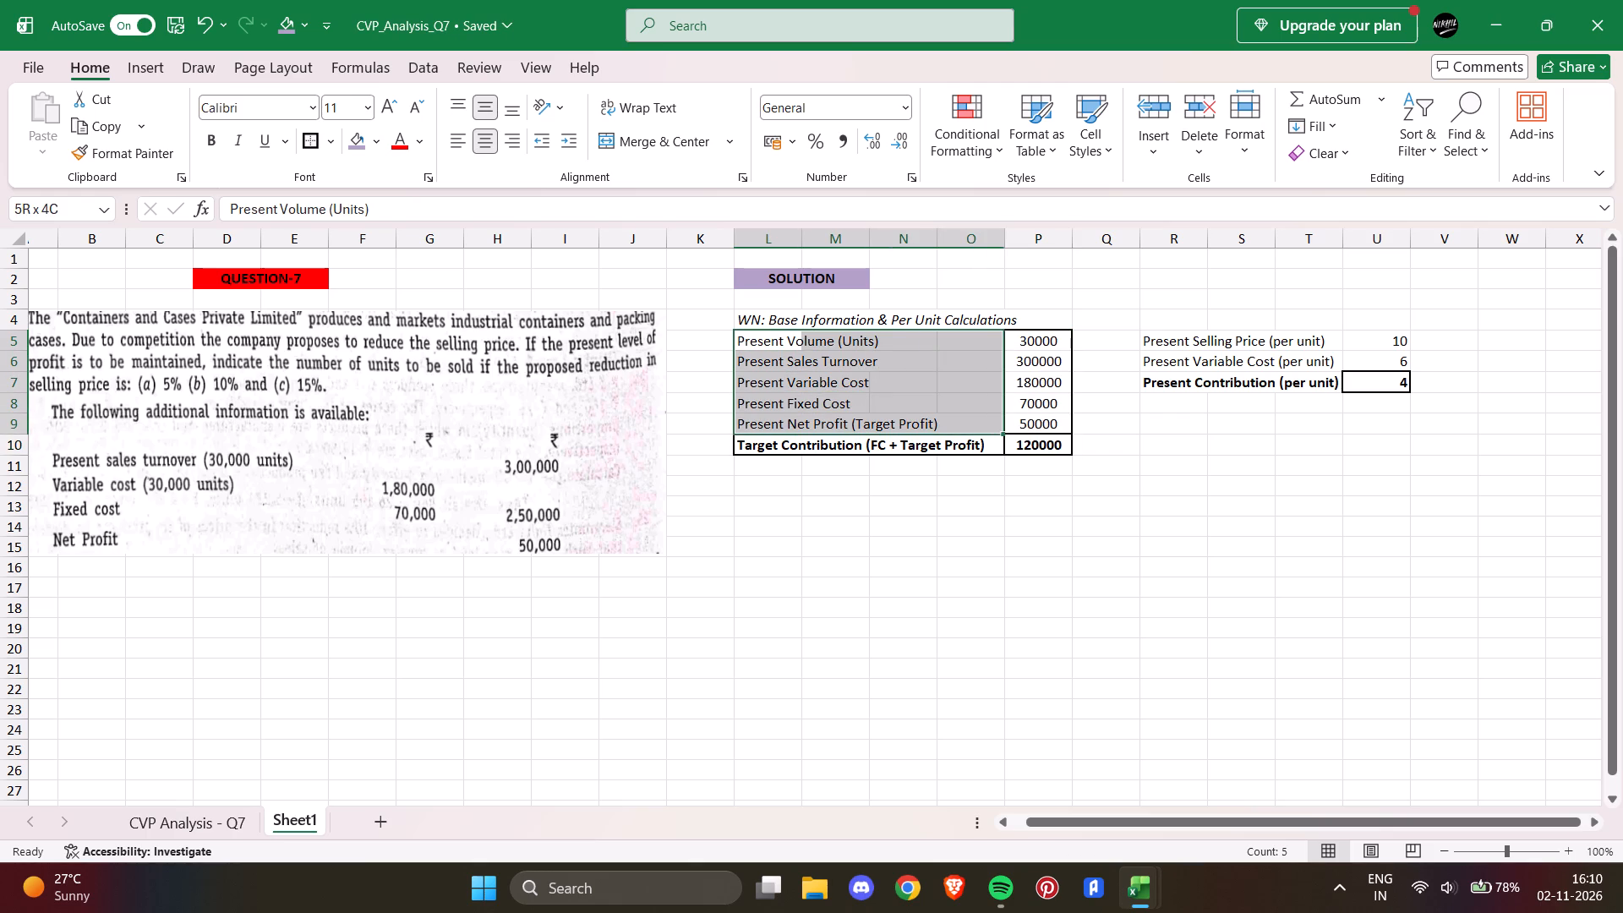
pyautogui.moveTo(959, 432); pyautogui.dragTo(959, 441)
pyautogui.click(481, 110)
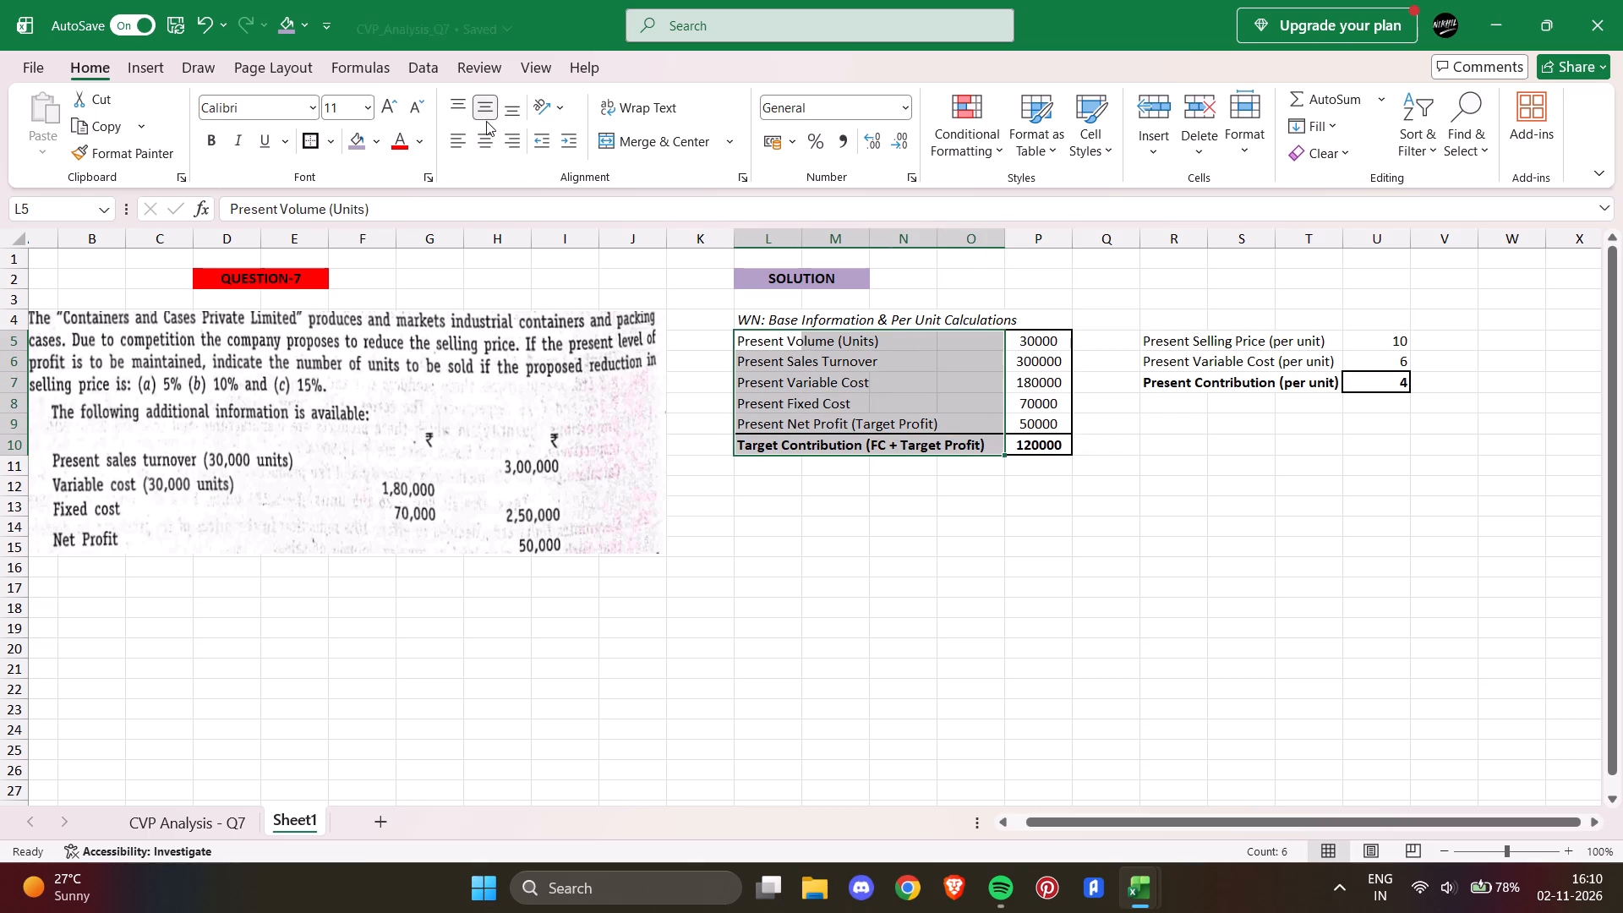
pyautogui.click(491, 142)
pyautogui.click(511, 143)
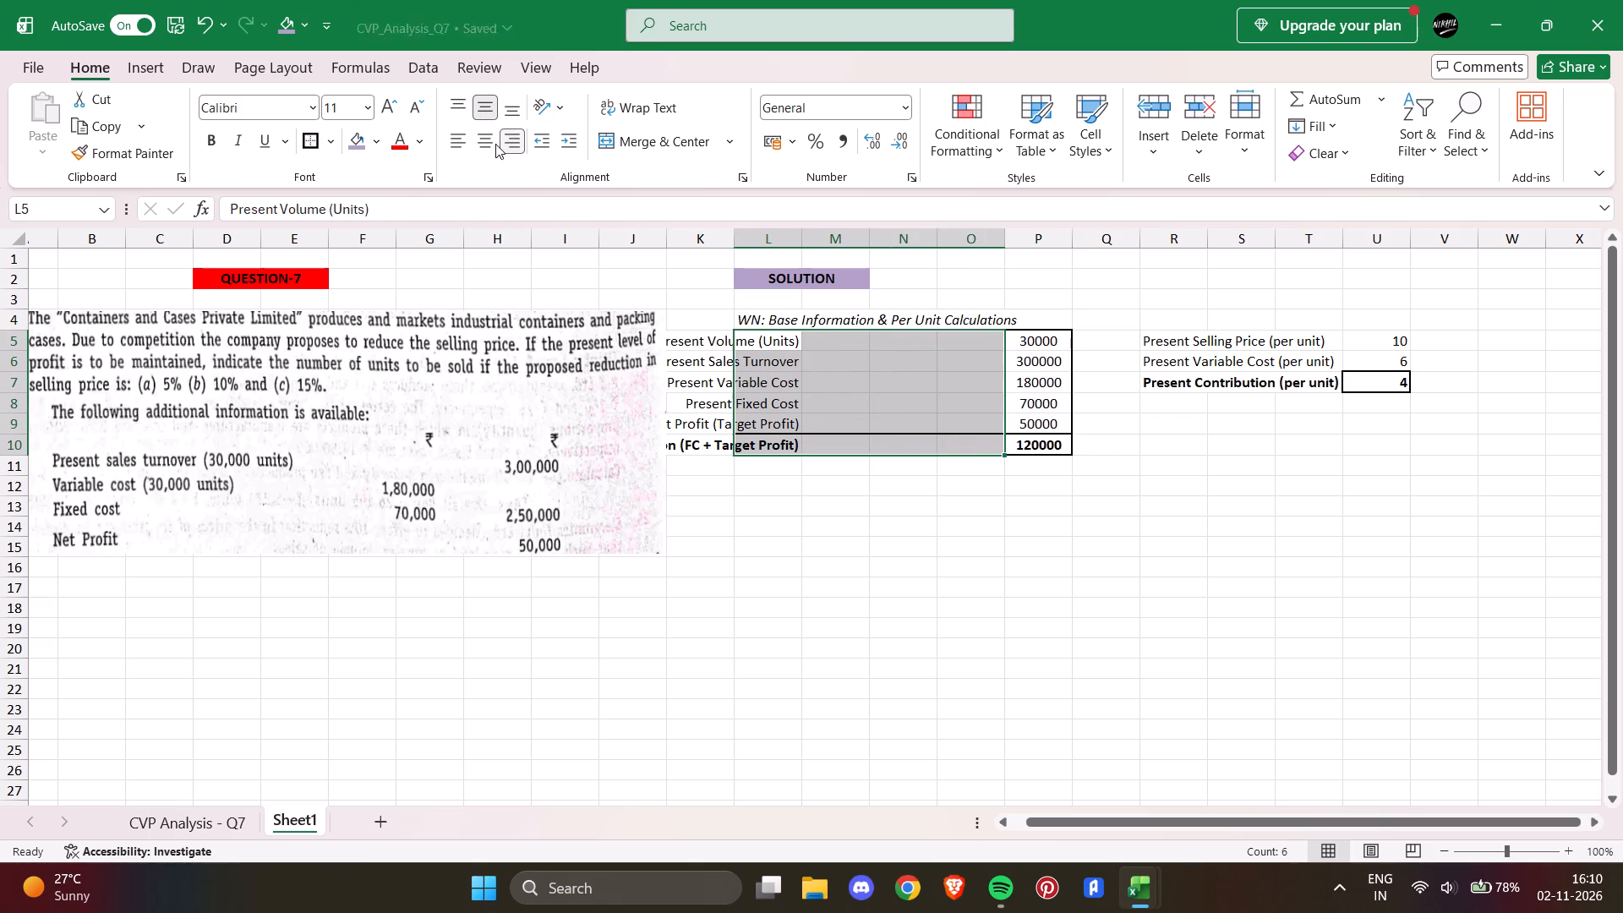
pyautogui.click(458, 143)
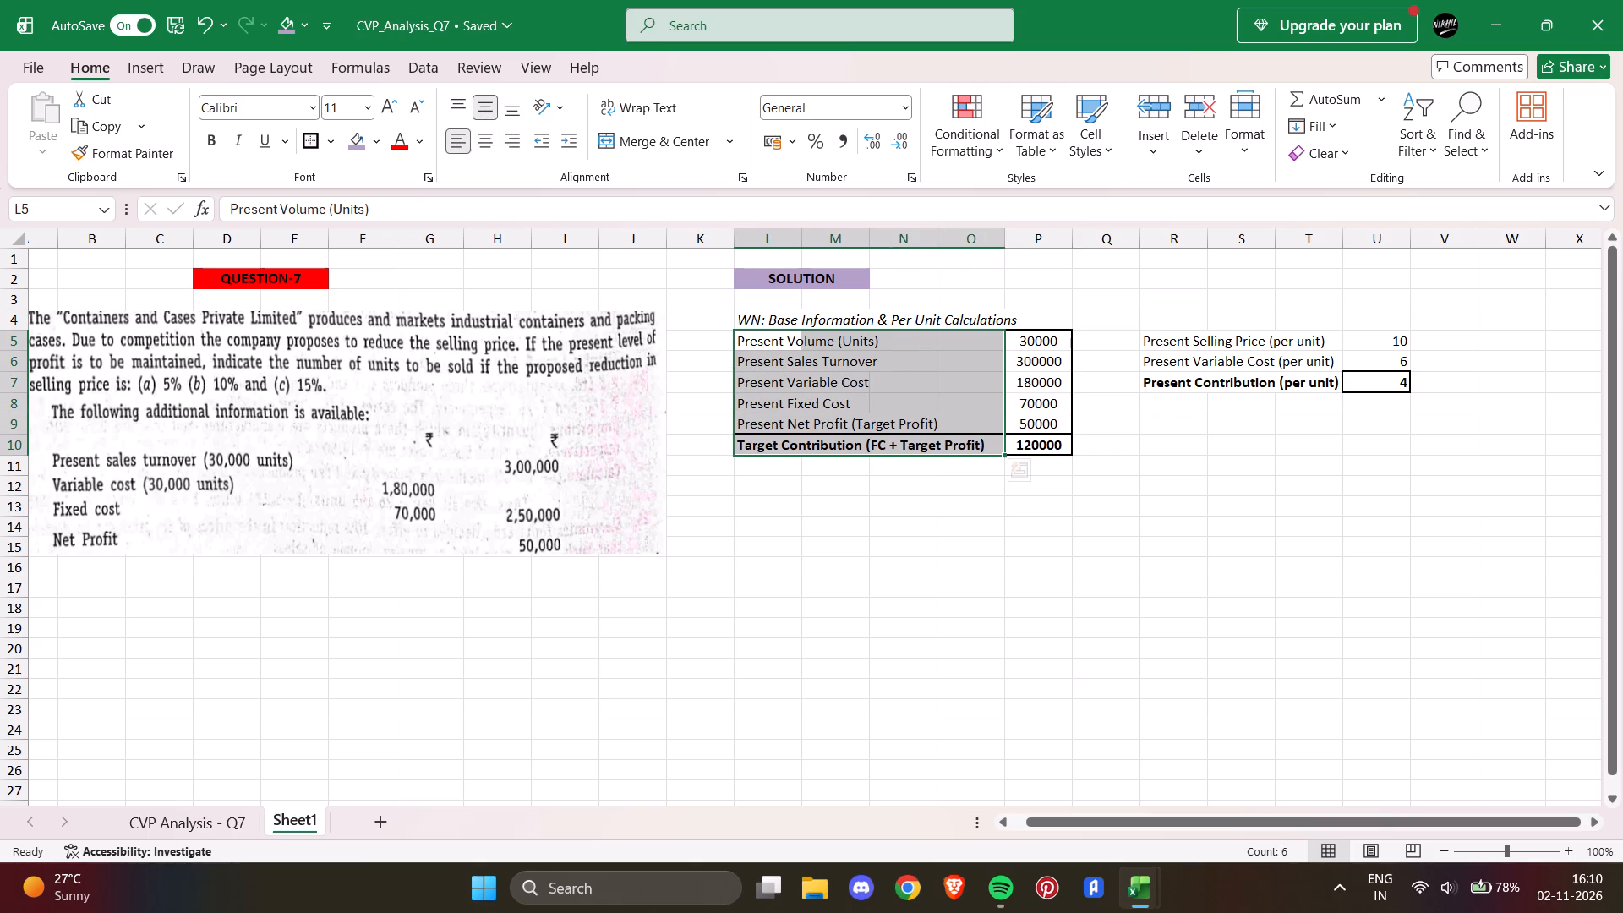
# Apply thick outside borders to the per-unit table R5:U7, its label block R5:T7 and the contribution label R7:T7.
pyautogui.moveTo(1164, 338); pyautogui.dragTo(1372, 389)
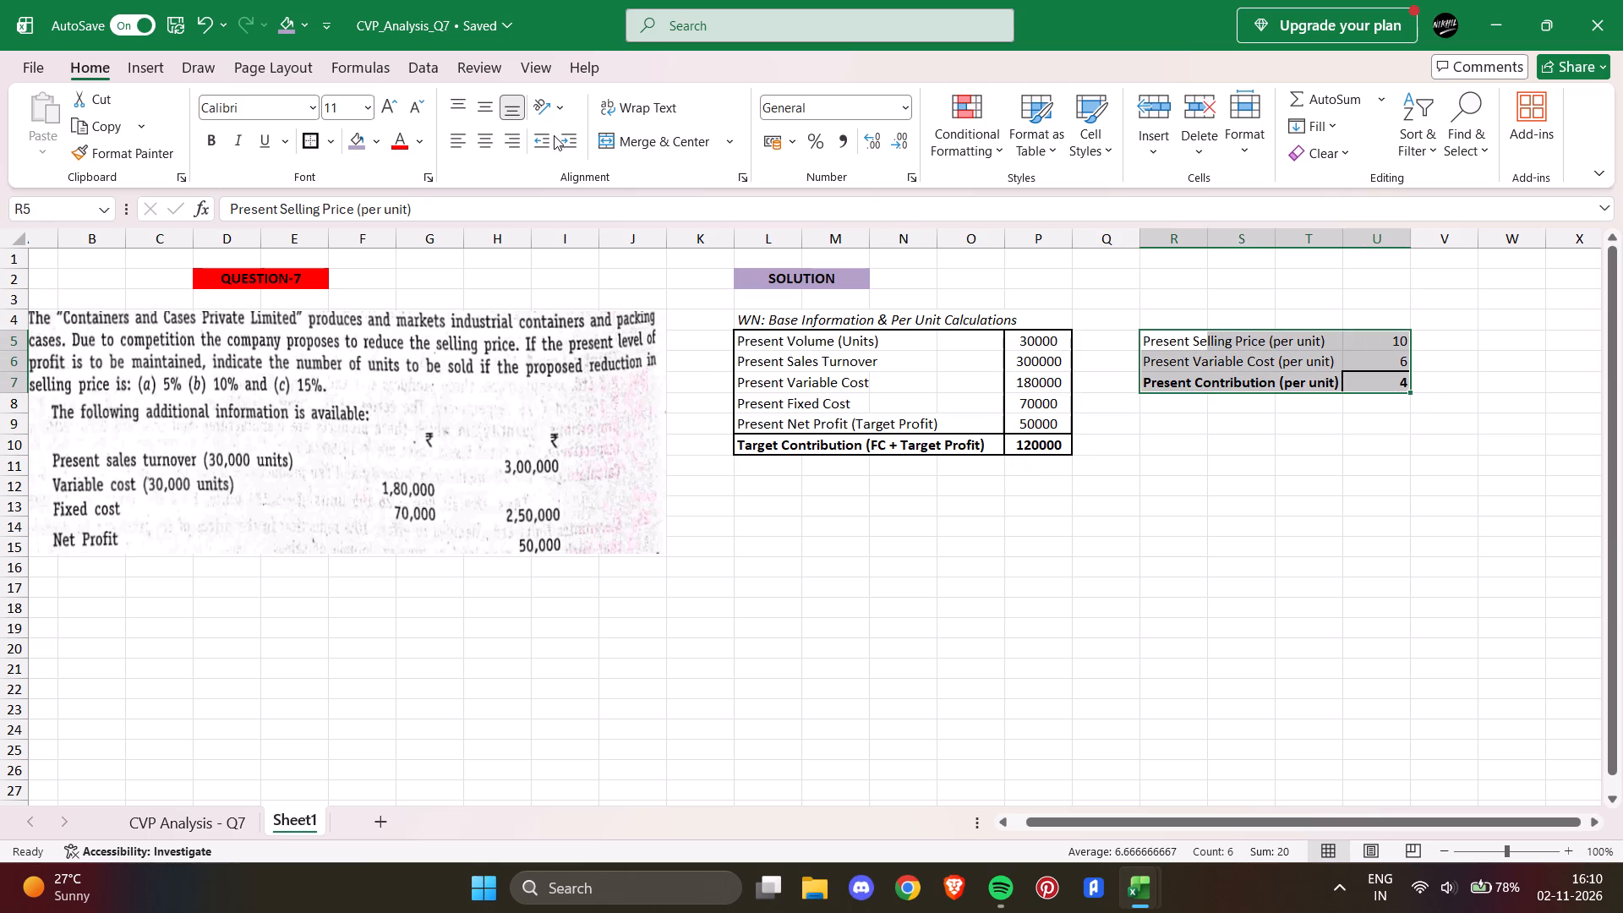
pyautogui.click(320, 140)
pyautogui.moveTo(1165, 338); pyautogui.dragTo(1193, 372)
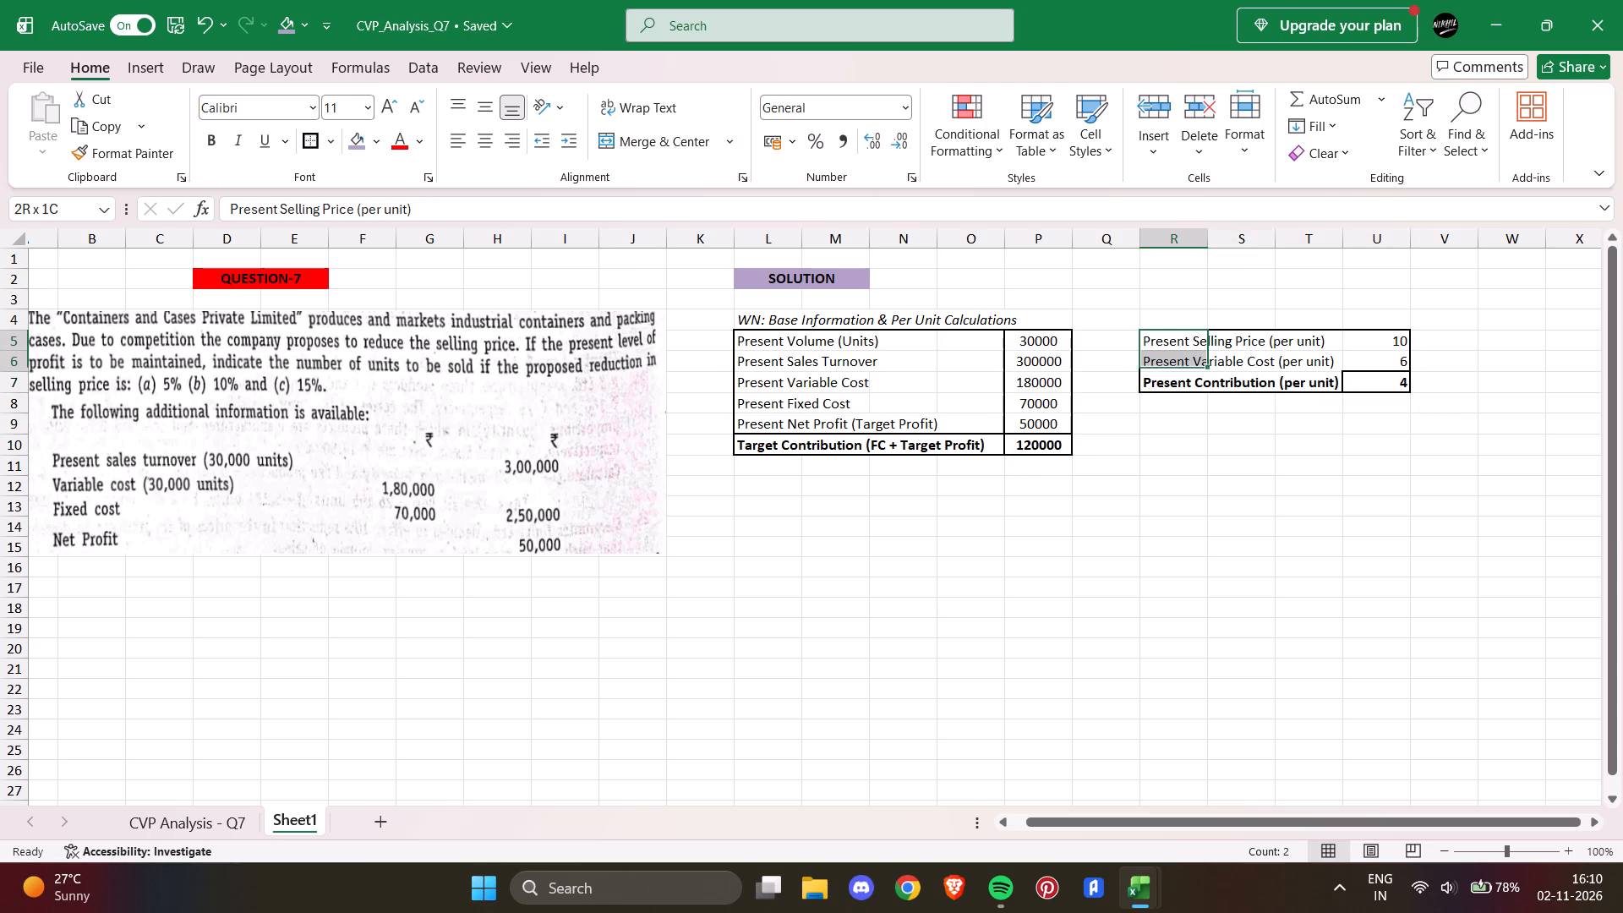
pyautogui.moveTo(1193, 372); pyautogui.dragTo(1302, 391)
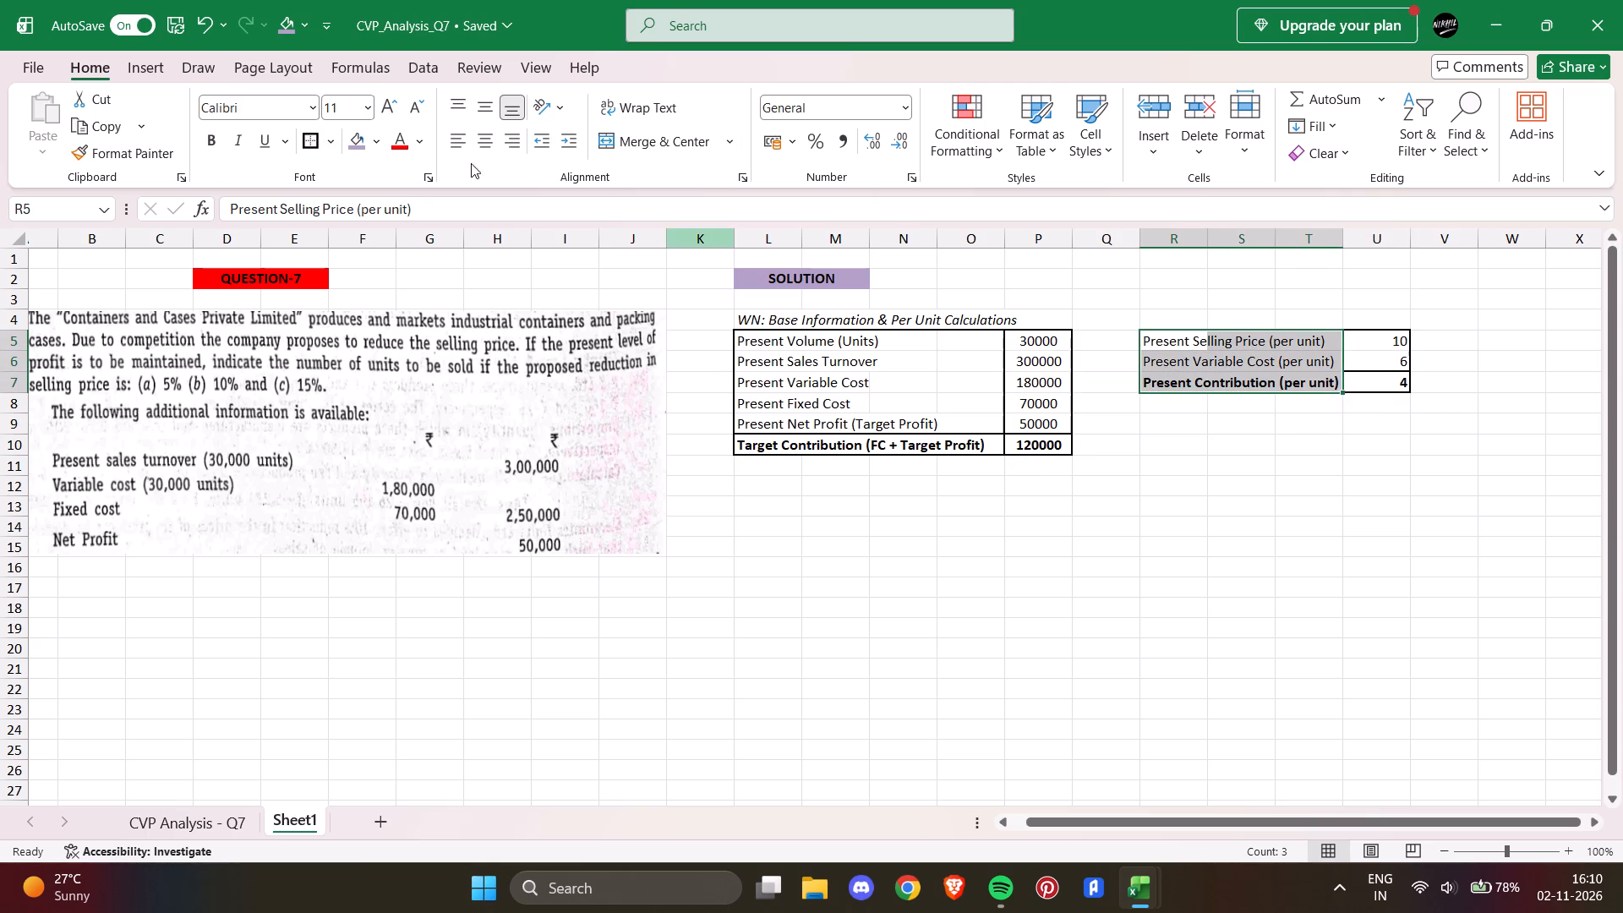
pyautogui.click(309, 139)
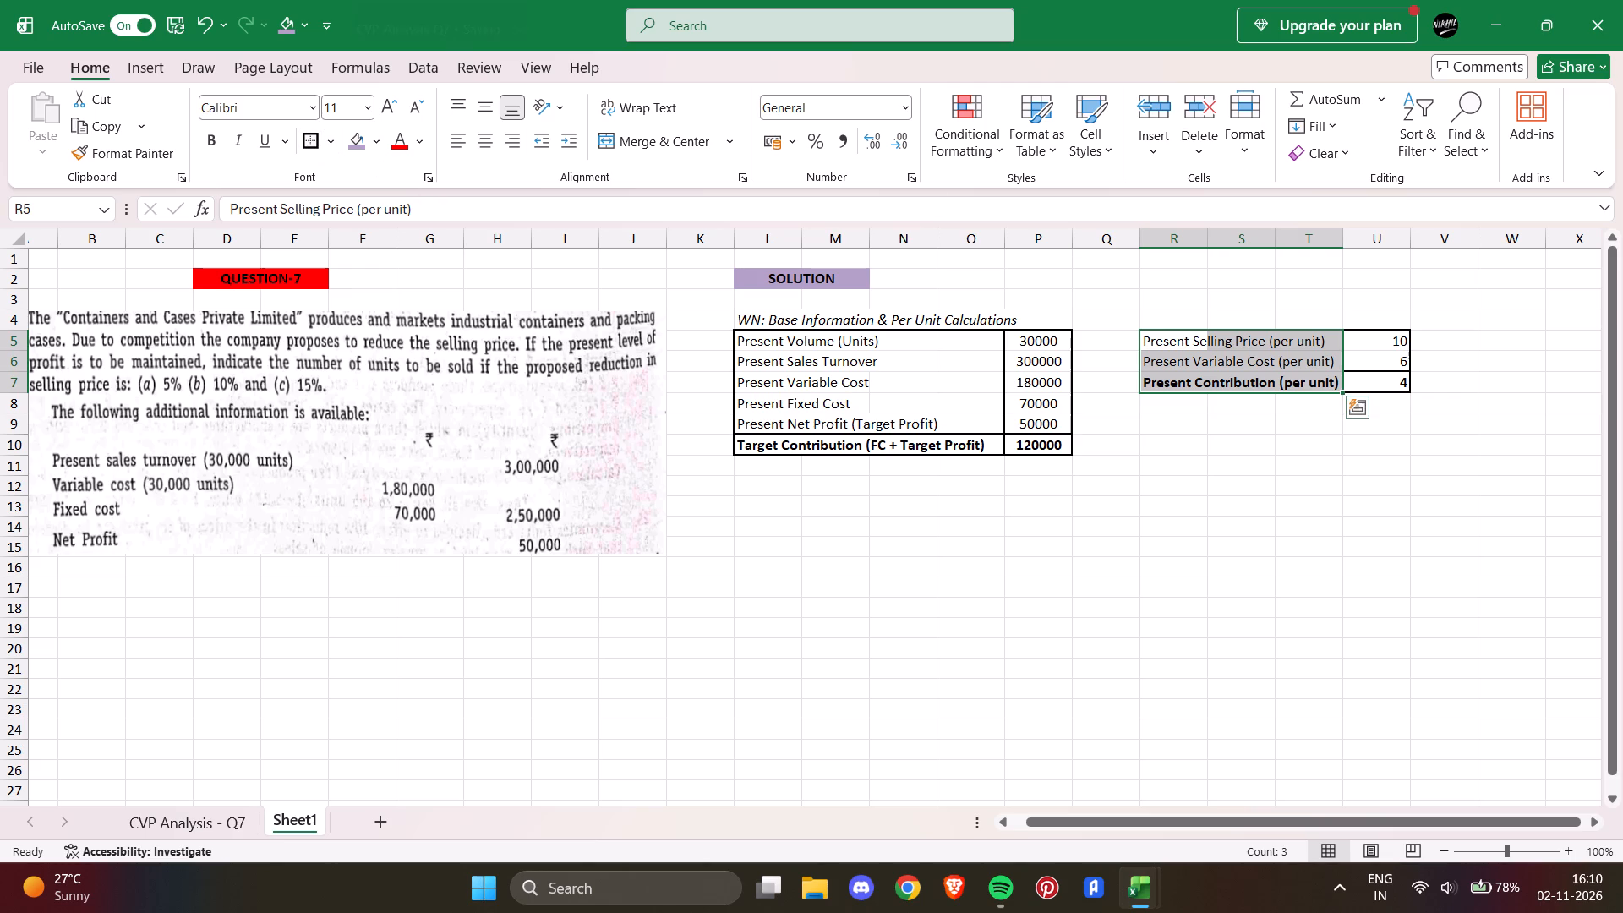
pyautogui.moveTo(1163, 372); pyautogui.dragTo(1320, 374)
pyautogui.click(320, 140)
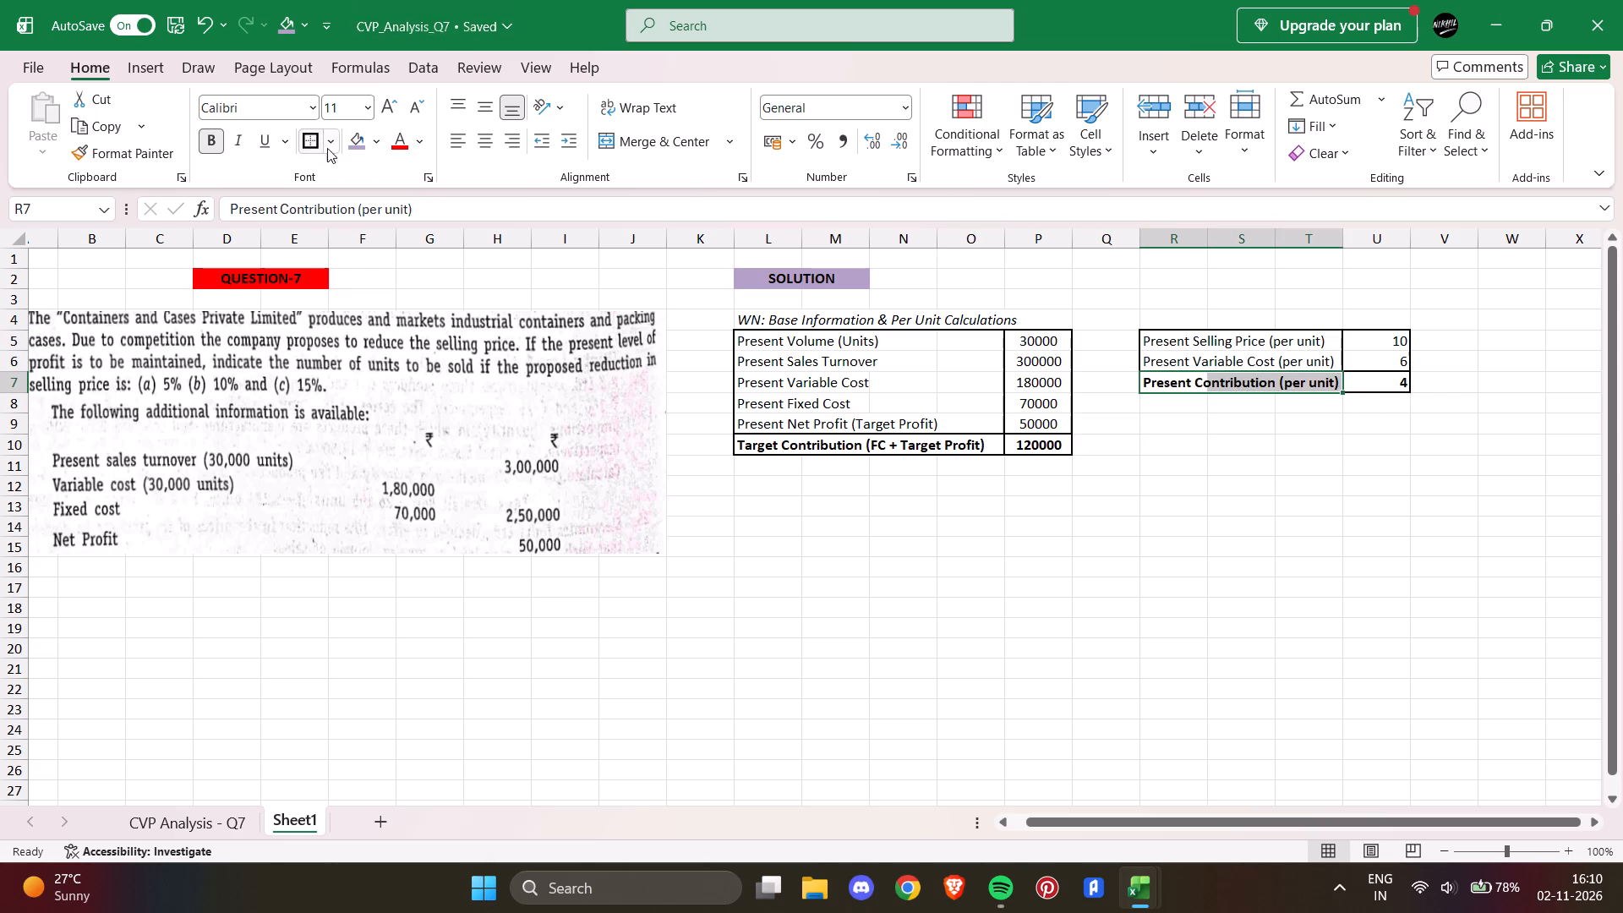
# Centre the per-unit values in U5:U7 horizontally.
pyautogui.moveTo(1364, 336); pyautogui.dragTo(1382, 382)
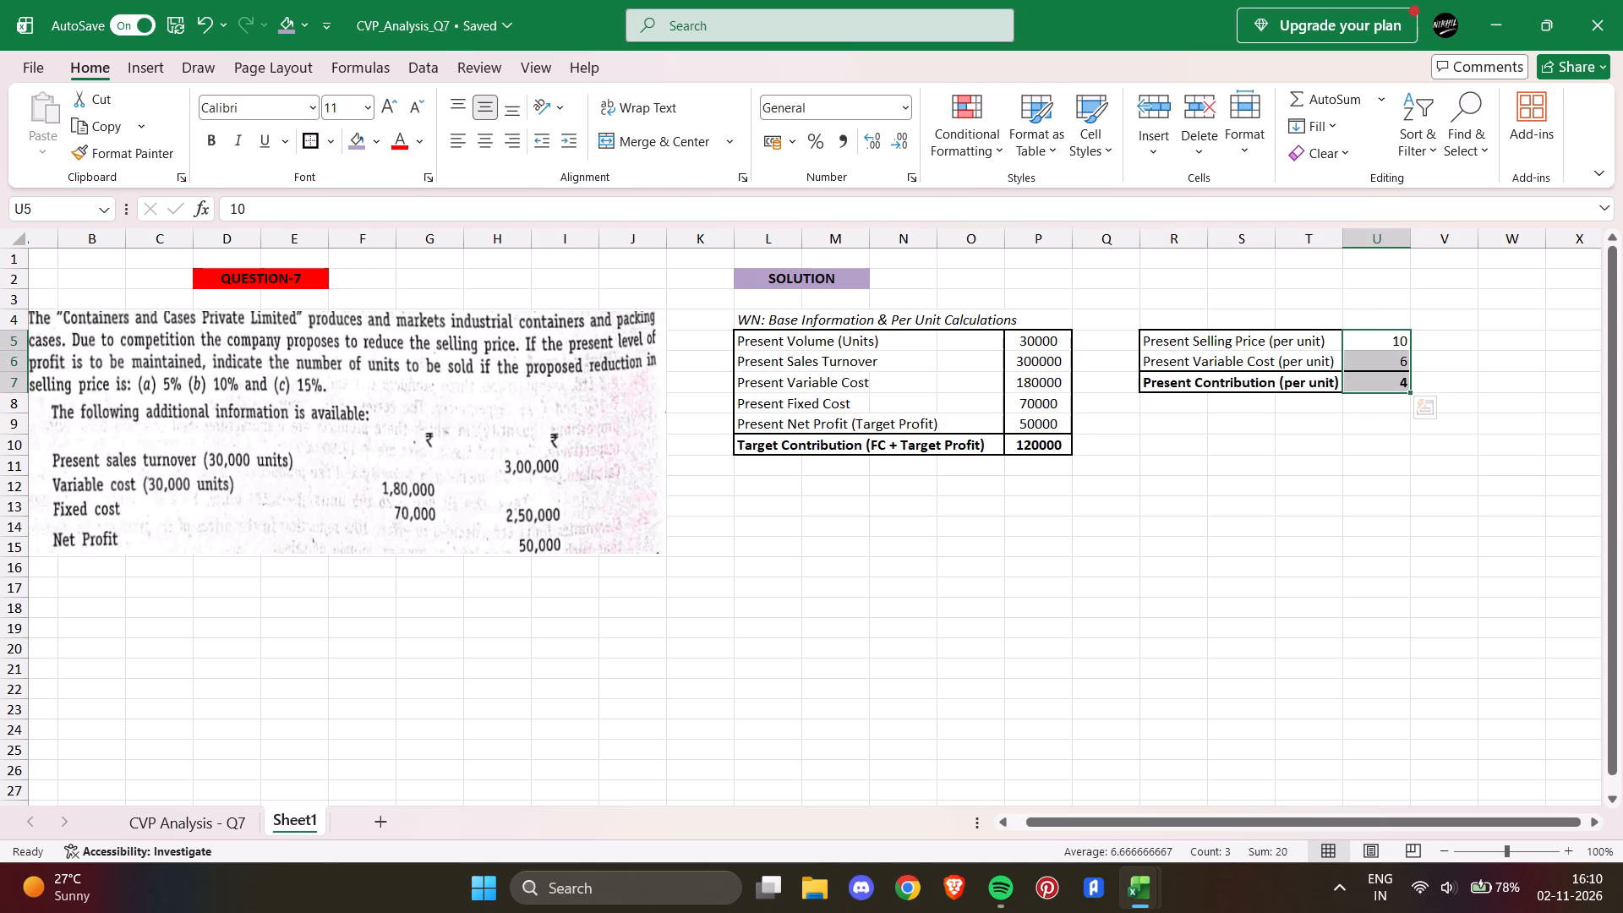
pyautogui.click(478, 145)
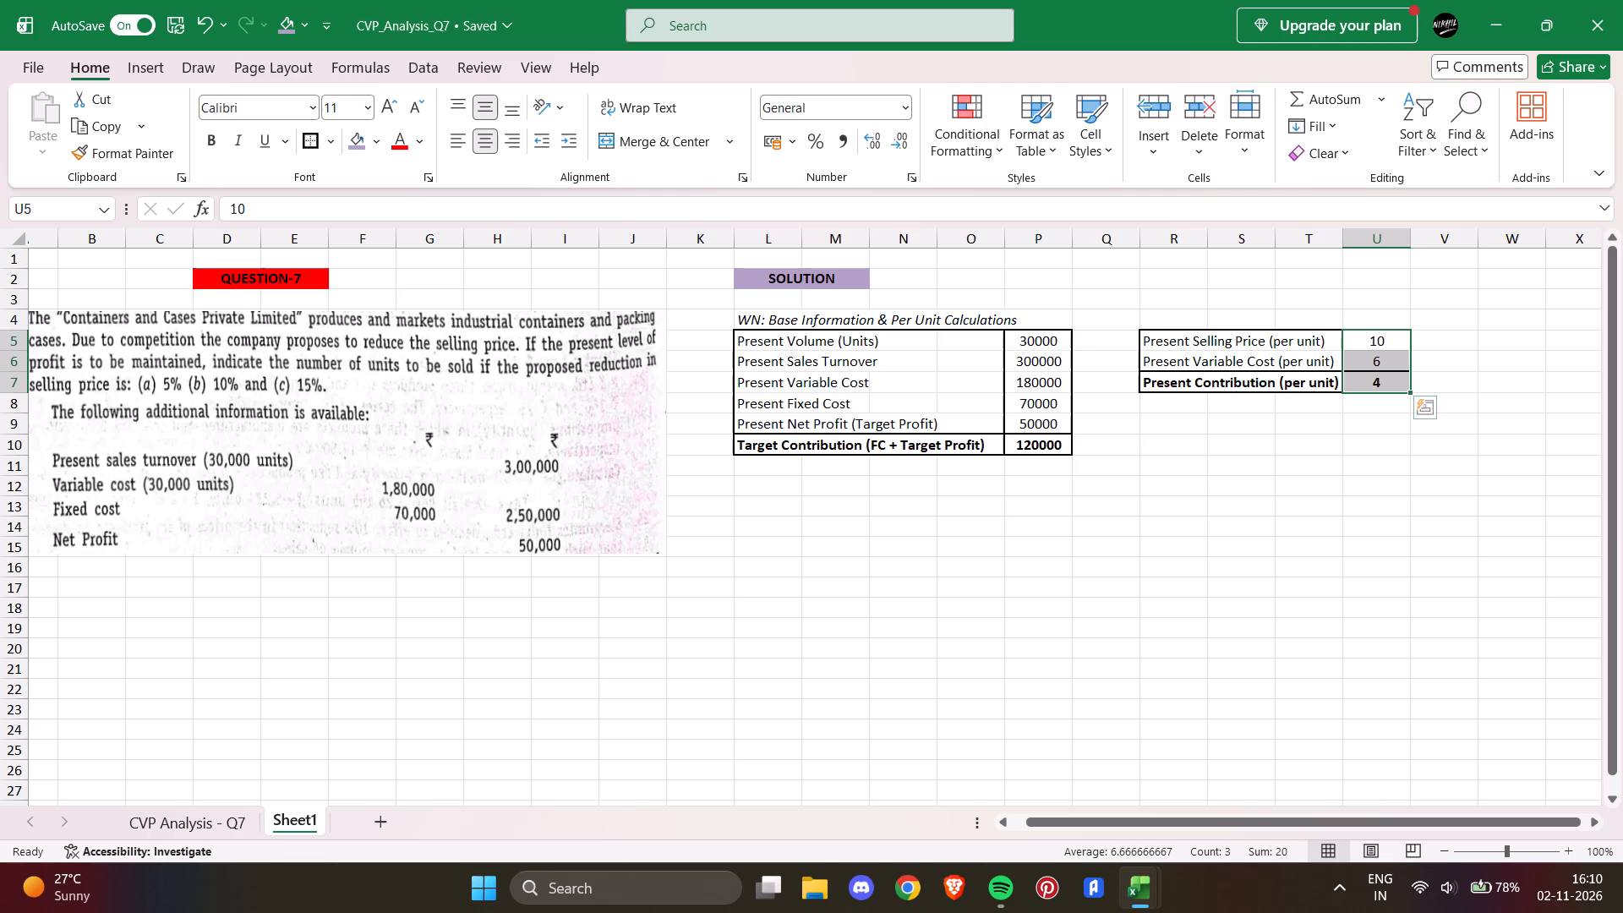
# Fill the working-note heading across L4:P4 with yellow, keeping its text italic and not bold.
pyautogui.click(1374, 385)
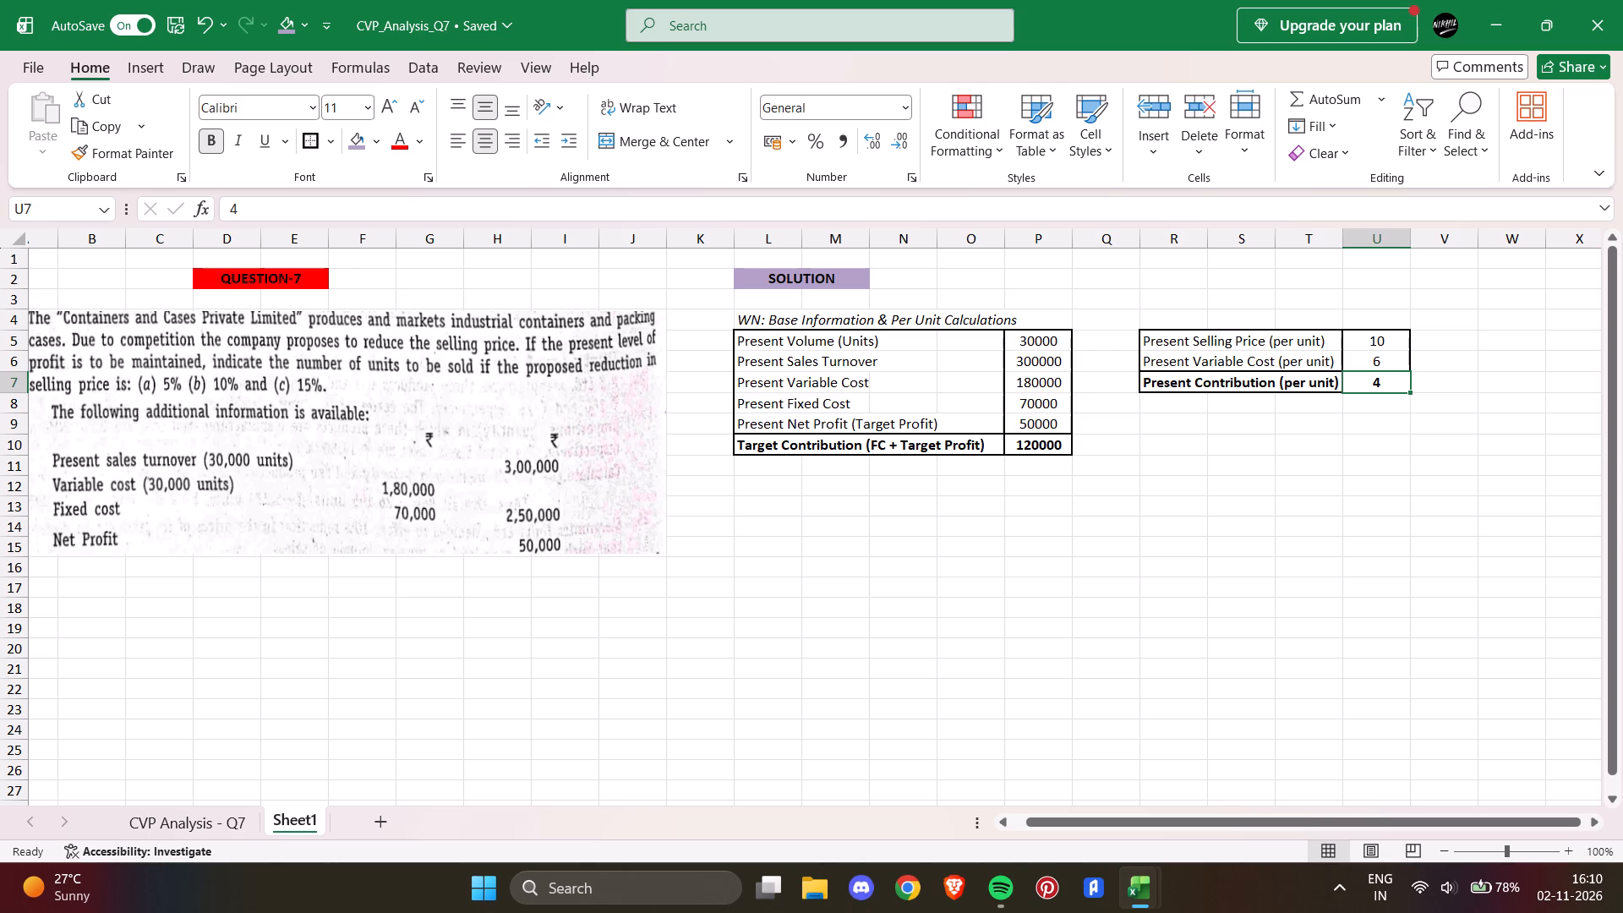
pyautogui.moveTo(741, 318); pyautogui.dragTo(902, 319)
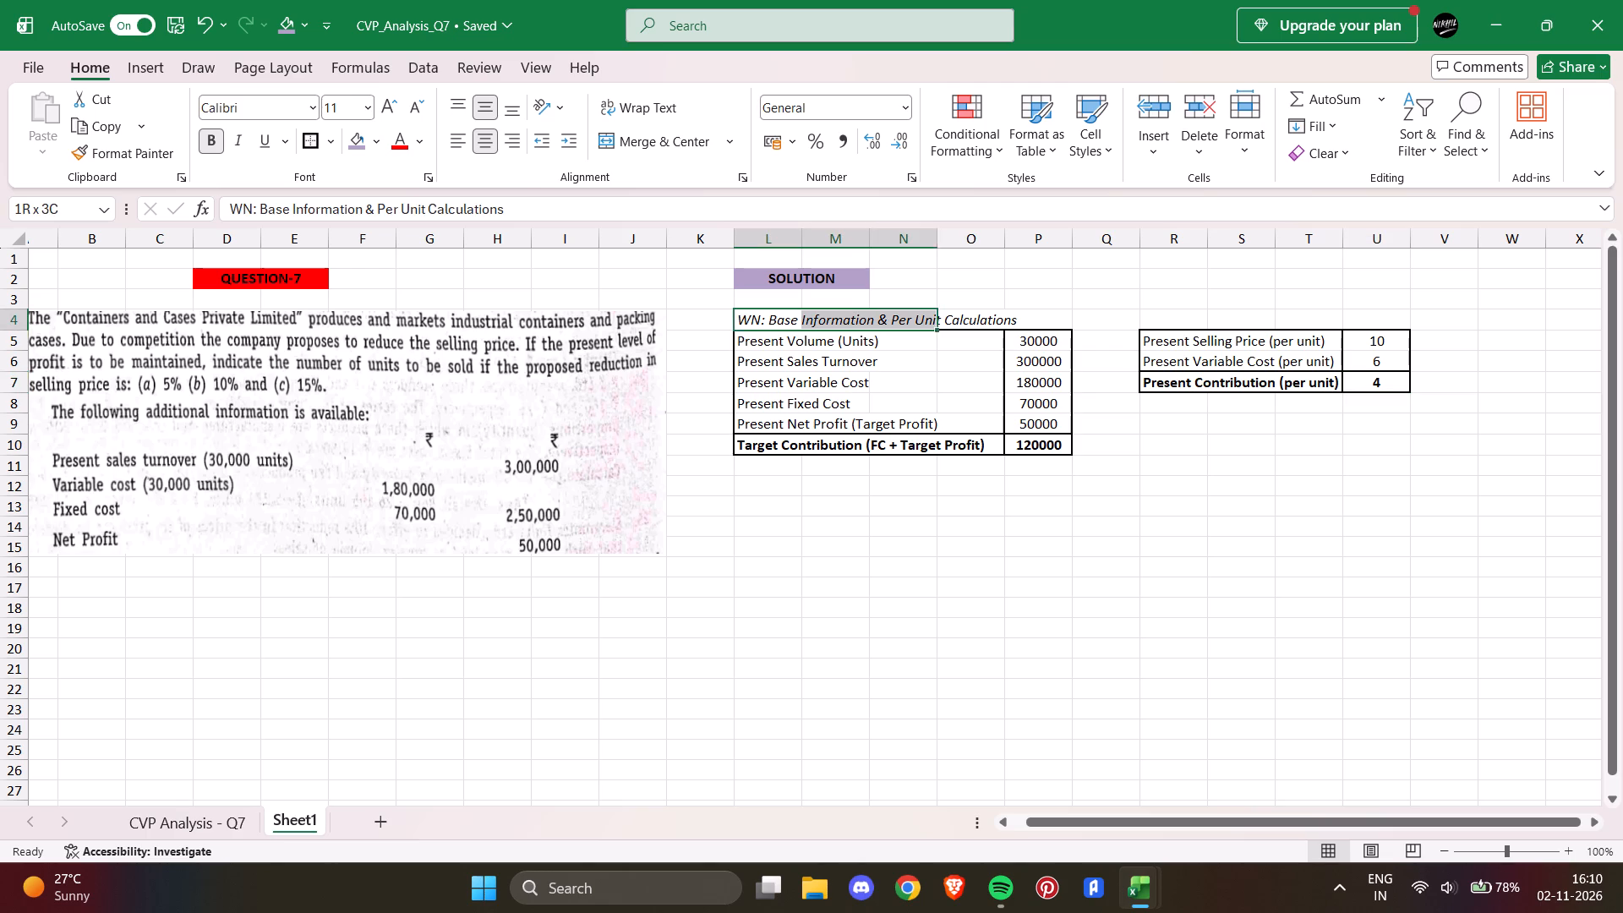
pyautogui.moveTo(902, 319); pyautogui.dragTo(1019, 321)
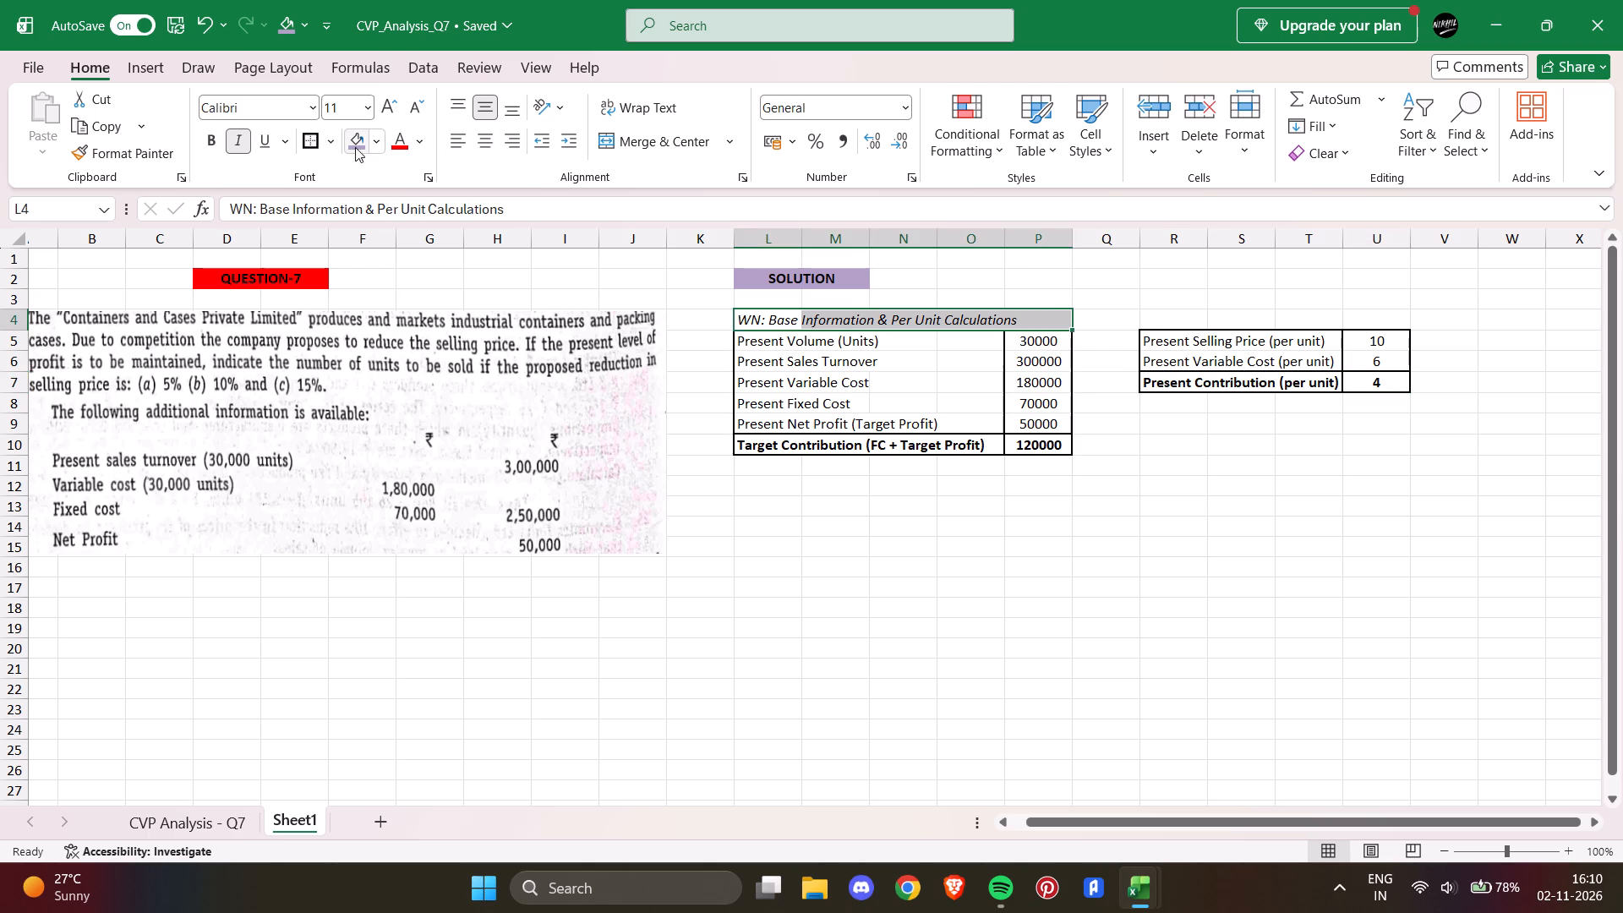
pyautogui.click(238, 137)
pyautogui.click(214, 143)
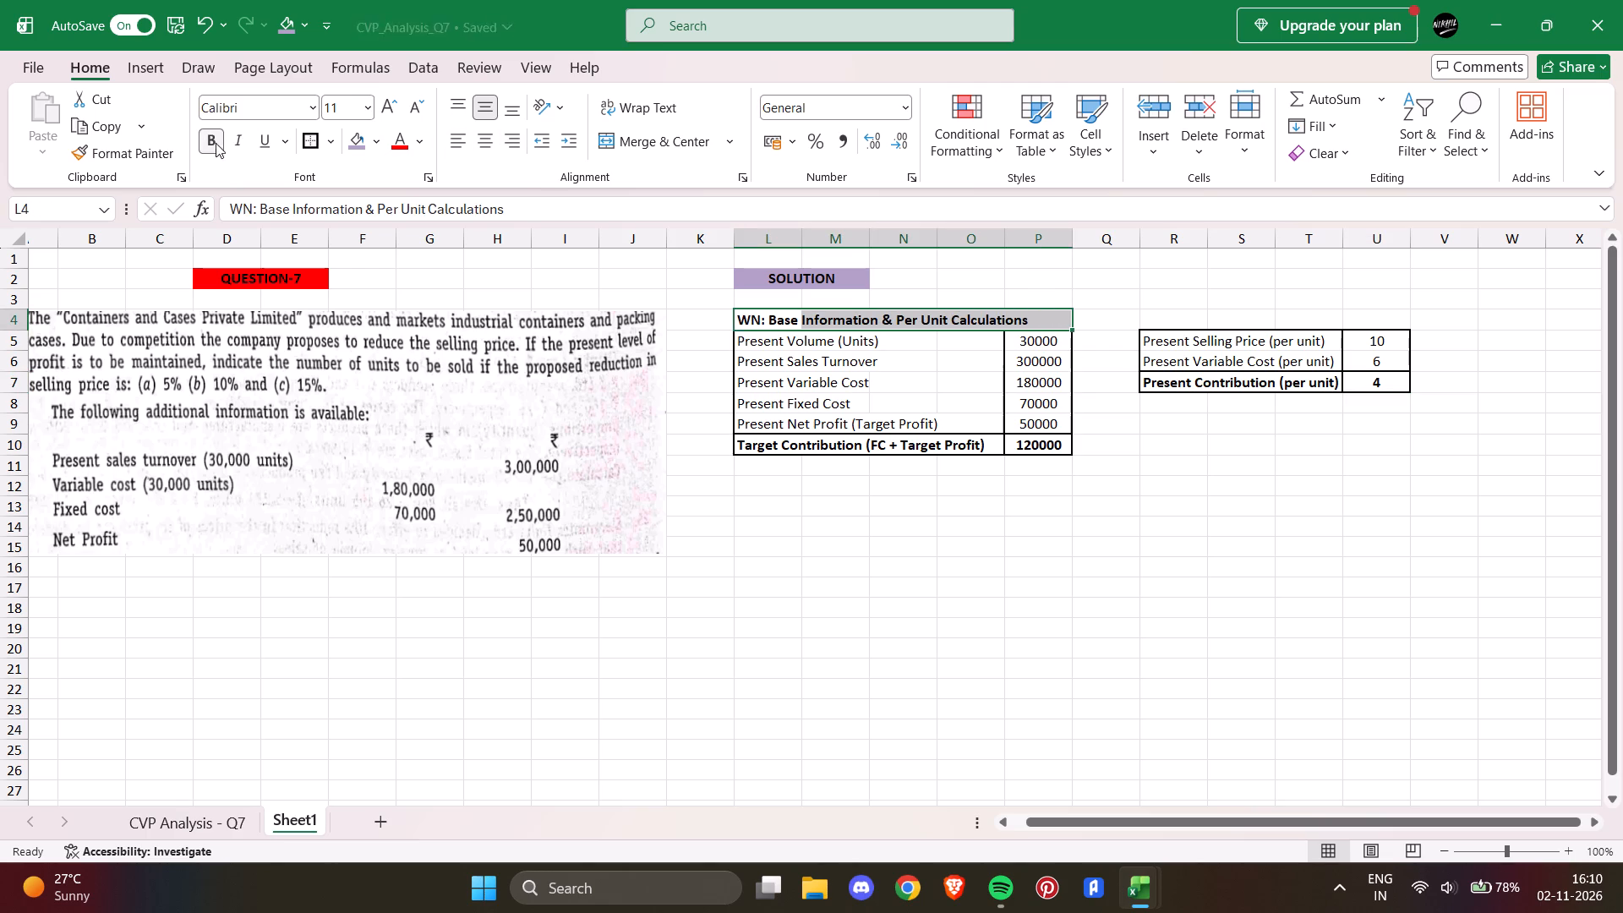
pyautogui.click(379, 140)
pyautogui.click(456, 464)
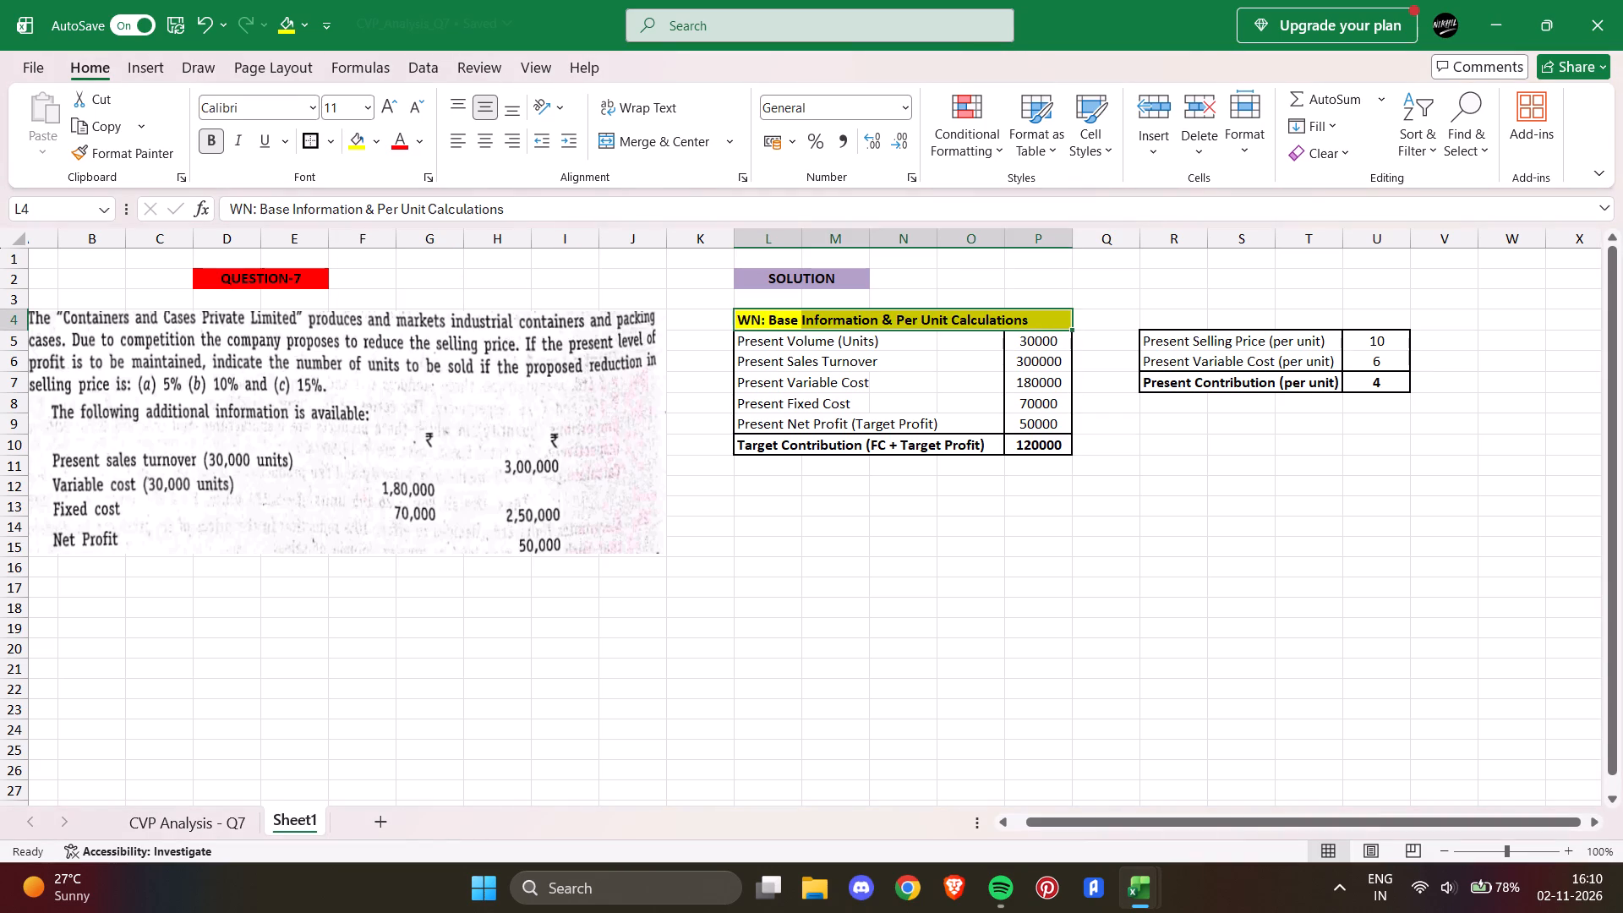
pyautogui.click(244, 143)
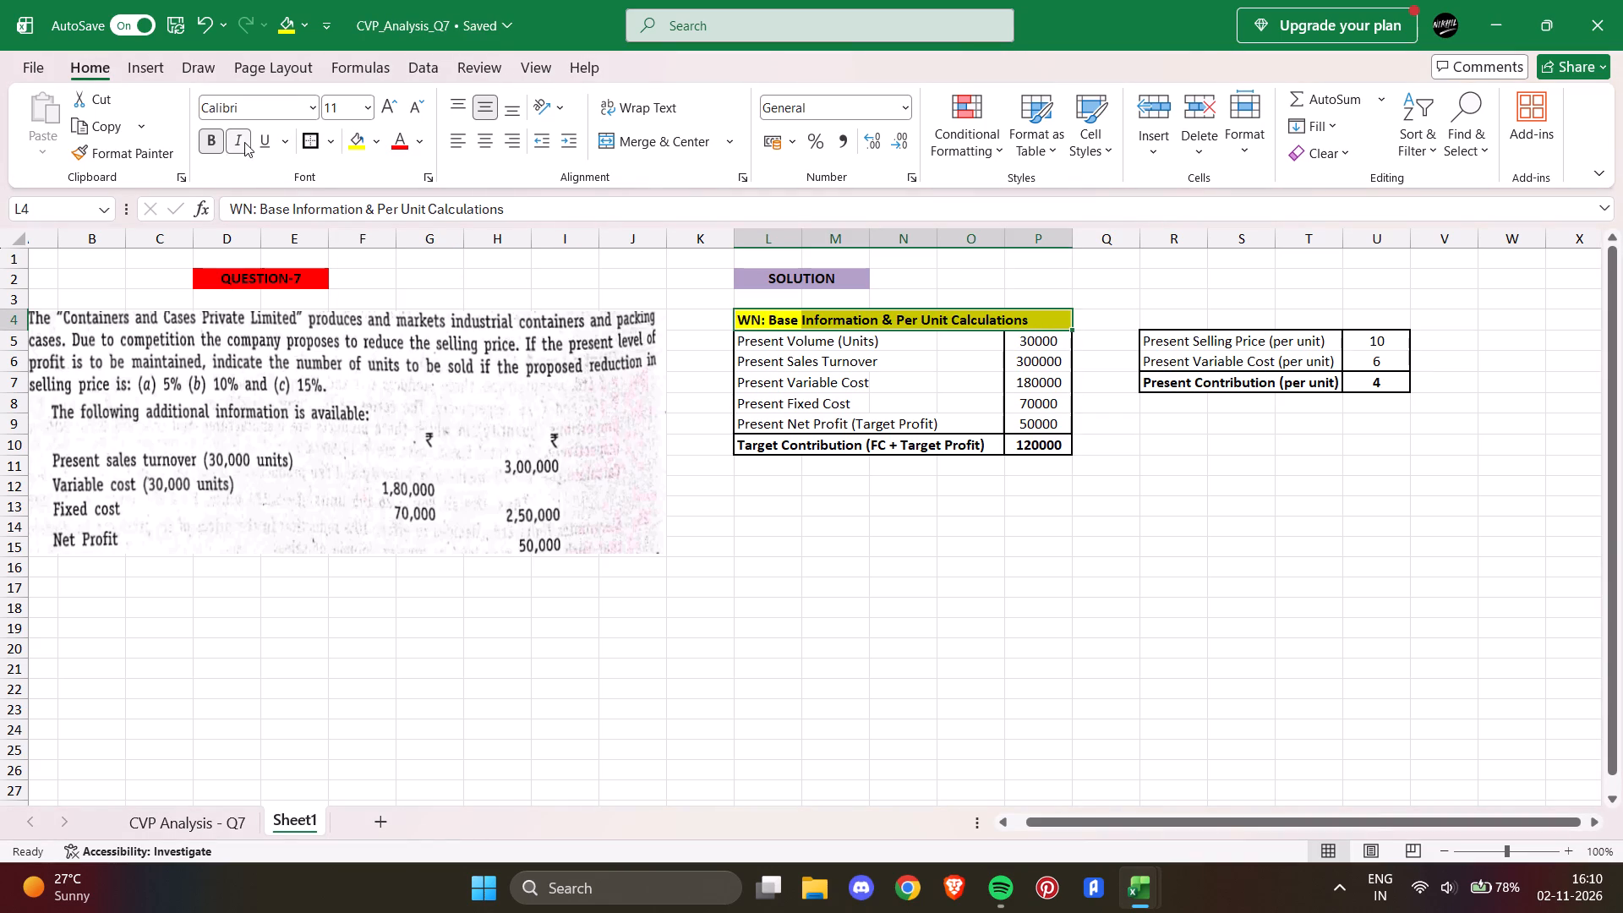
pyautogui.click(210, 134)
pyautogui.click(1026, 287)
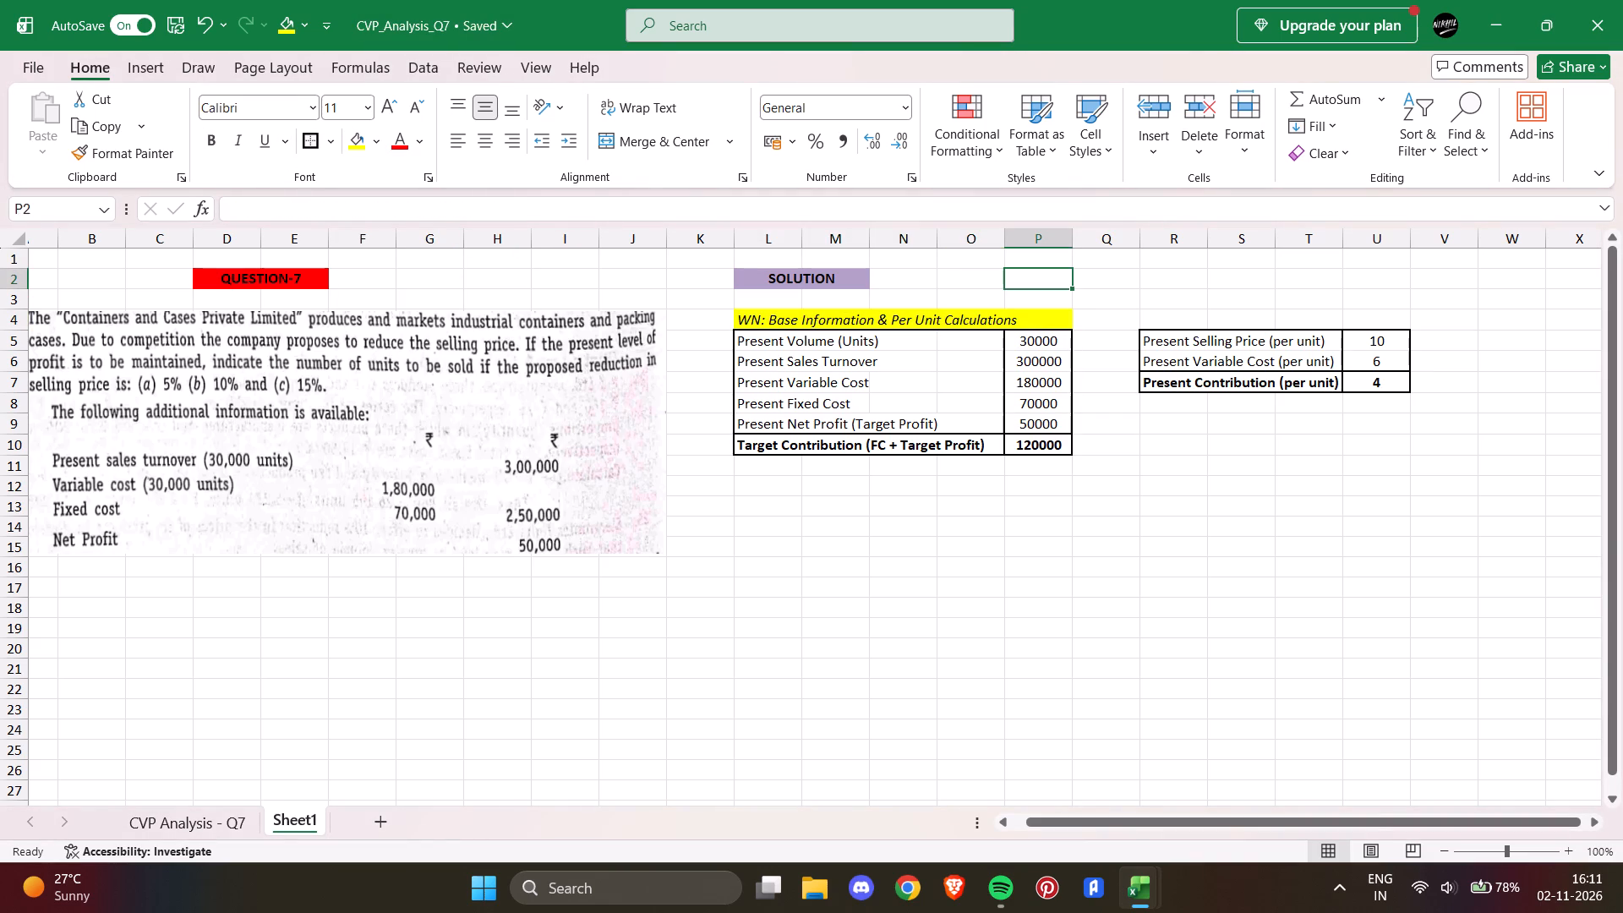
# Copy the heading text "Required Sales Volume to Maintain Present Profit" from E11 of the CVP Analysis - Q7 sheet into L13 of Sheet1.
pyautogui.click(757, 488)
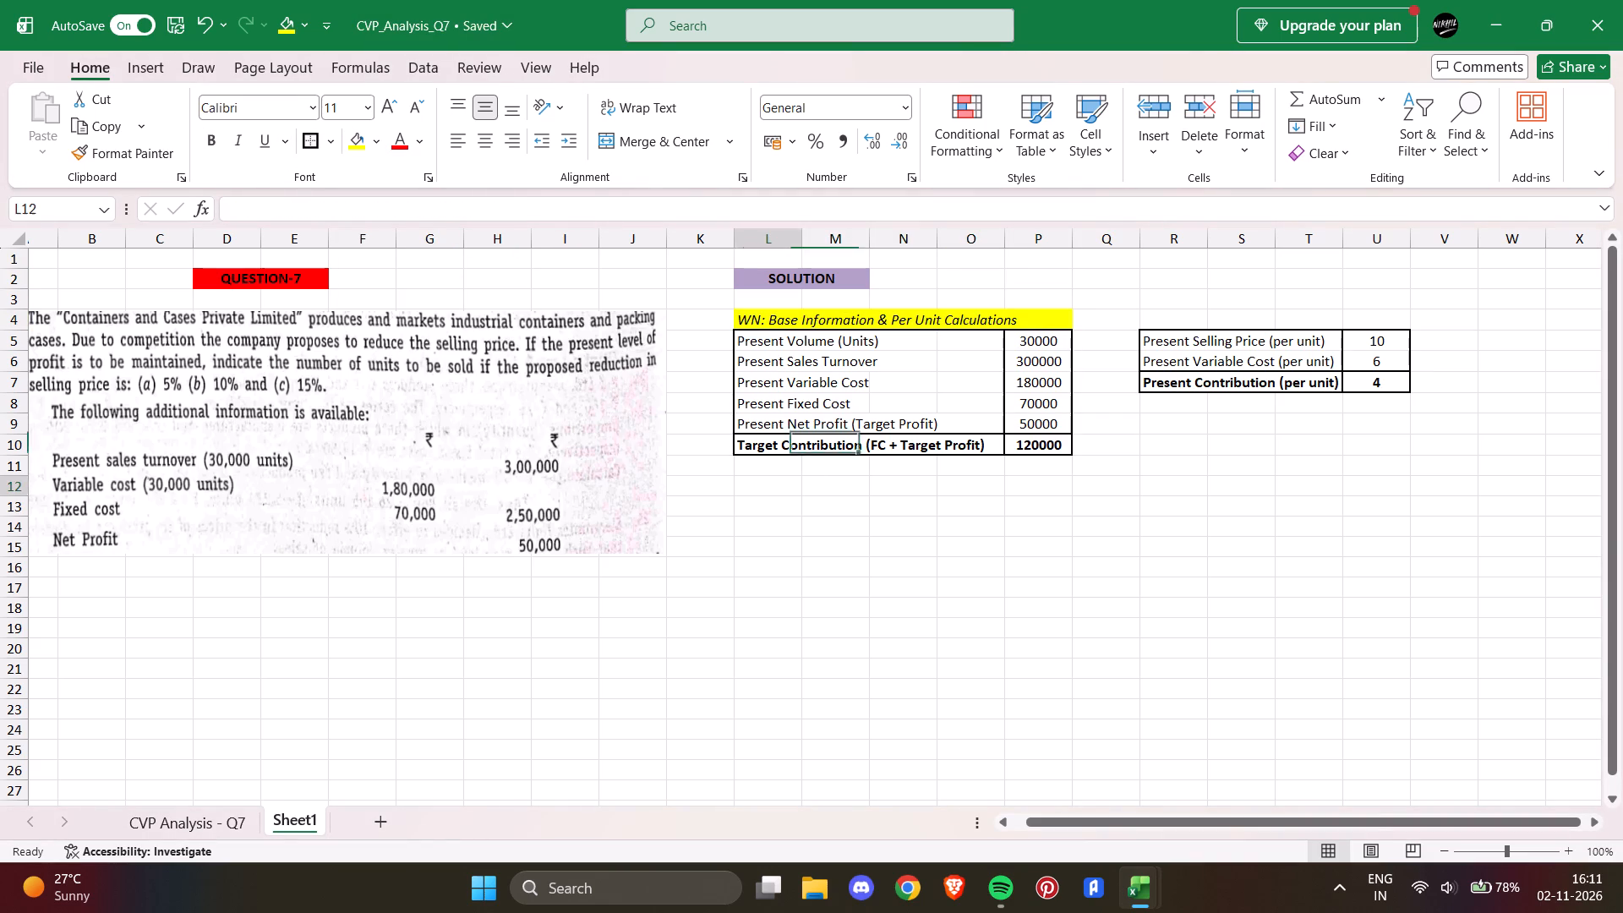
pyautogui.click(205, 825)
pyautogui.click(454, 396)
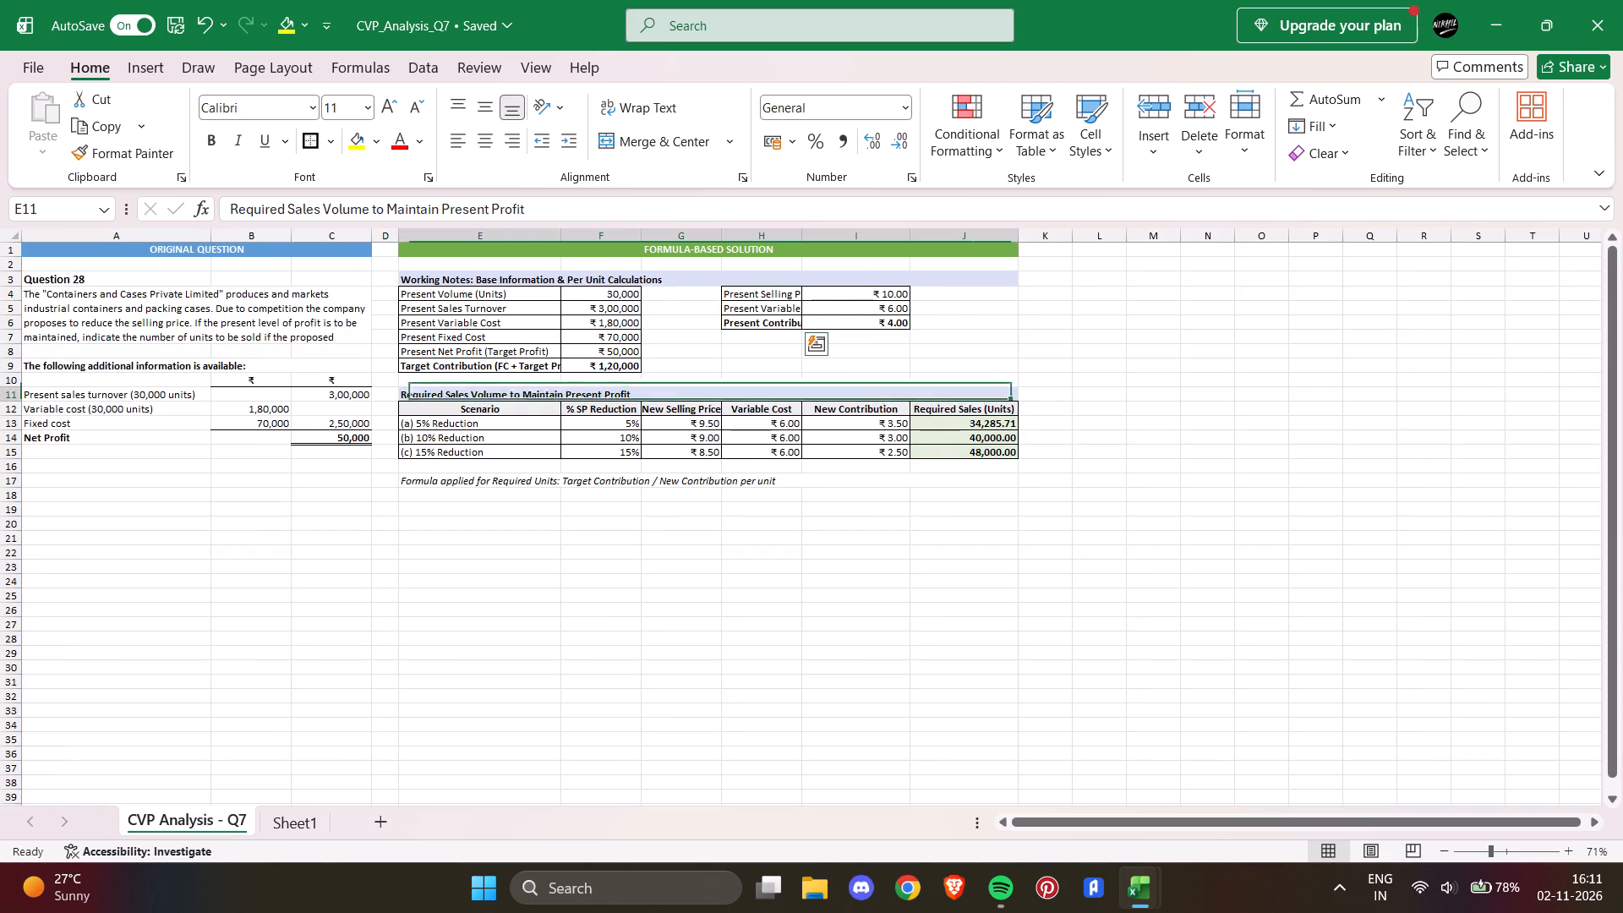
pyautogui.moveTo(543, 212); pyautogui.dragTo(209, 195)
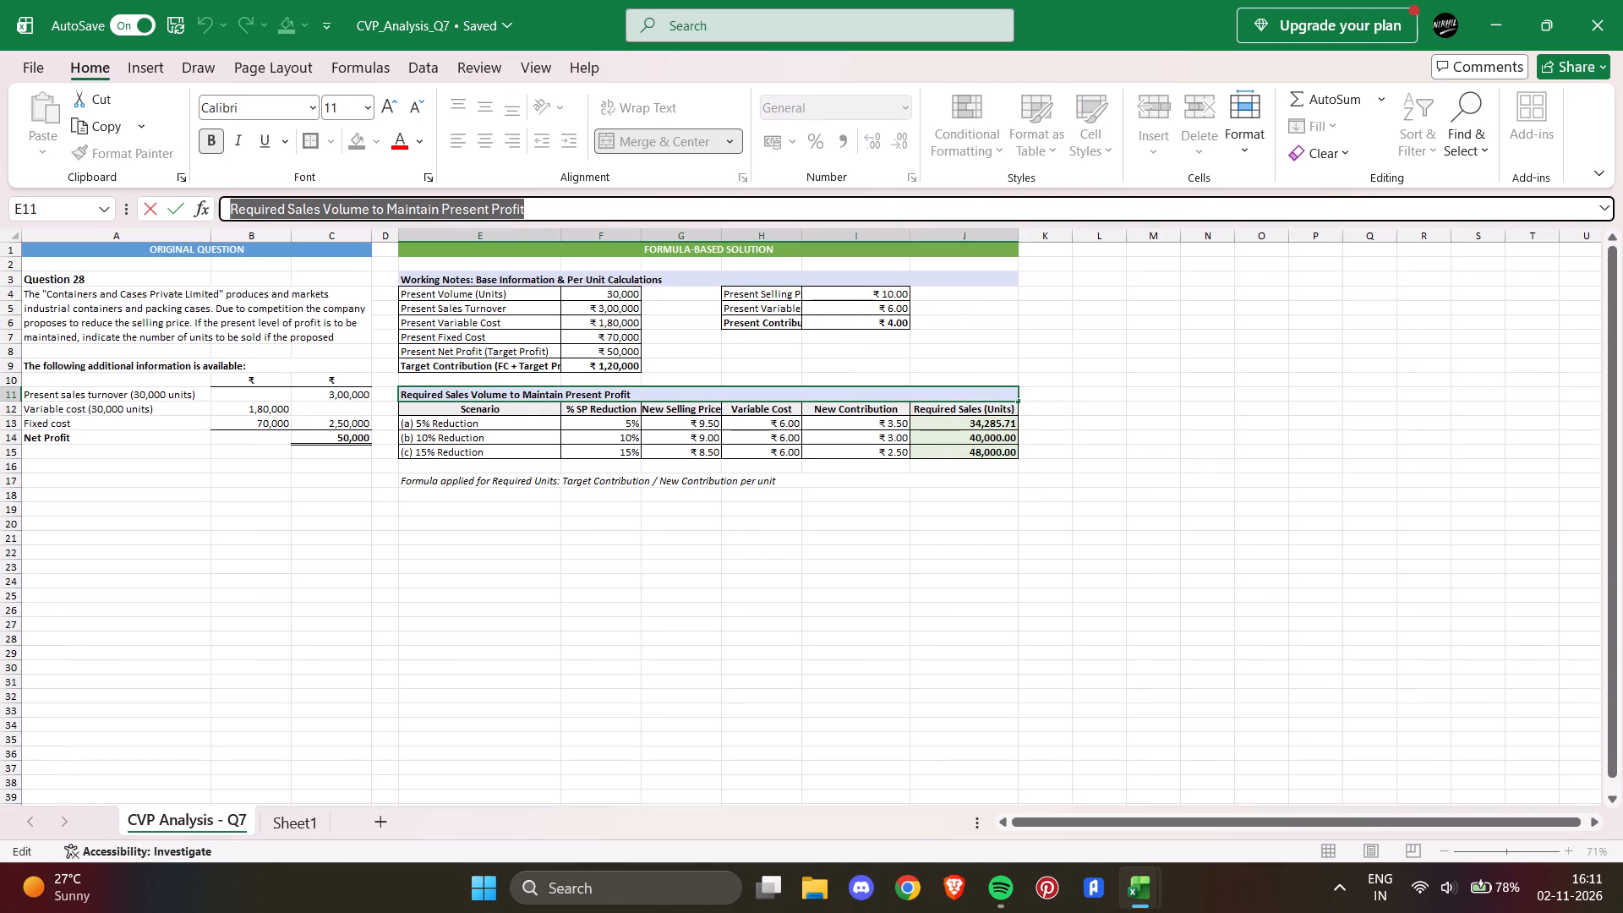
pyautogui.hotkey('ctrl', 'c')
pyautogui.click(281, 817)
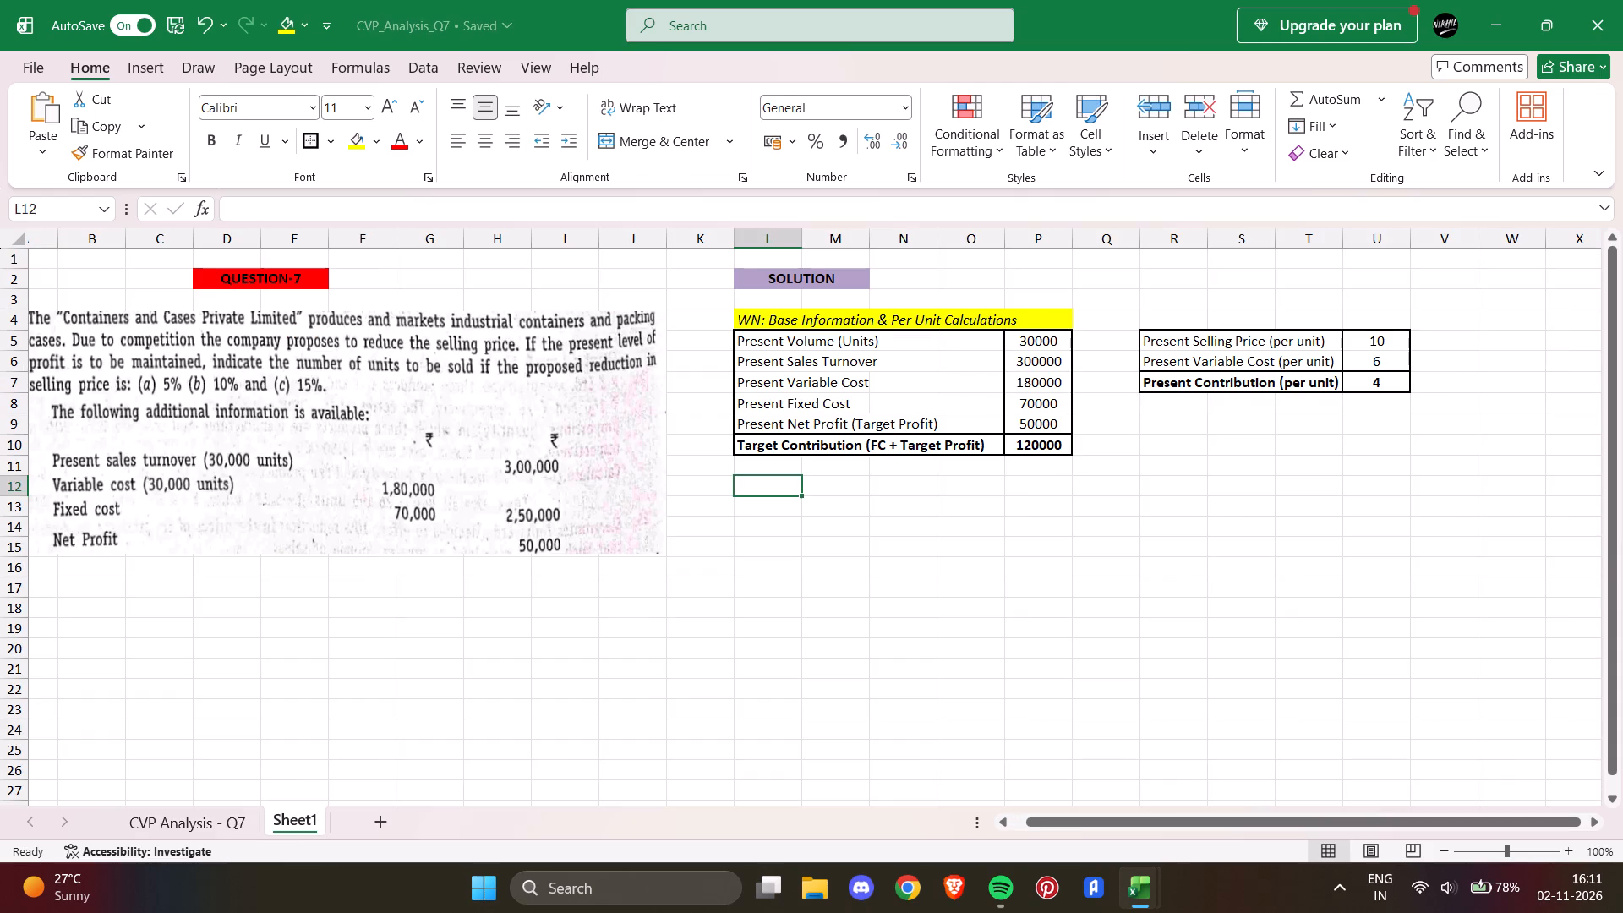
pyautogui.click(773, 511)
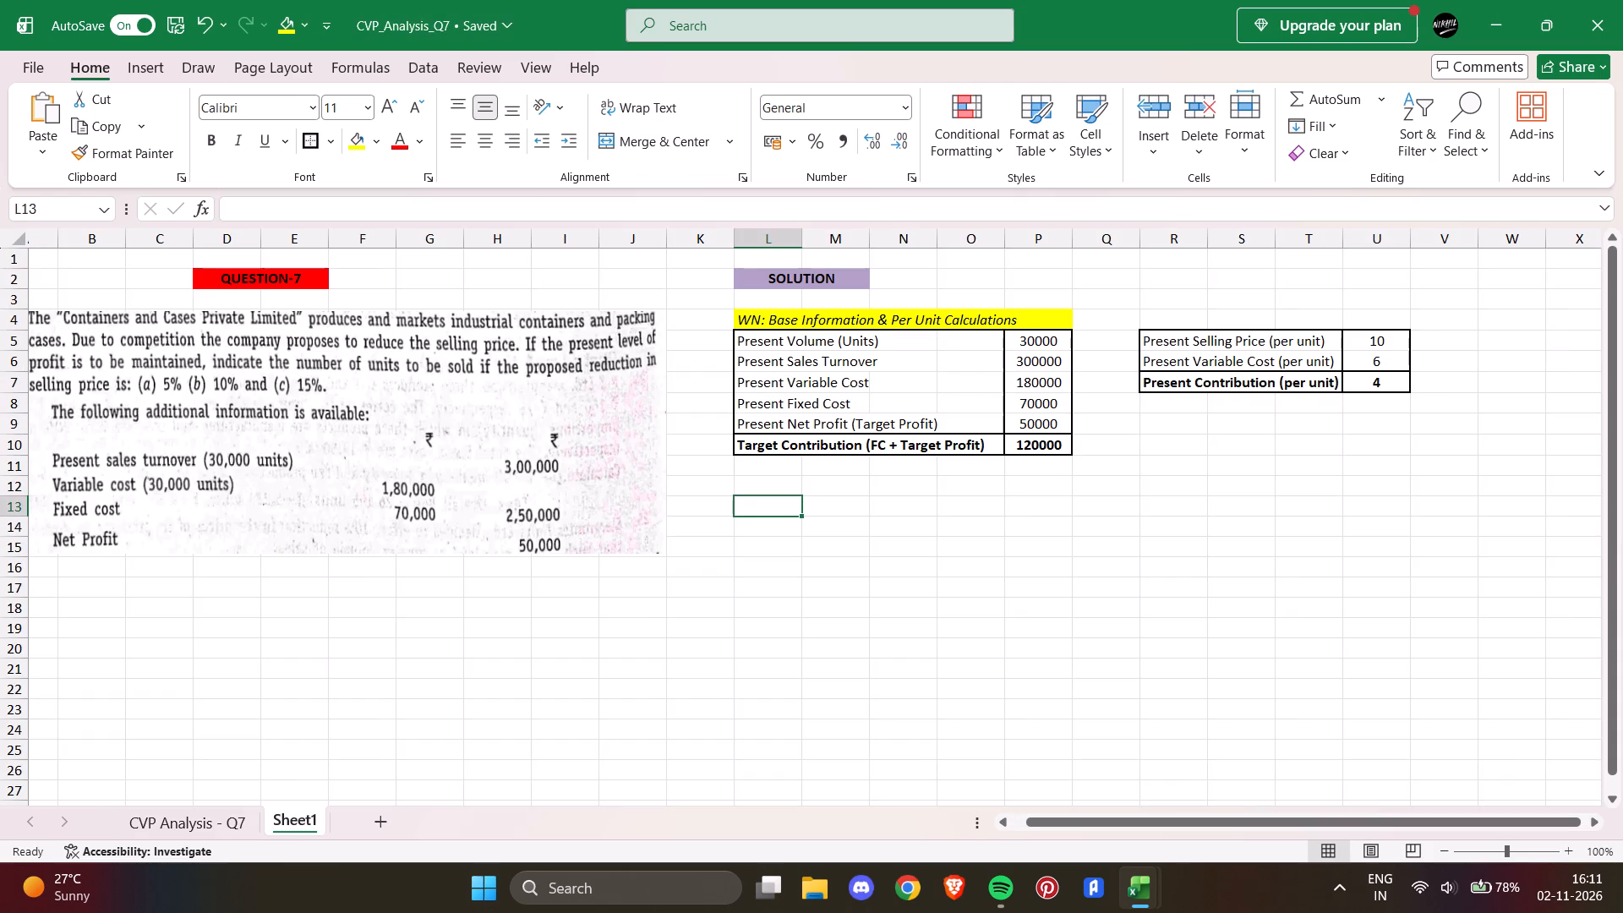
pyautogui.hotkey('ctrl', 'v')
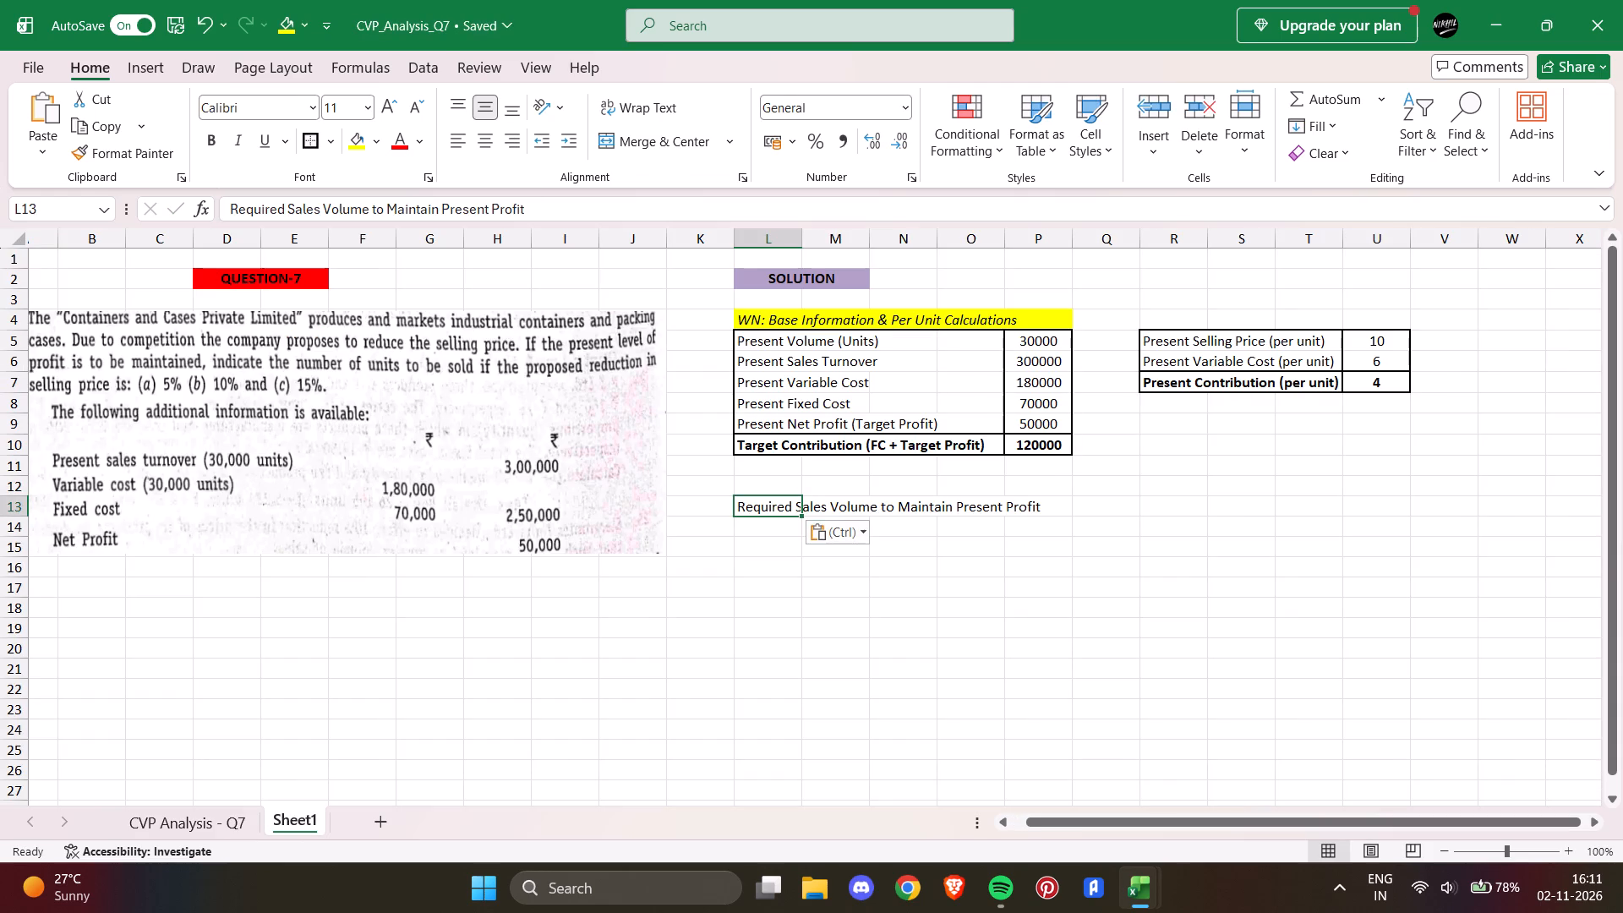
# Format the required sales volume heading across L13:P13 with yellow fill, bold text, and merged and centred cells.
pyautogui.moveTo(758, 506); pyautogui.dragTo(1030, 500)
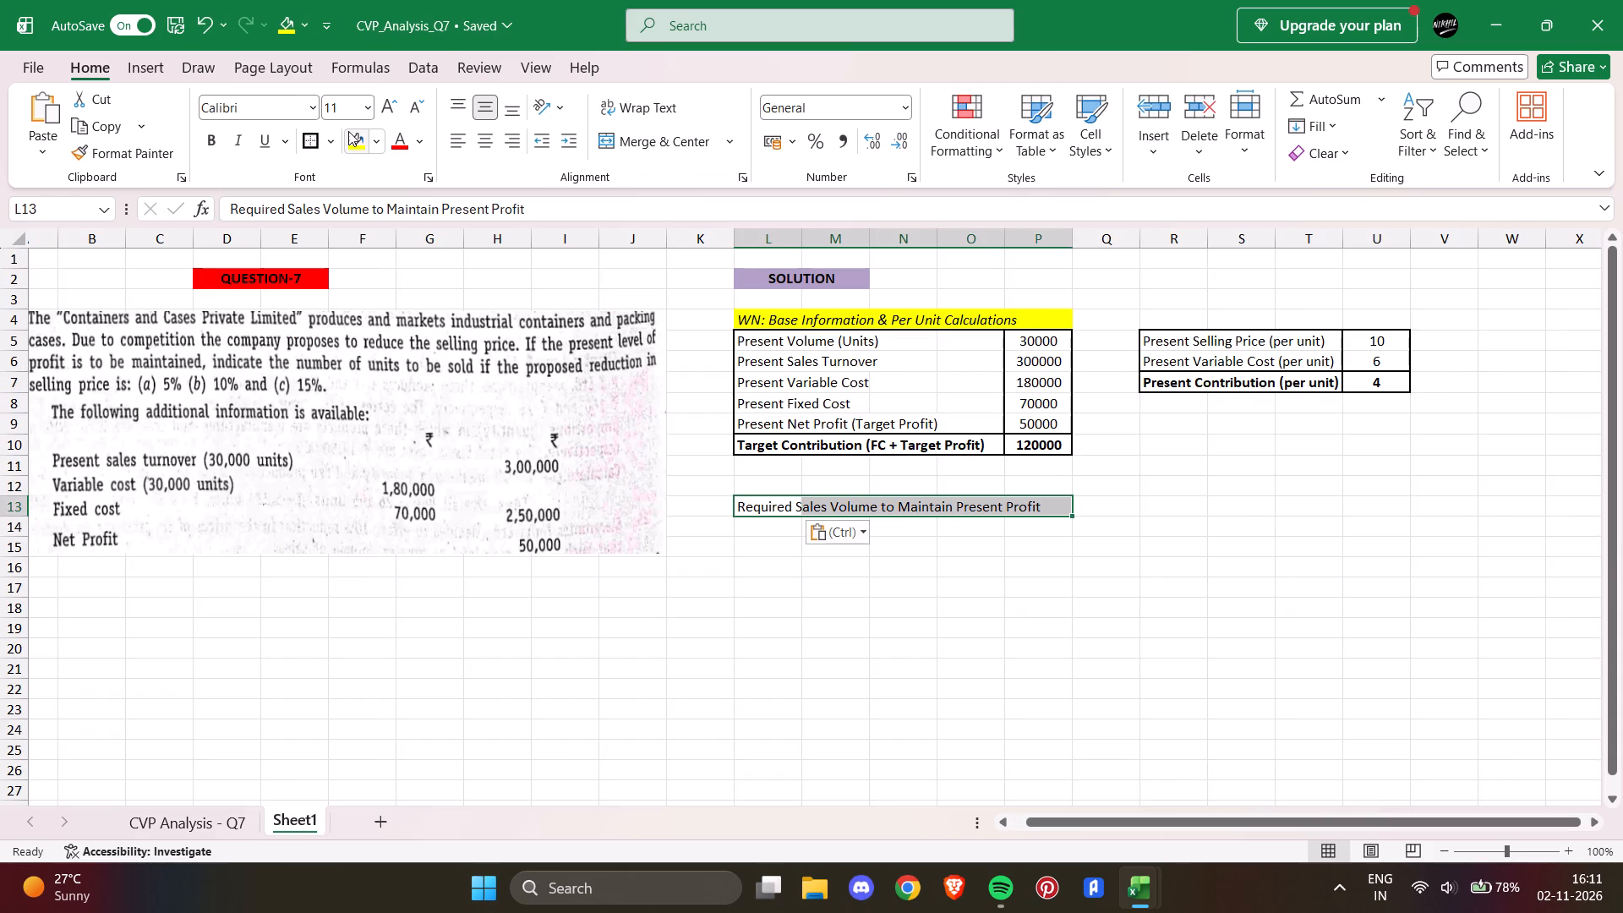
pyautogui.click(350, 141)
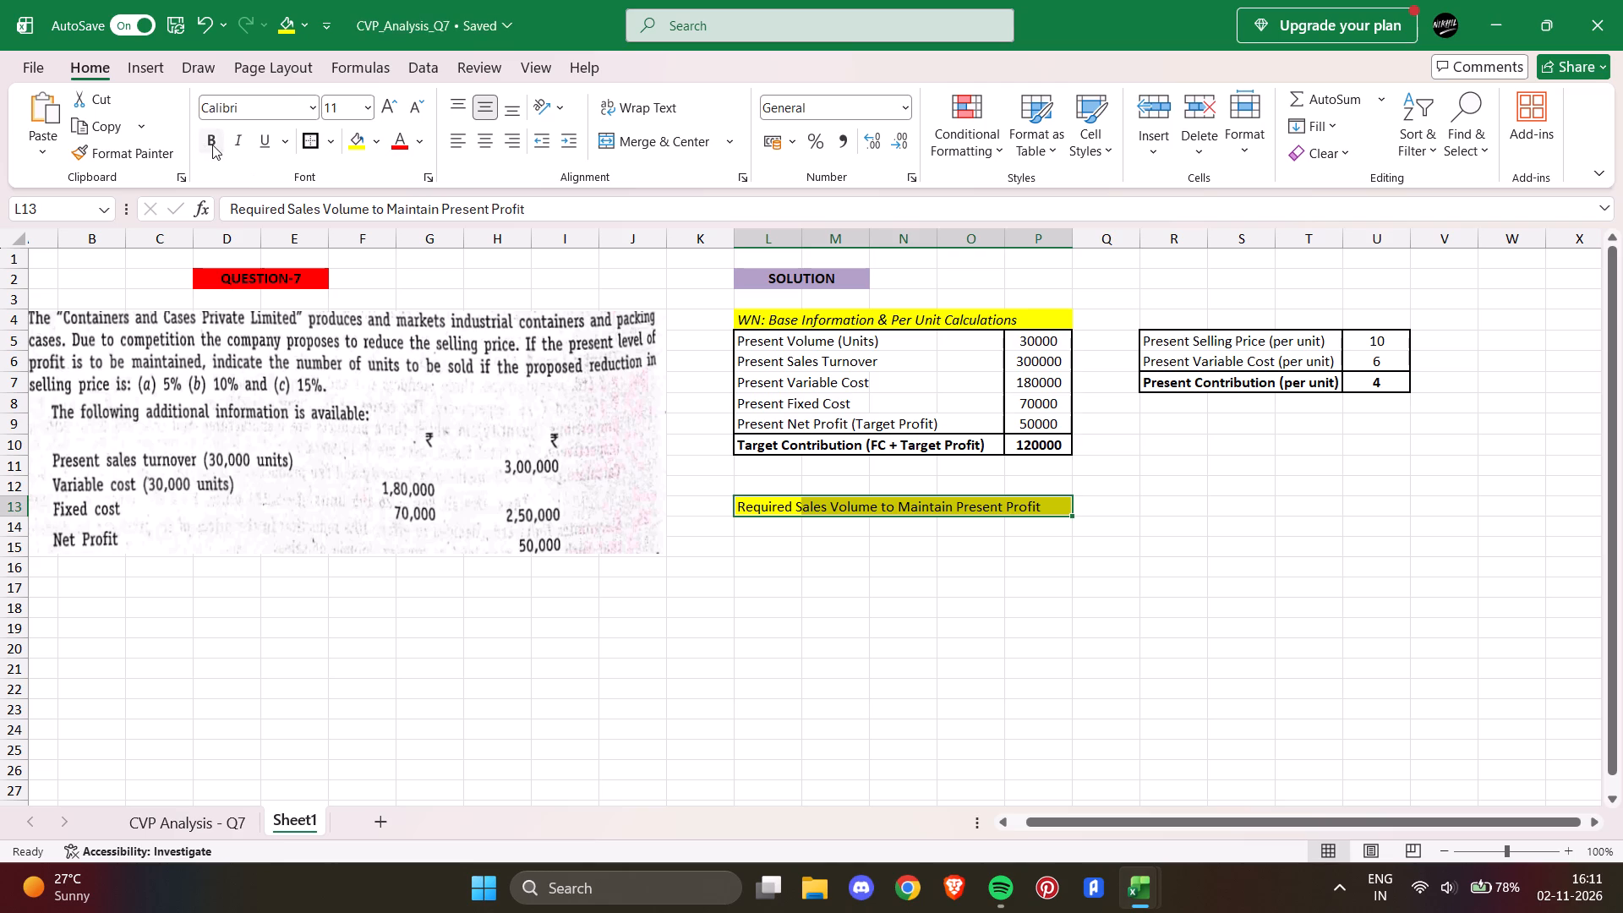
pyautogui.click(212, 145)
pyautogui.click(615, 144)
pyautogui.click(761, 511)
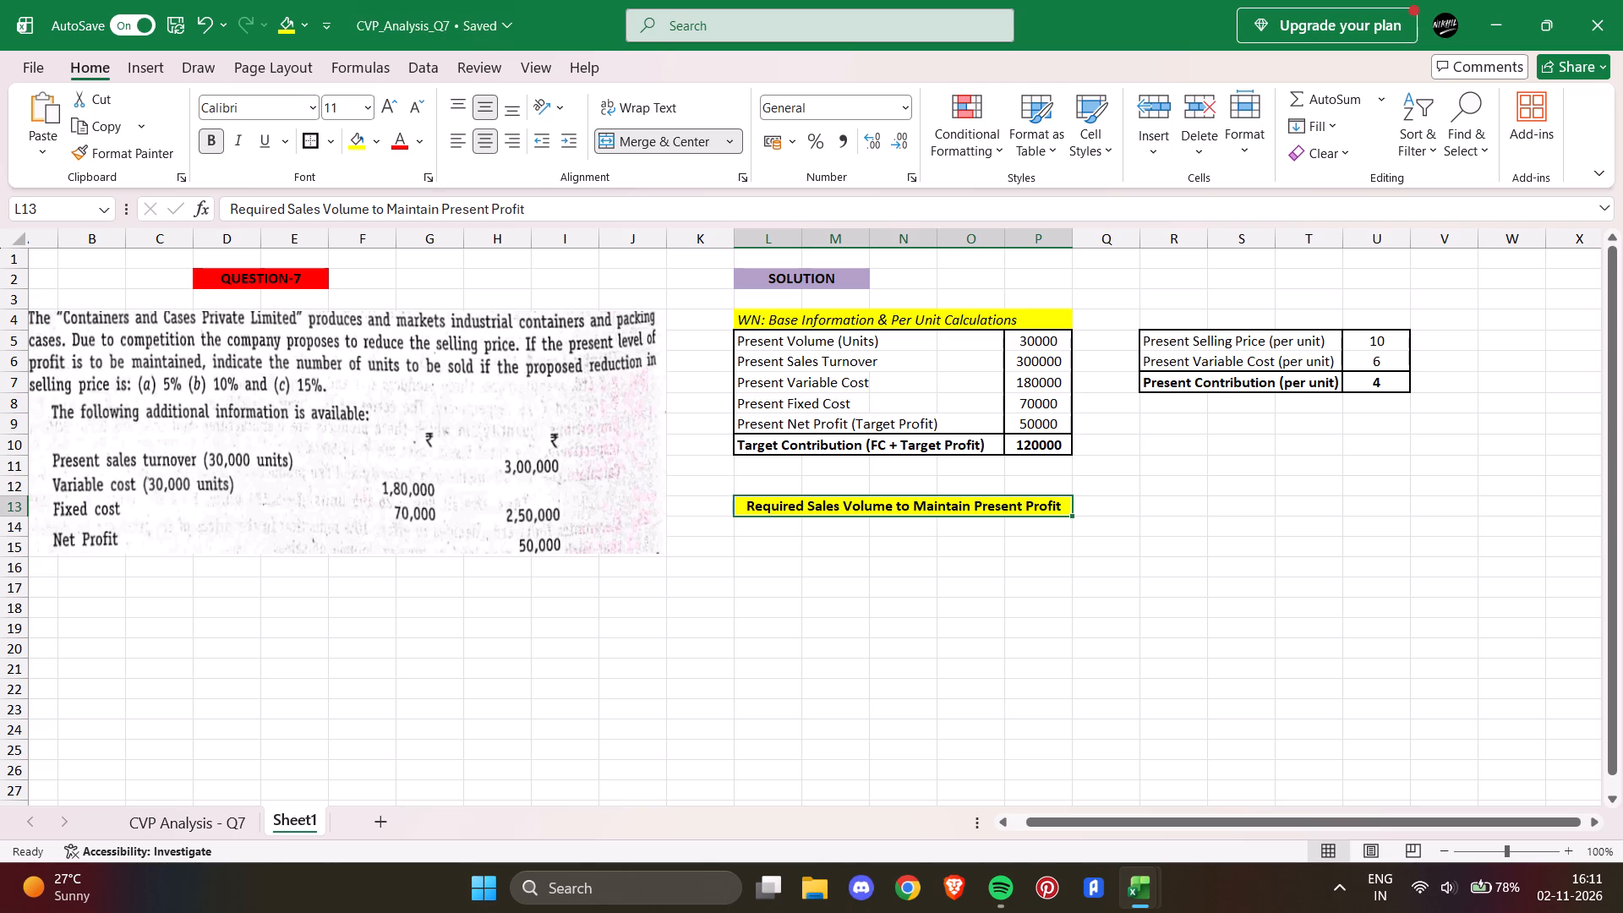
# Check the scenario column on the CVP Analysis - Q7 sheet and enter the column header "Scenario" in L14 of Sheet1.
pyautogui.click(763, 528)
pyautogui.click(207, 817)
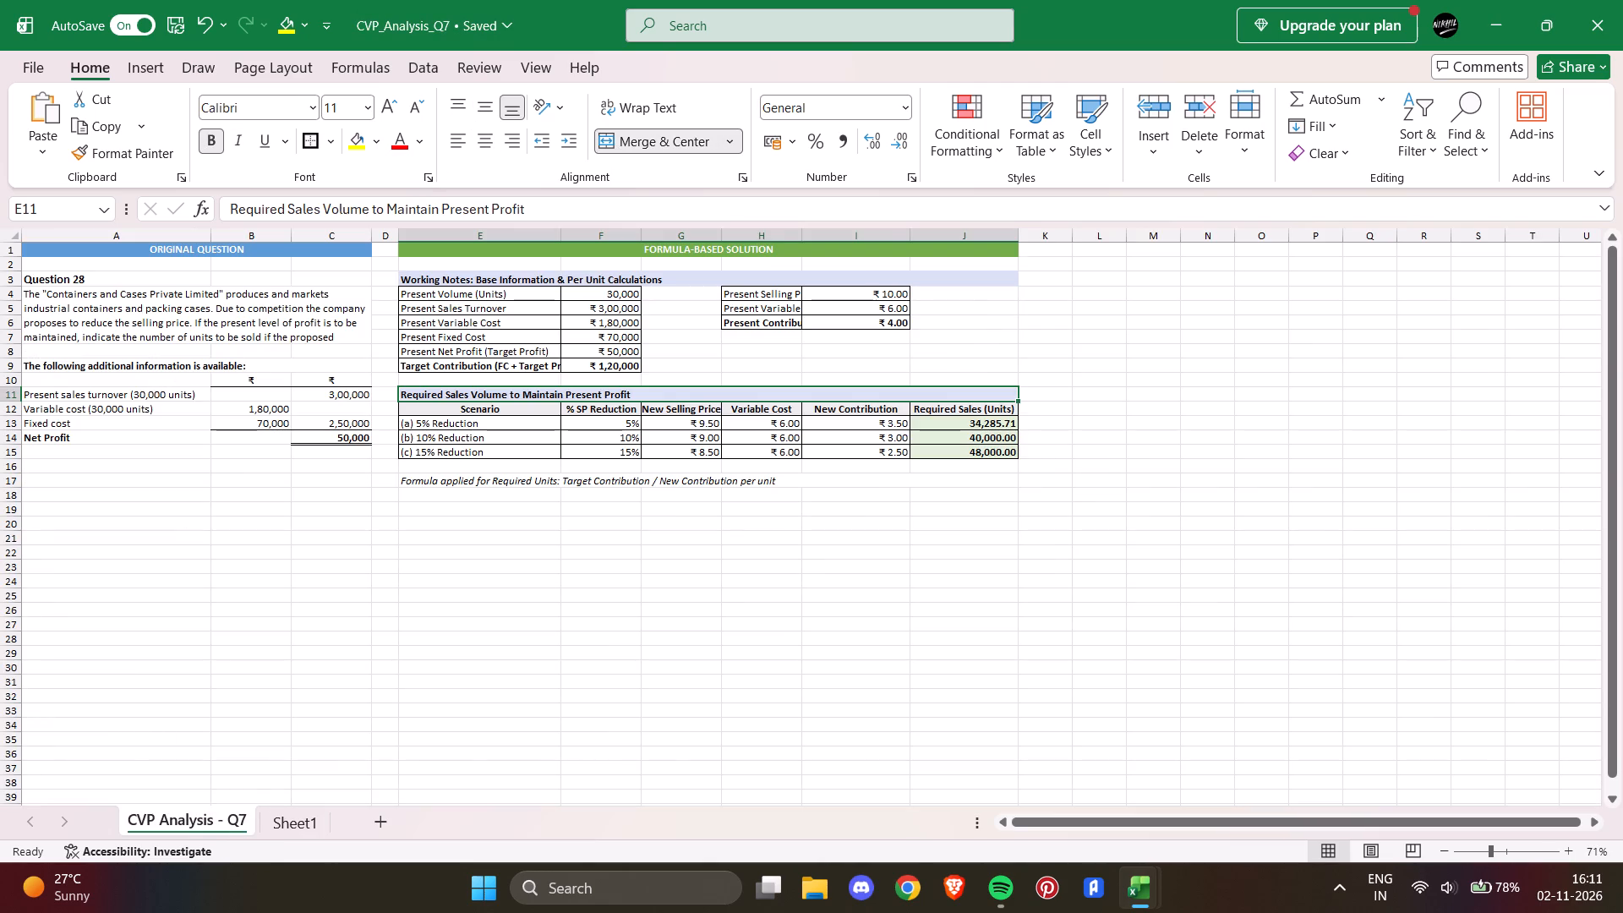
pyautogui.moveTo(456, 407); pyautogui.dragTo(473, 445)
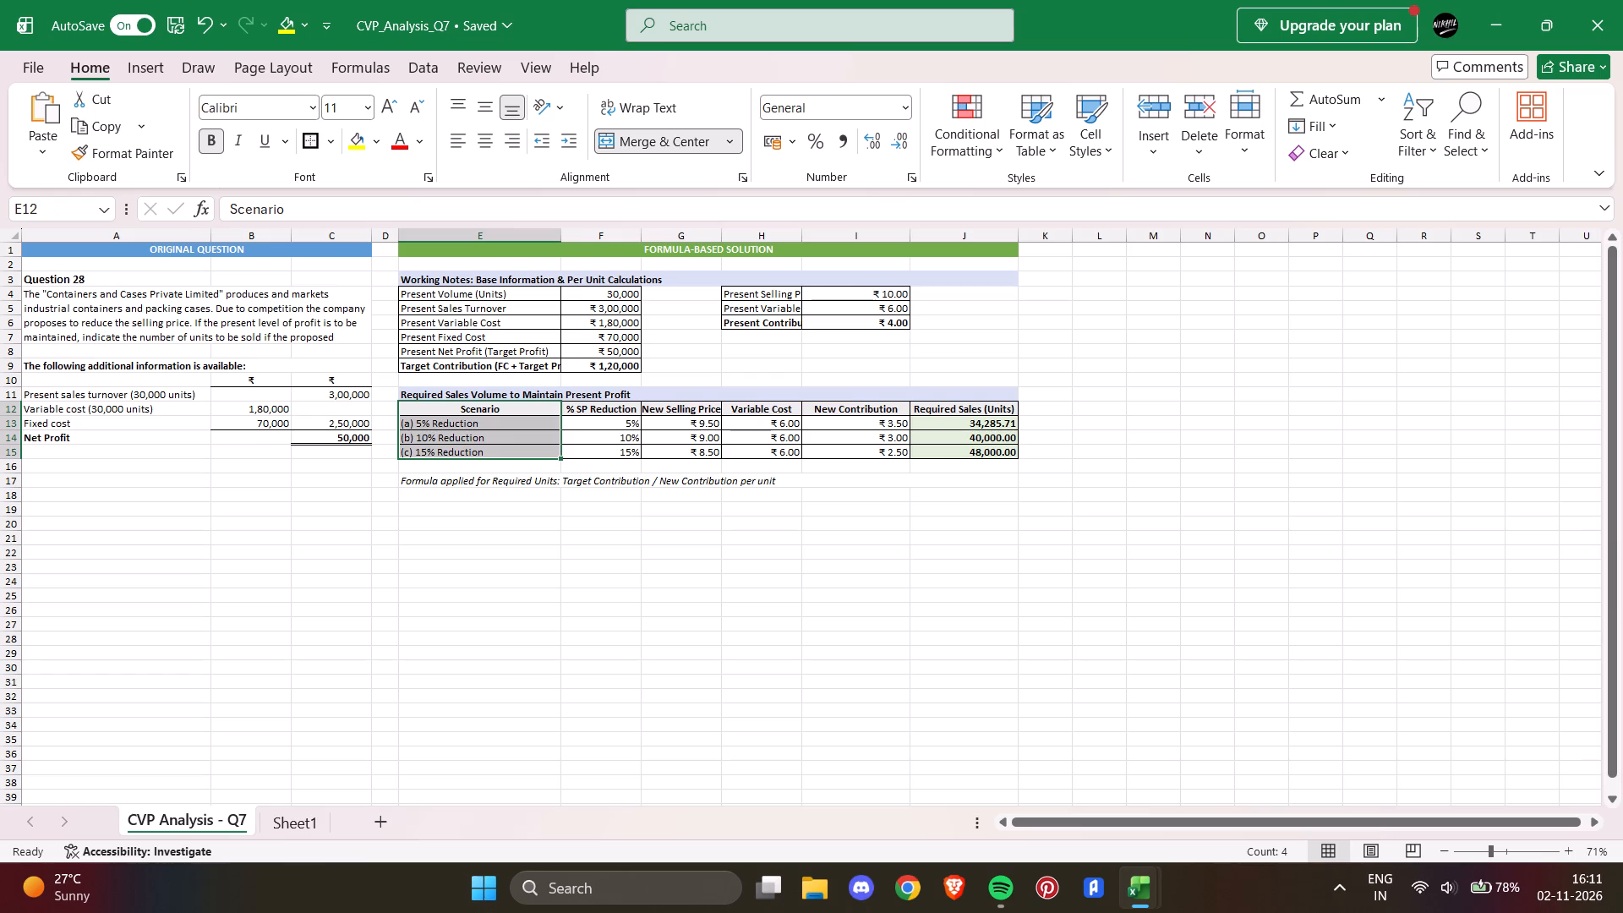
pyautogui.click(292, 820)
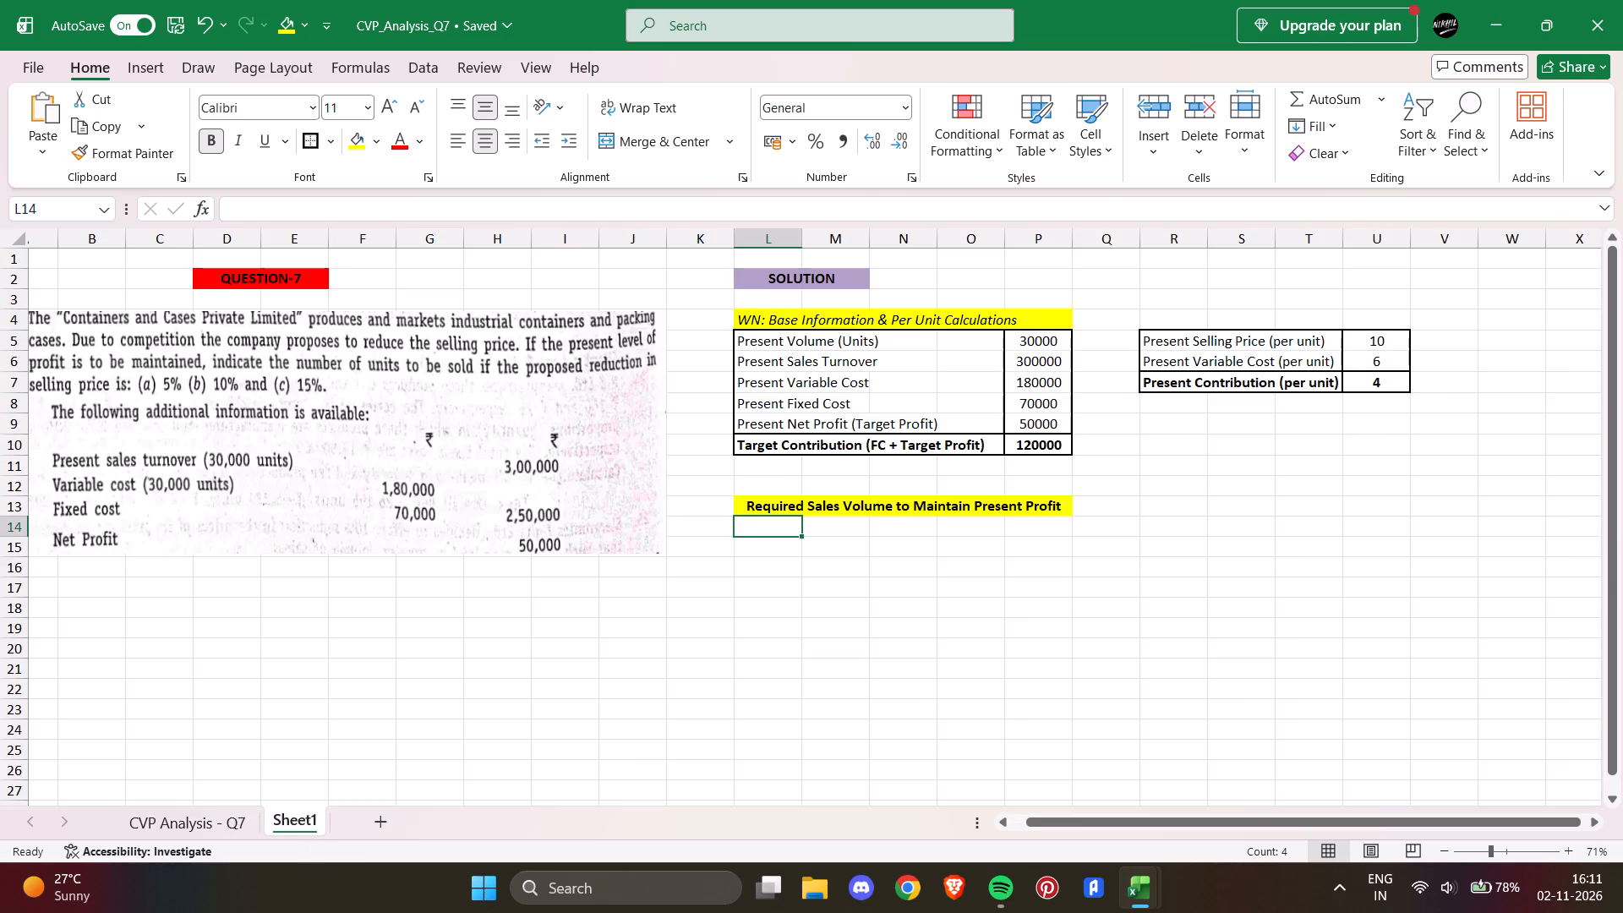
pyautogui.press('s')
pyautogui.write('cenario')
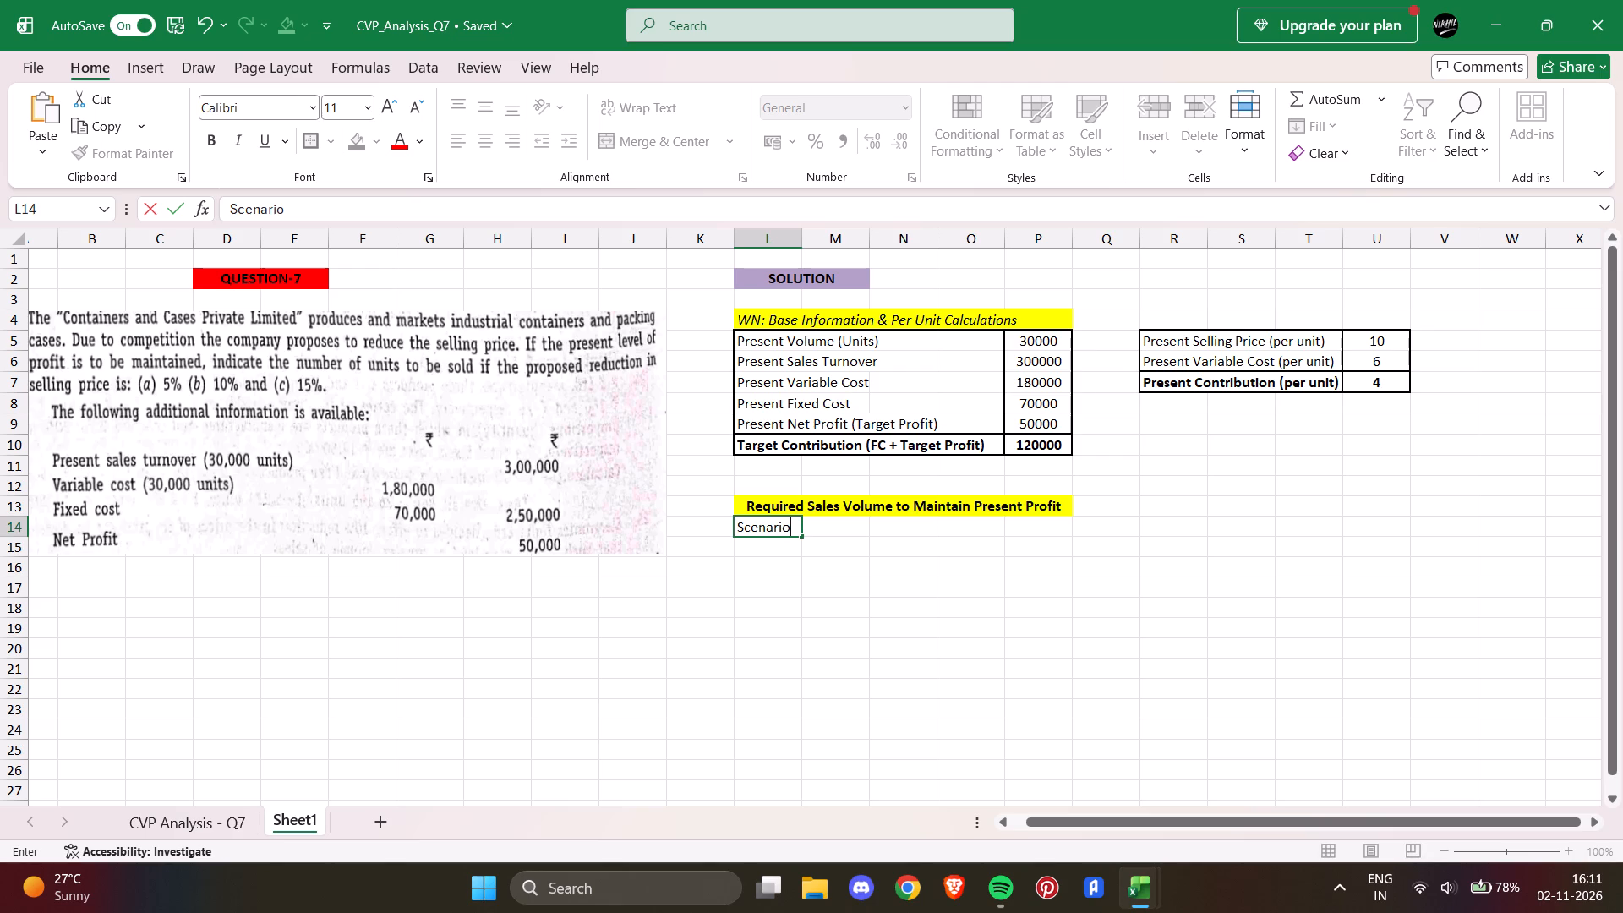
pyautogui.press('Return')
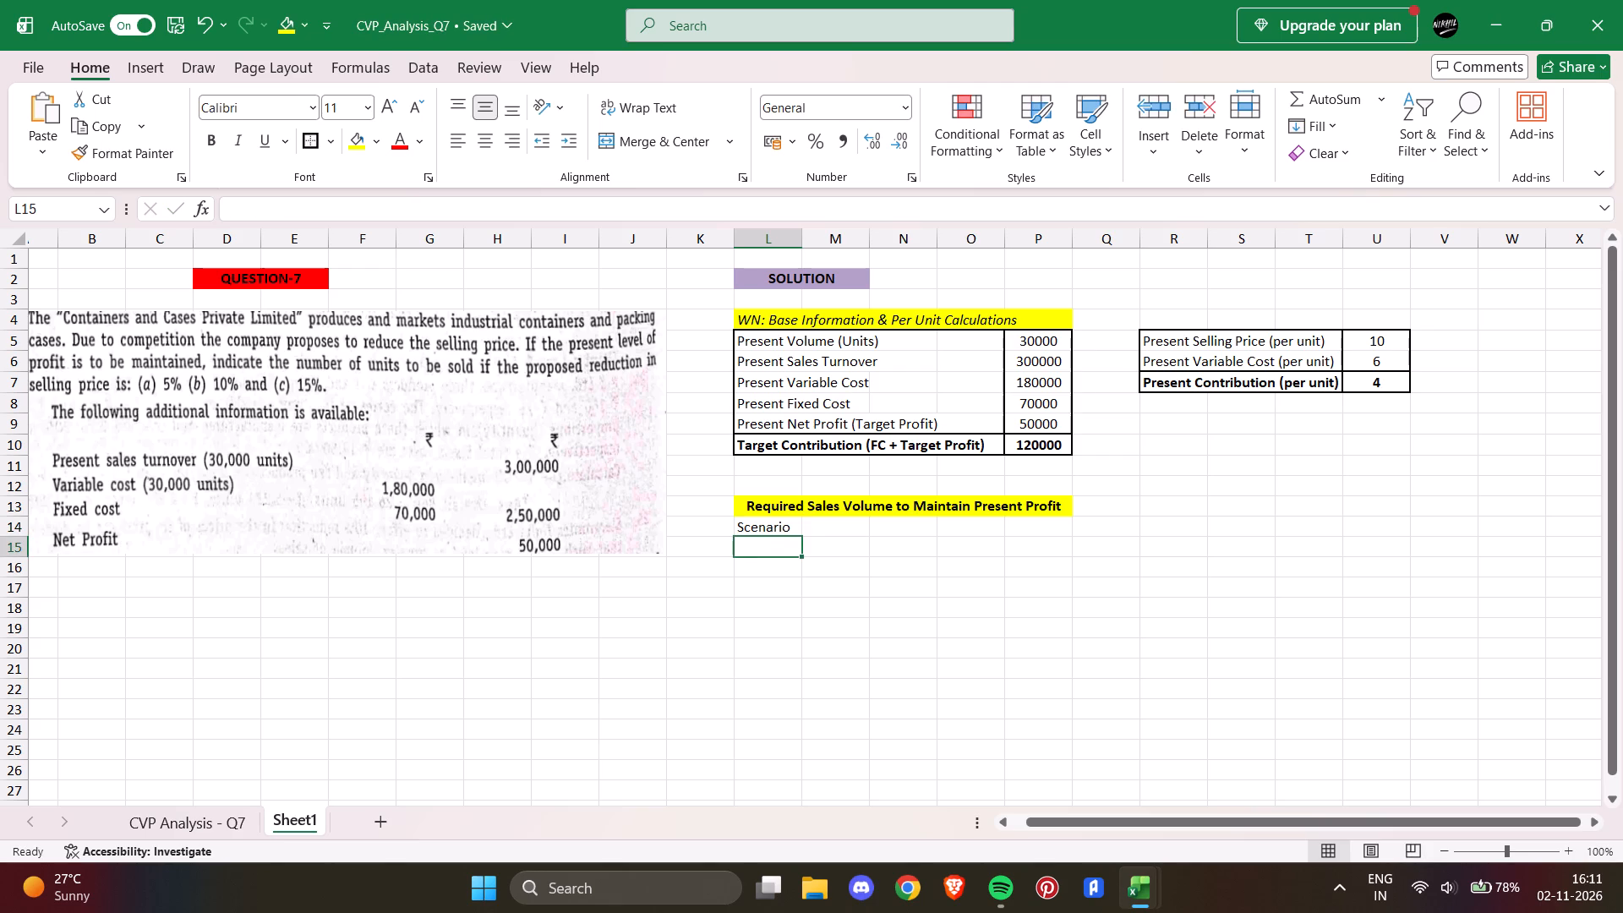
# Enter the first scenario label "(a) 5% Reduction" in L15.
pyautogui.hotkey('shift', '(')
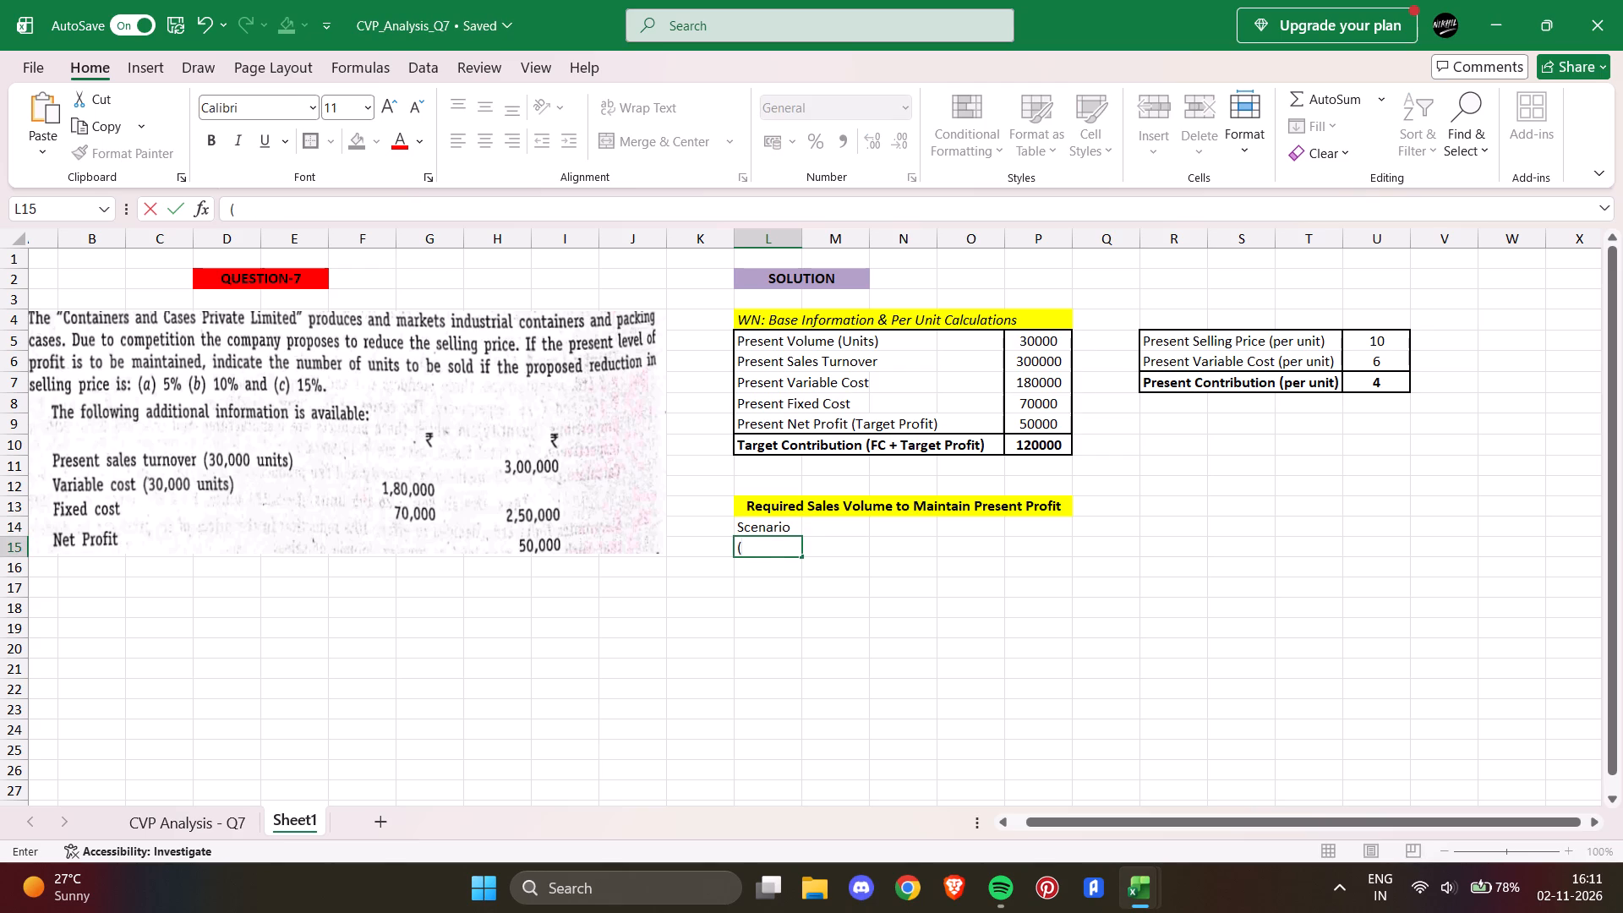
pyautogui.press('a')
pyautogui.hotkey('shift', ')')
pyautogui.press('space')
pyautogui.press('5')
pyautogui.hotkey('shift', '%')
pyautogui.press('space')
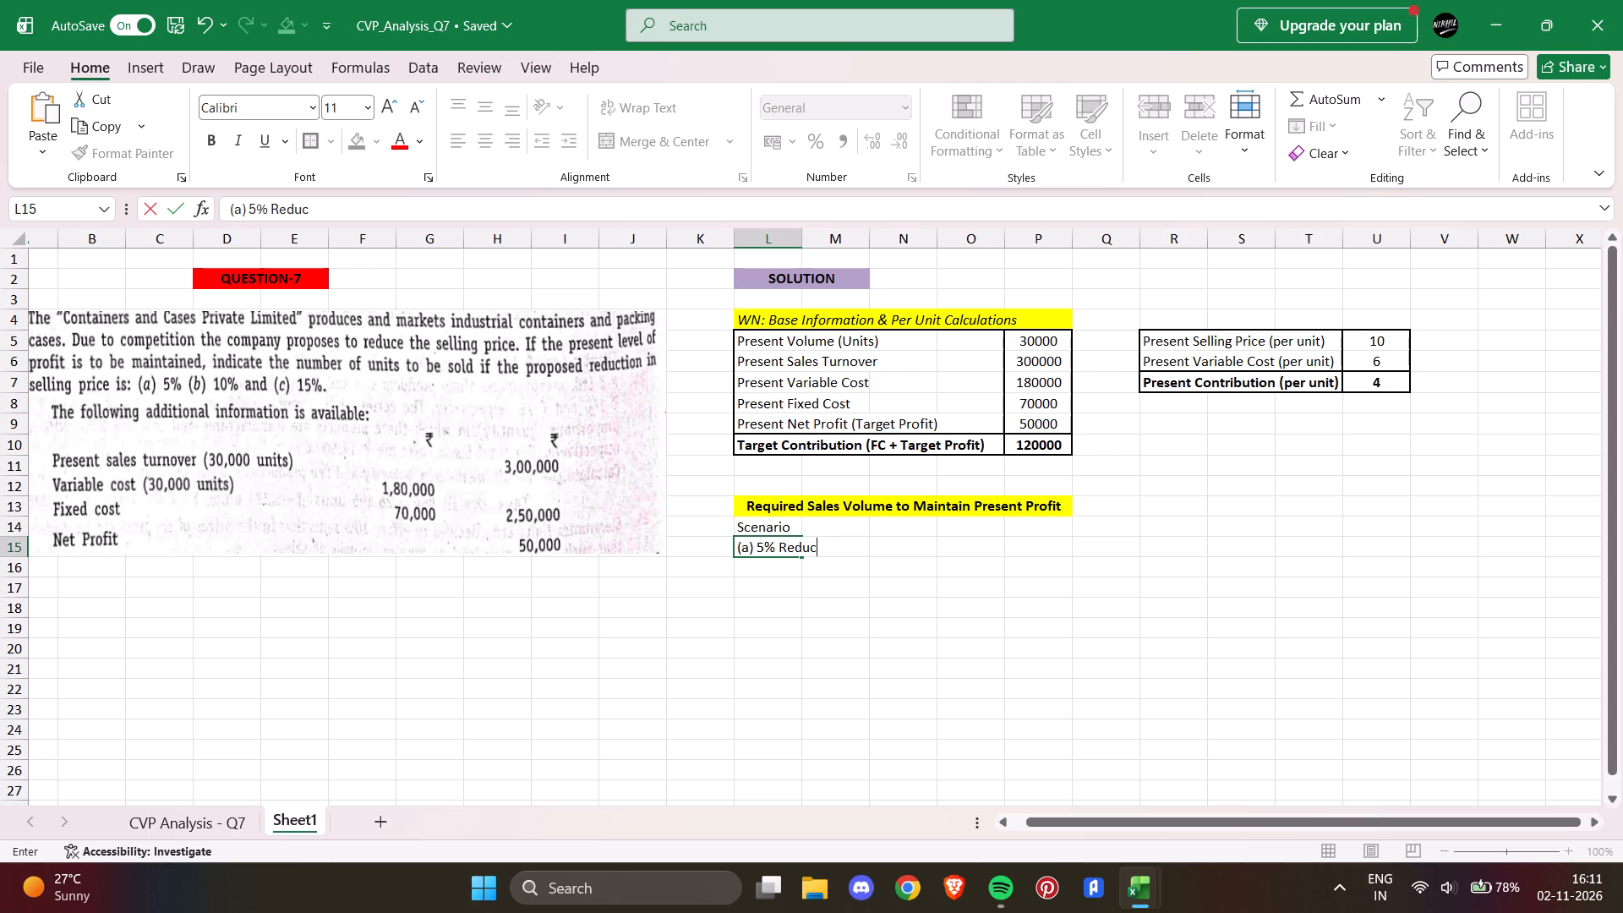
pyautogui.write('yion')
pyautogui.press('BackSpace')
pyautogui.press('BackSpace')
pyautogui.press('BackSpace')
pyautogui.press('BackSpace')
pyautogui.write('tion')
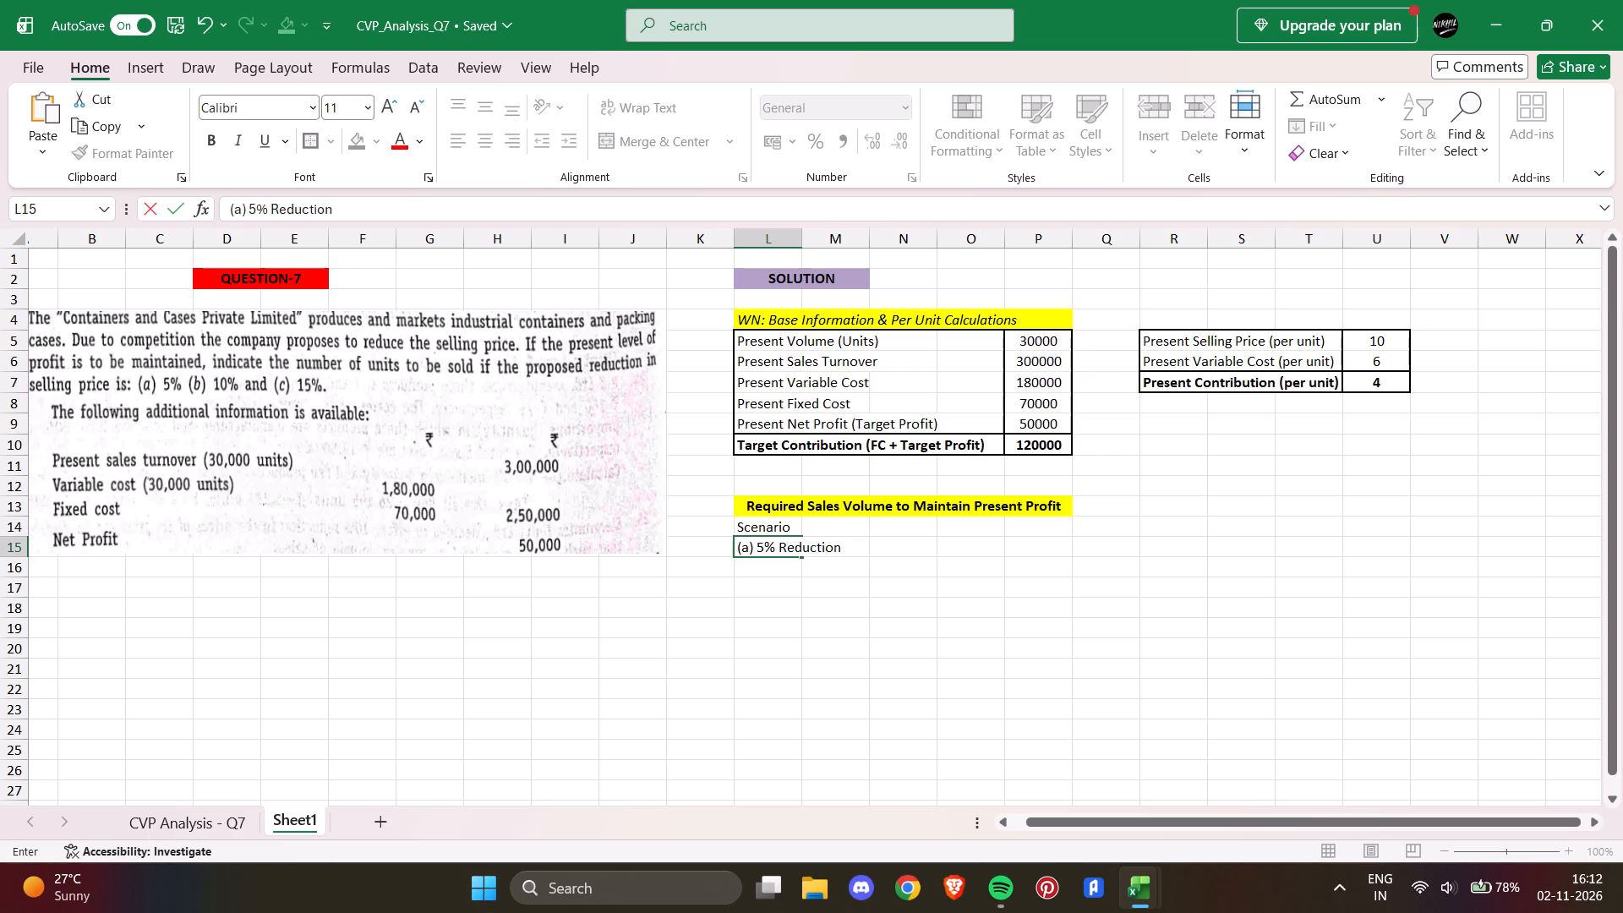
pyautogui.click(757, 566)
# Copy the scenario label from L15 into L16 and change it to "(b) 10% Reduction".
pyautogui.click(751, 552)
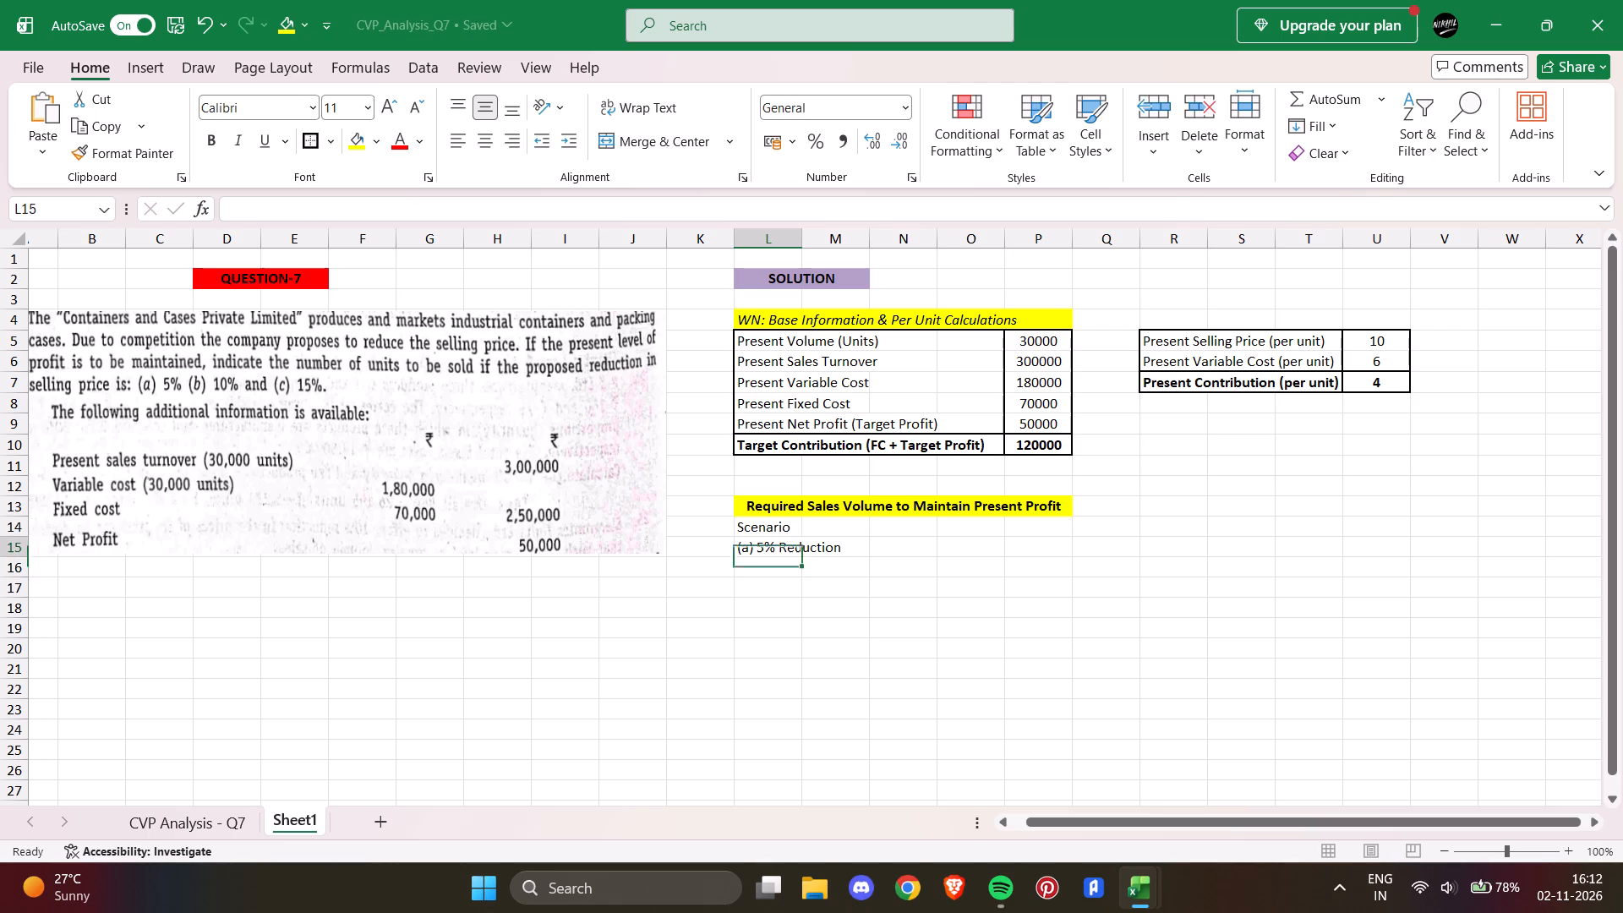
pyautogui.moveTo(364, 205); pyautogui.dragTo(201, 208)
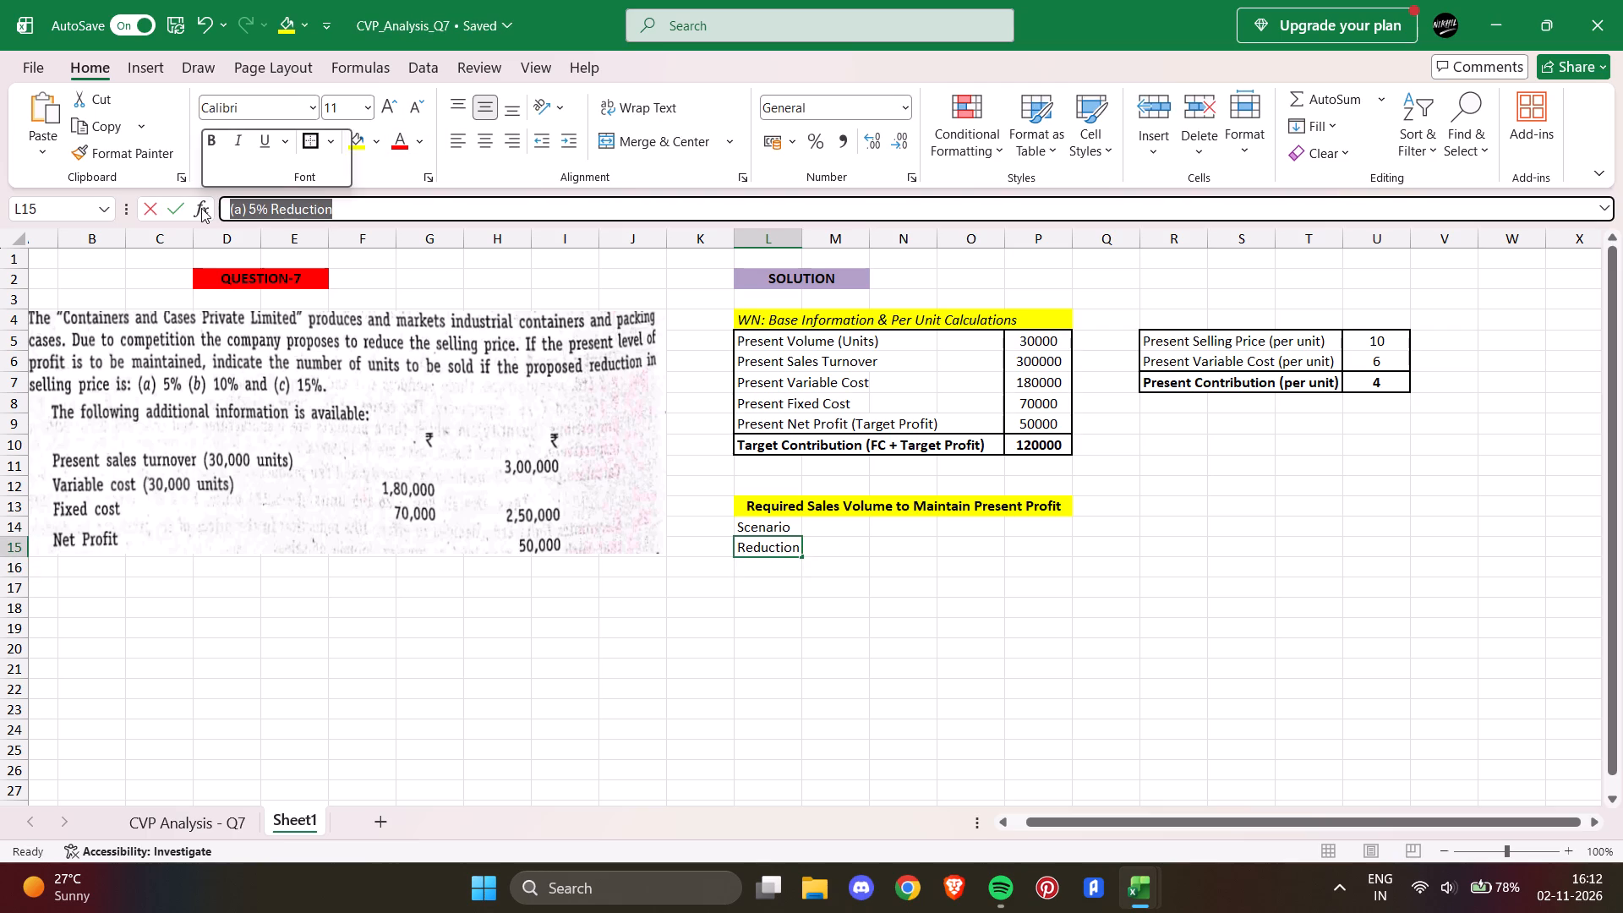
pyautogui.hotkey('ctrl', 'c')
pyautogui.click(772, 570)
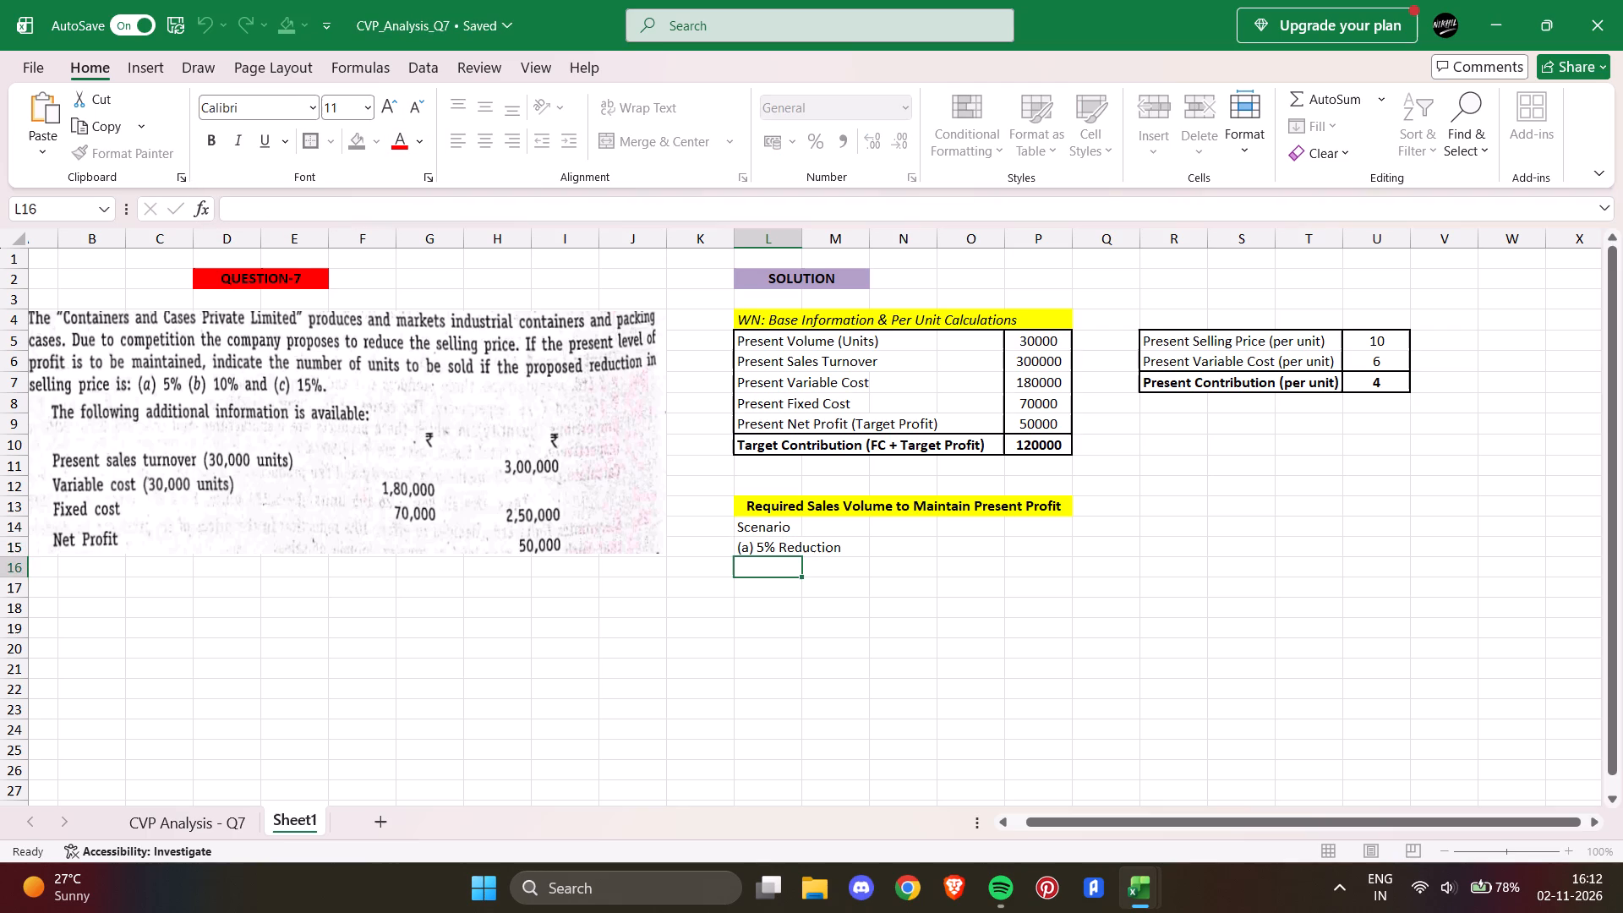
pyautogui.hotkey('ctrl', 'v')
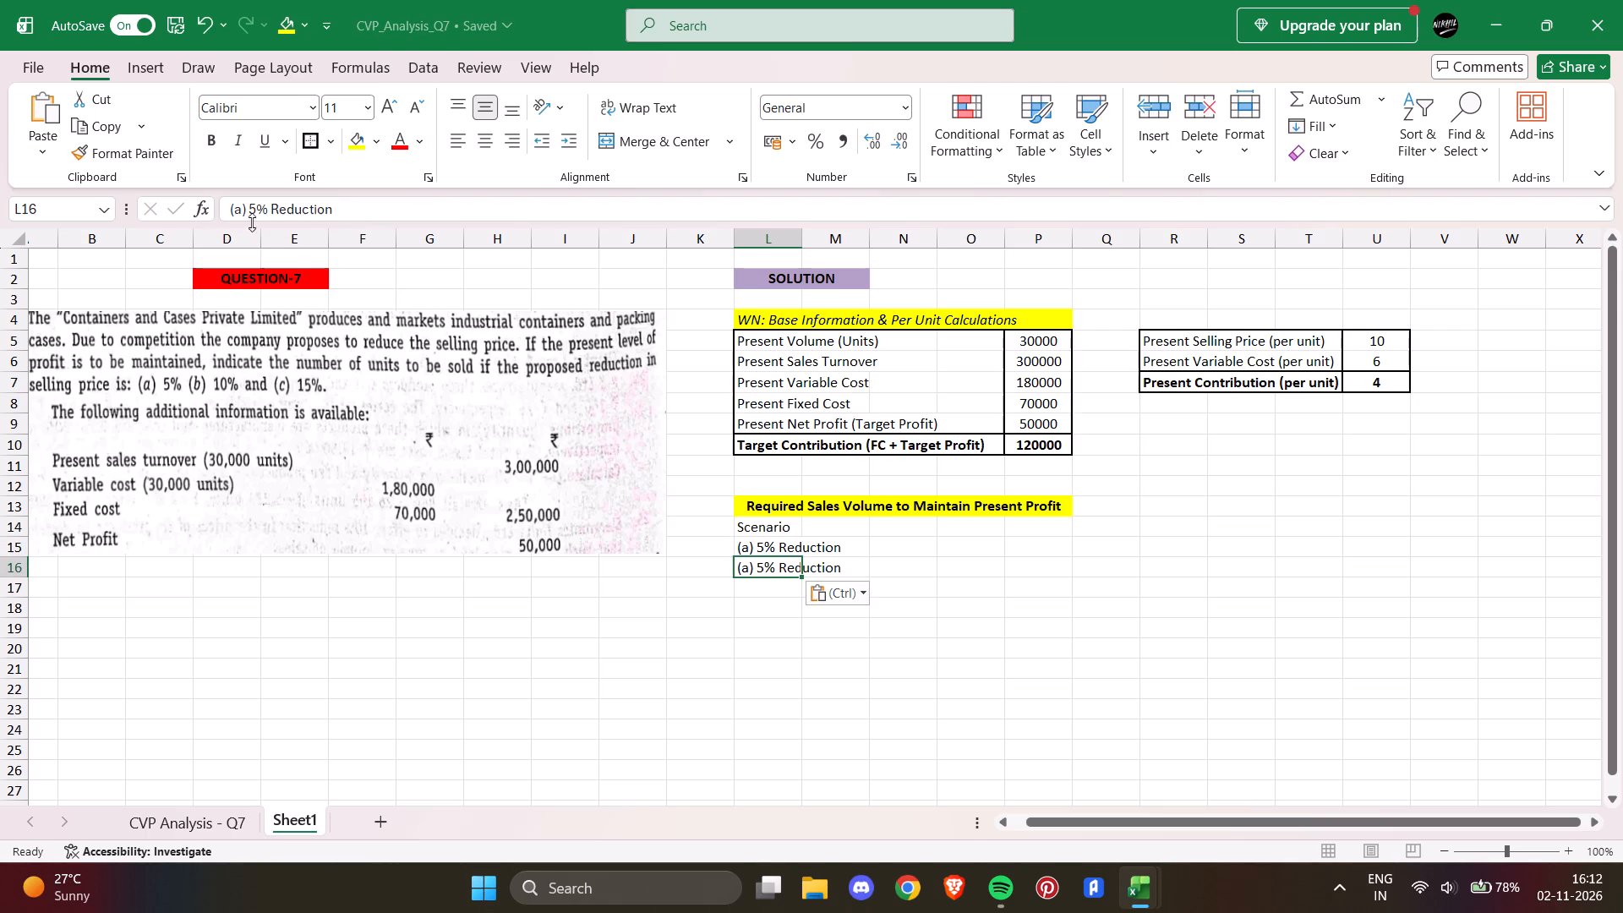
pyautogui.click(238, 205)
pyautogui.press('Right')
pyautogui.press('b')
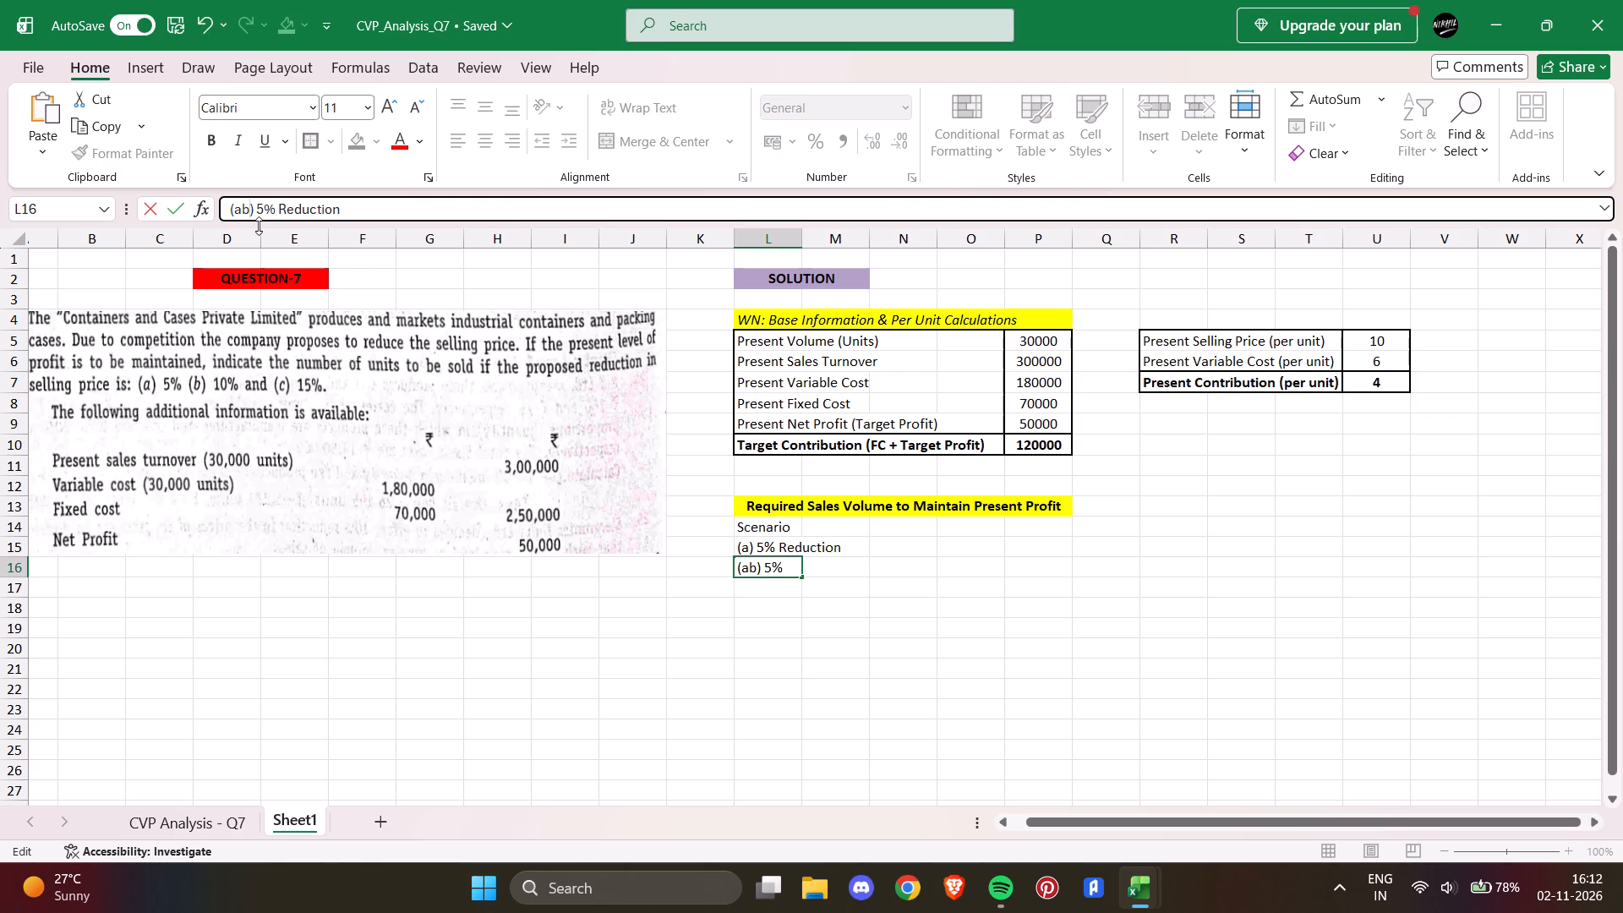
pyautogui.press('BackSpace')
pyautogui.press('BackSpace')
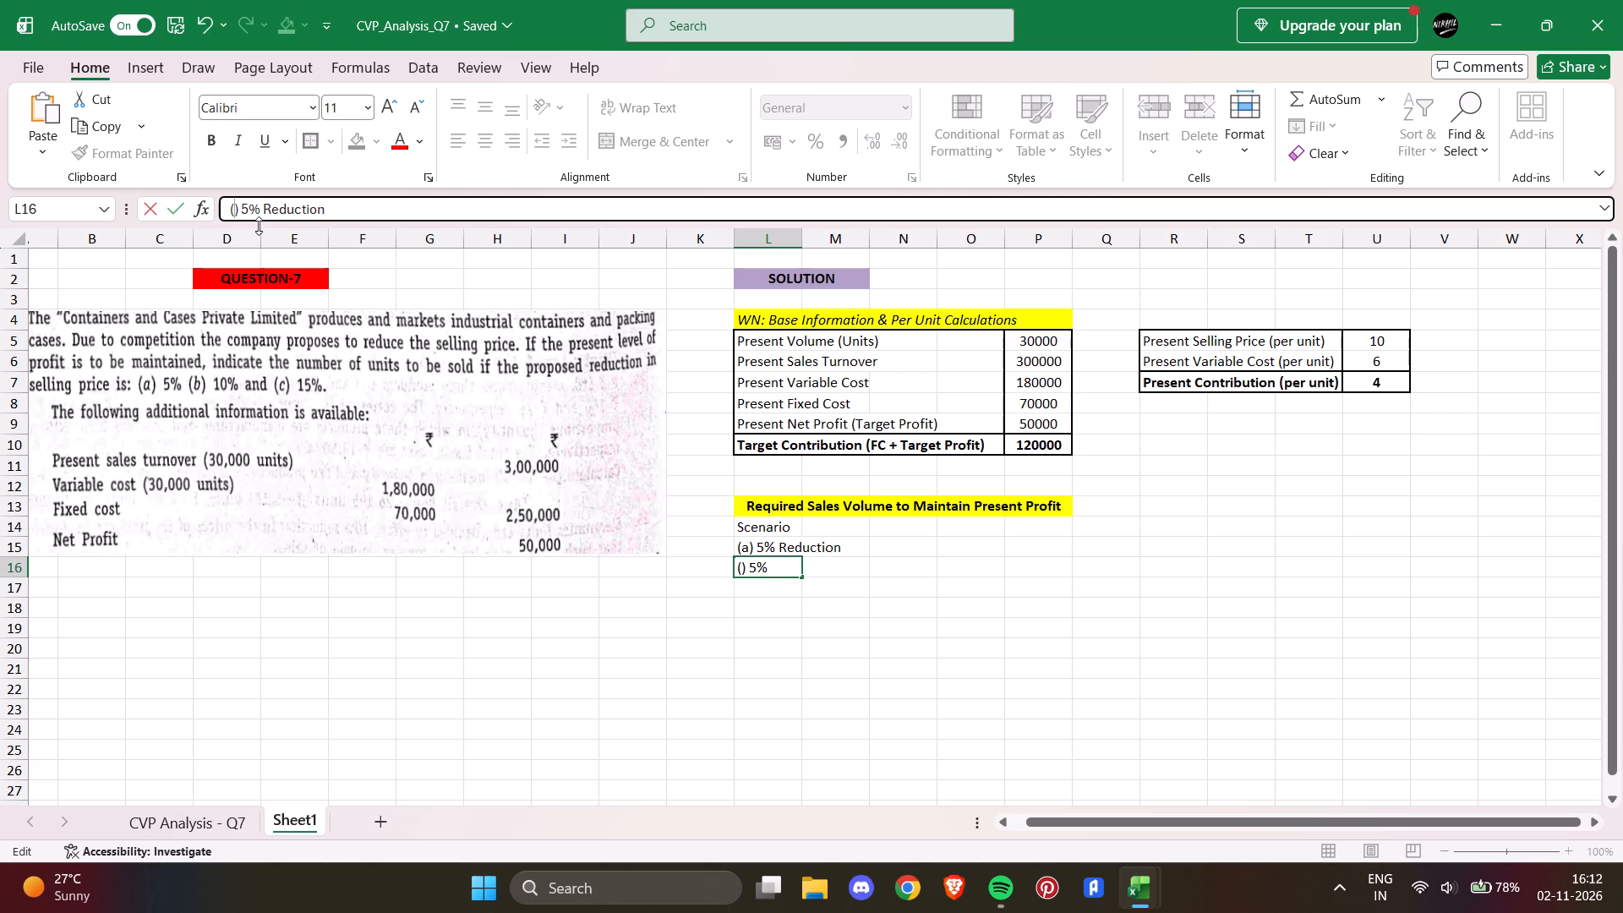
pyautogui.press('b')
pyautogui.press('Right')
pyautogui.press('Right')
pyautogui.press('Right')
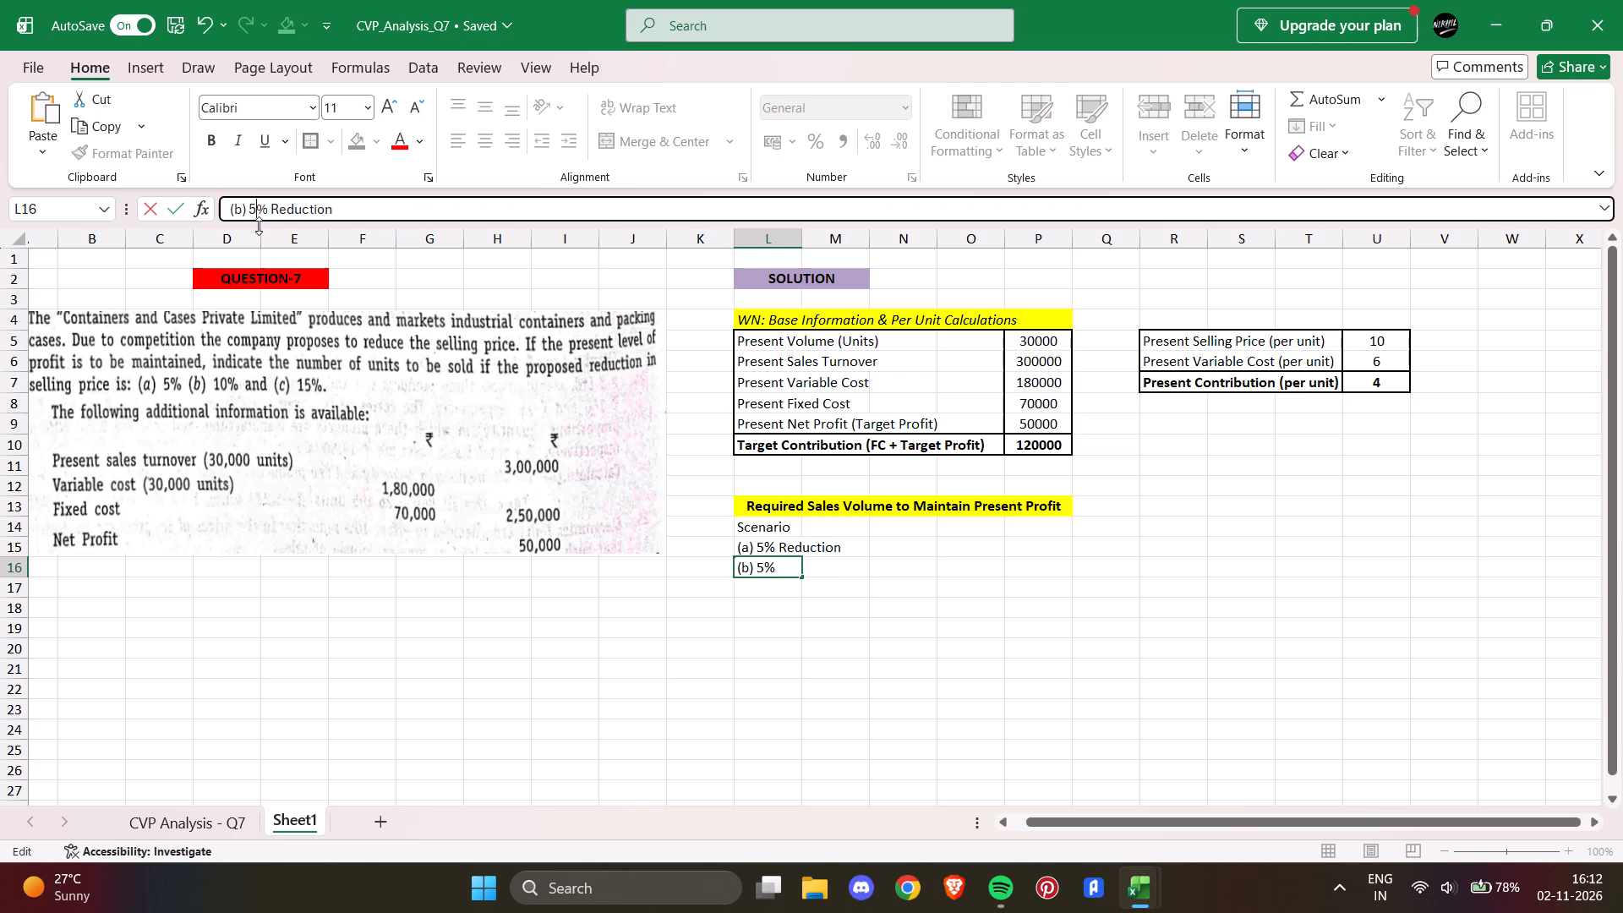
pyautogui.press('BackSpace')
pyautogui.write('10')
pyautogui.press('Return')
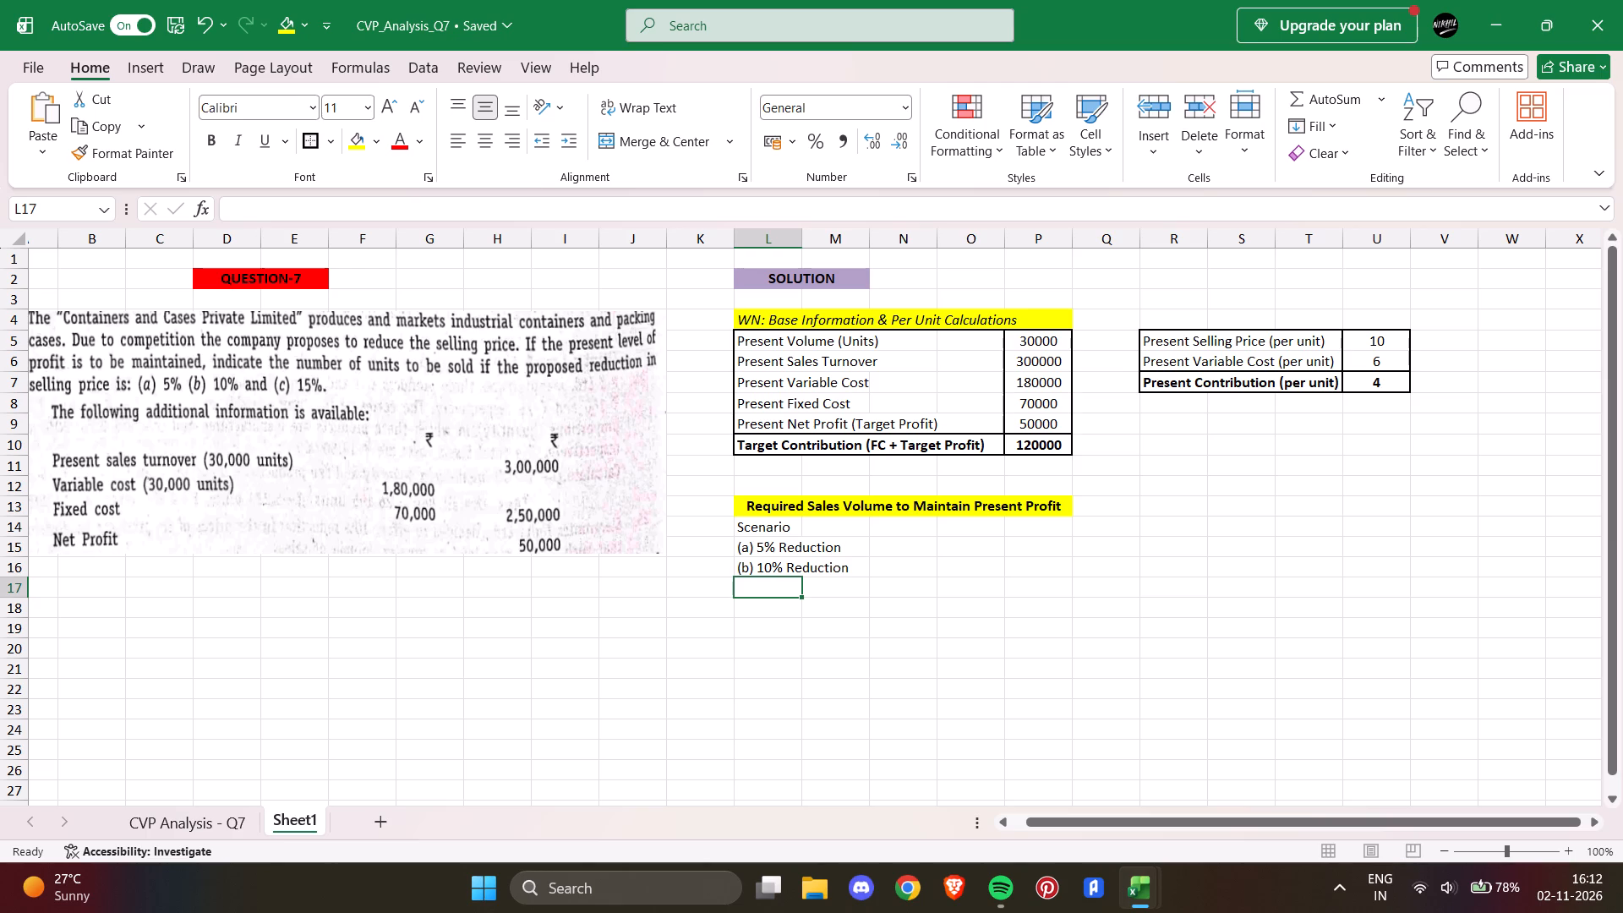
# Reuse the copied scenario label in L17 and change it to "(c) 15% Reduction".
pyautogui.hotkey('ctrl', 'v')
pyautogui.click(239, 209)
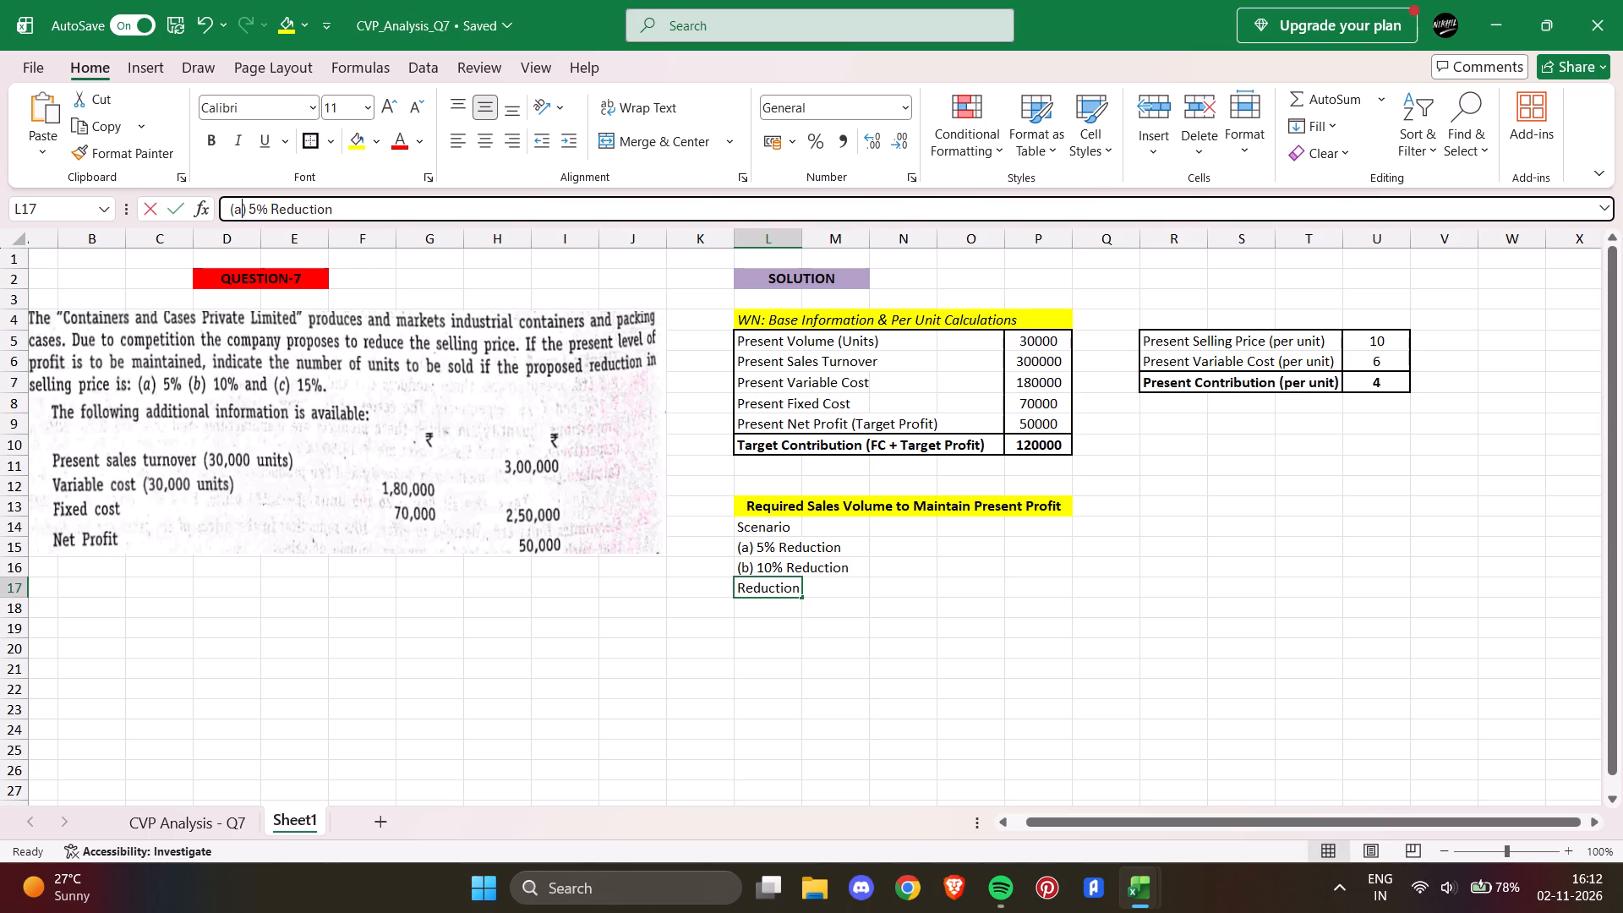
pyautogui.press('BackSpace')
pyautogui.press('c')
pyautogui.press('Right')
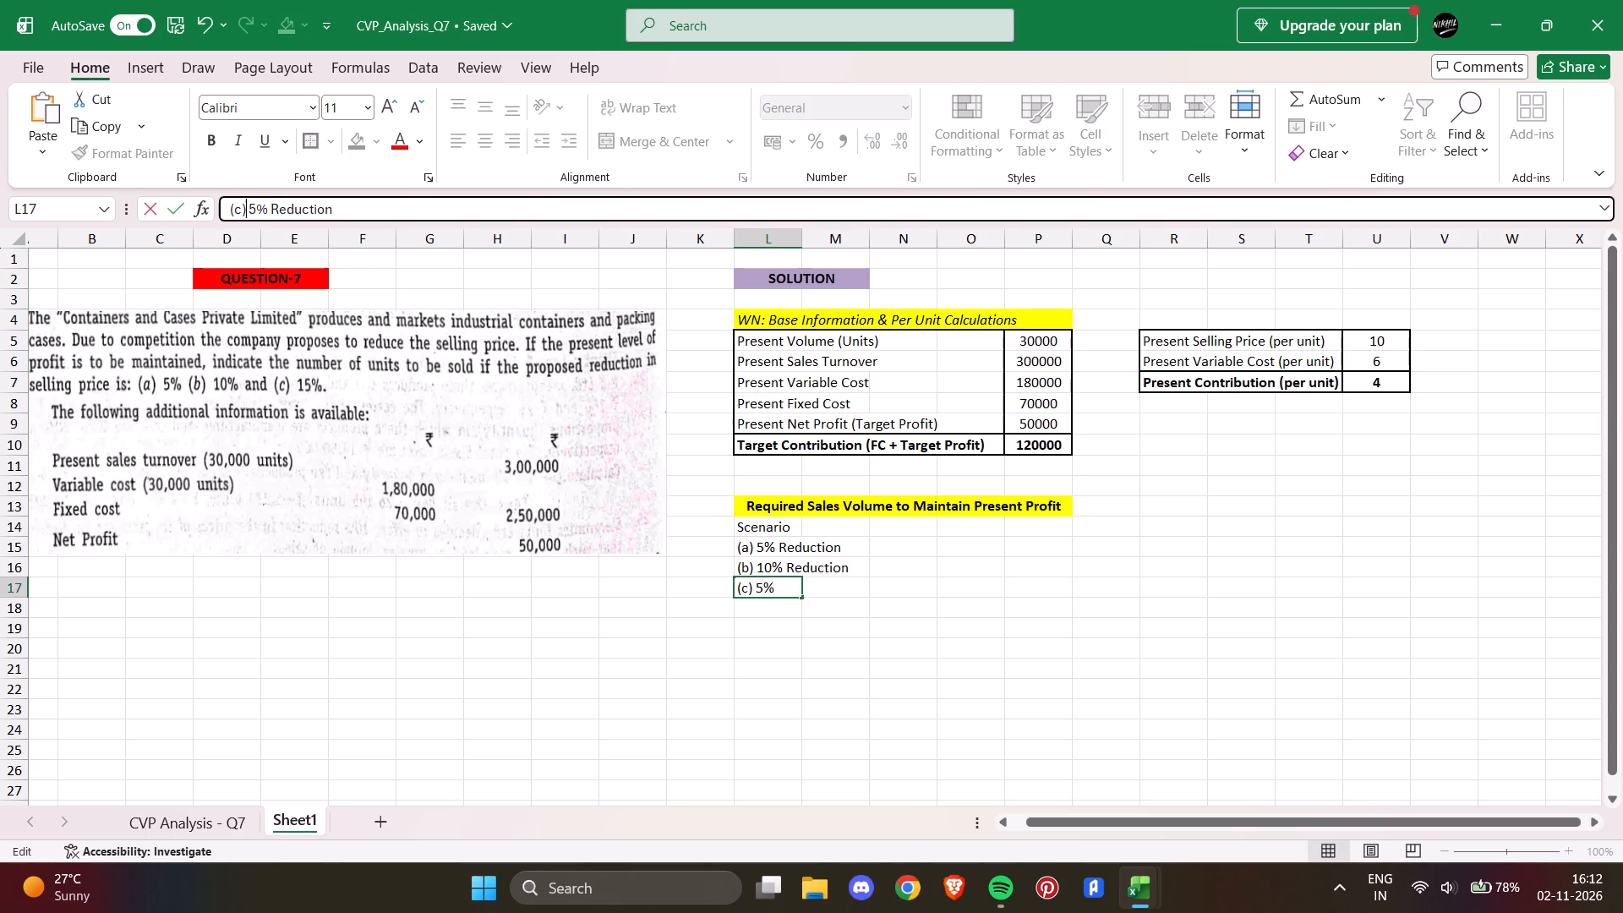
pyautogui.press('Right')
pyautogui.press('1')
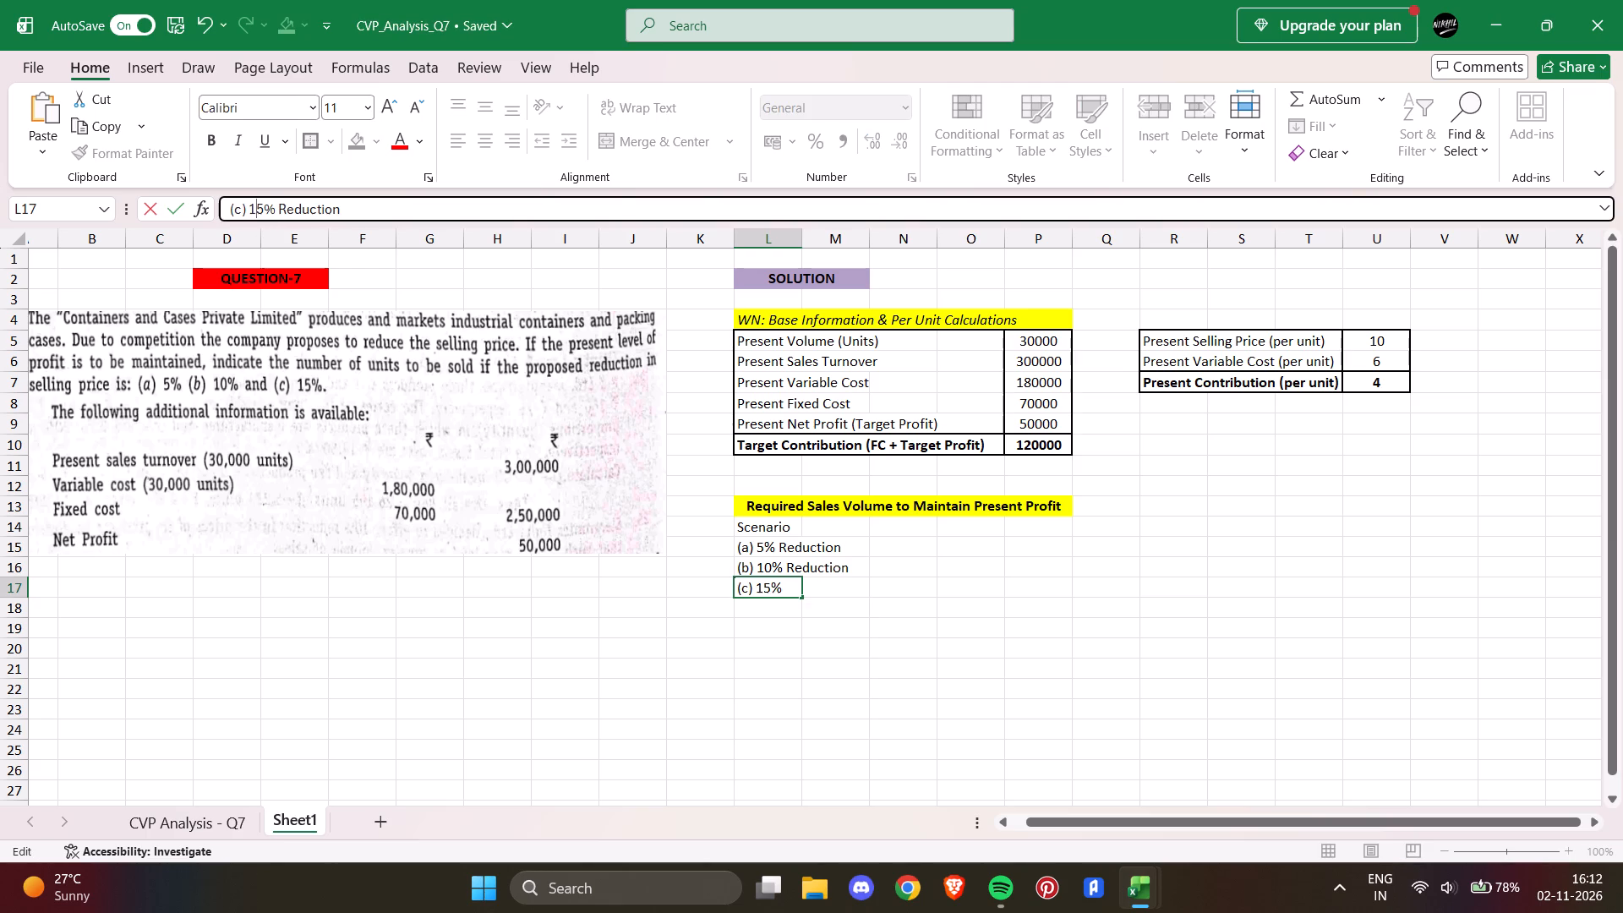
pyautogui.press('Return')
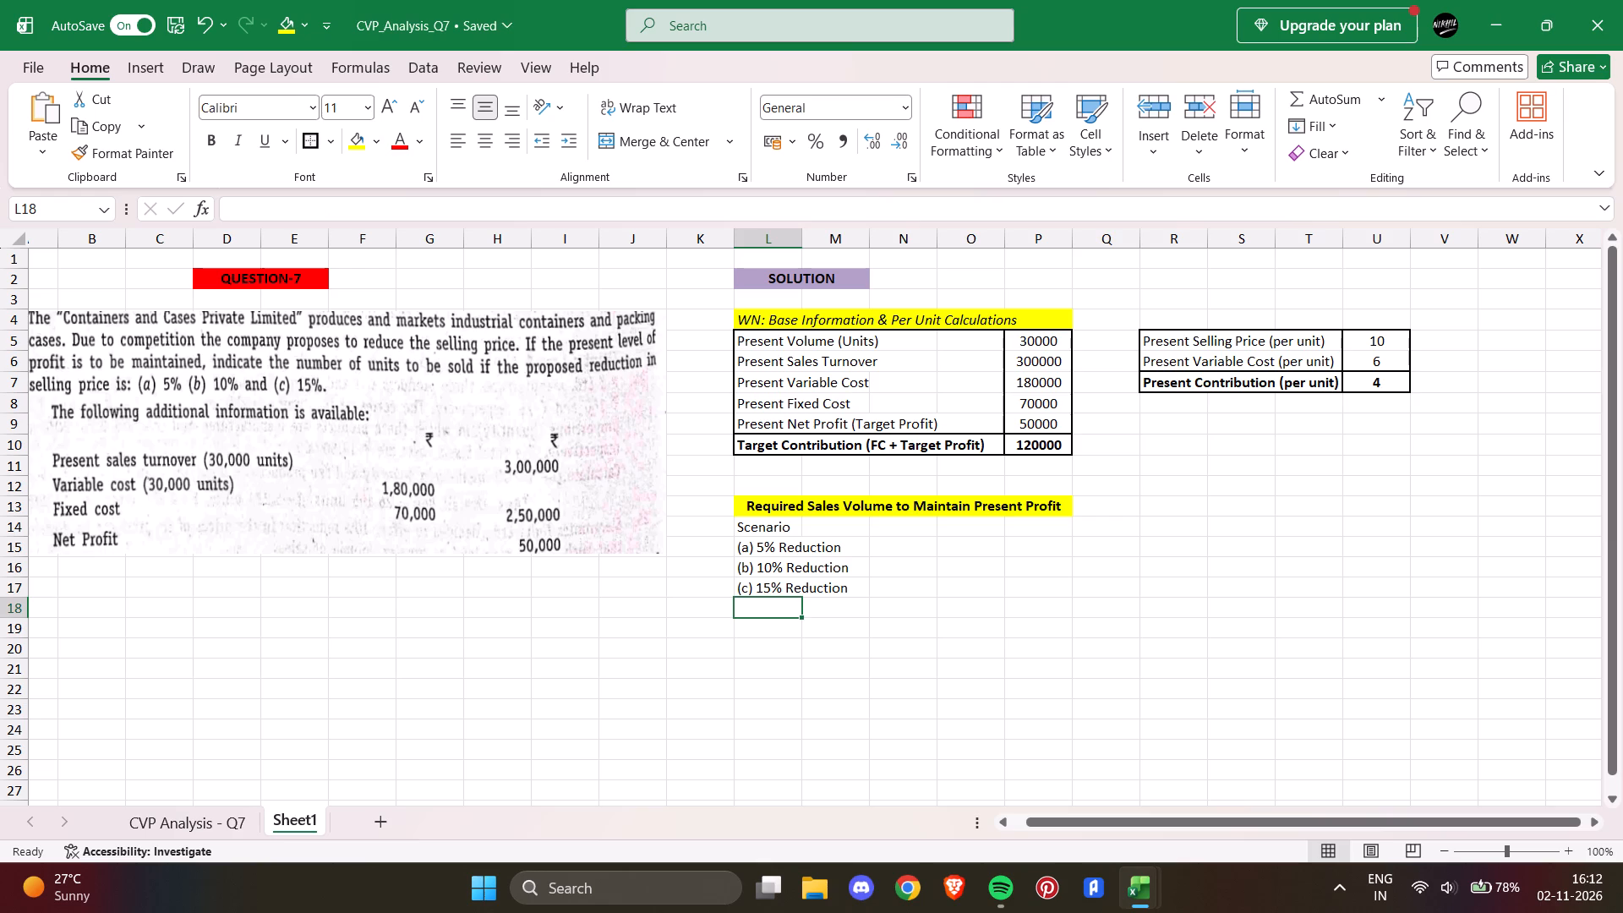
# Copy the header text "% SP Reduction" from F12 of the CVP Analysis - Q7 sheet into N14 of Sheet1.
pyautogui.click(207, 820)
pyautogui.click(564, 549)
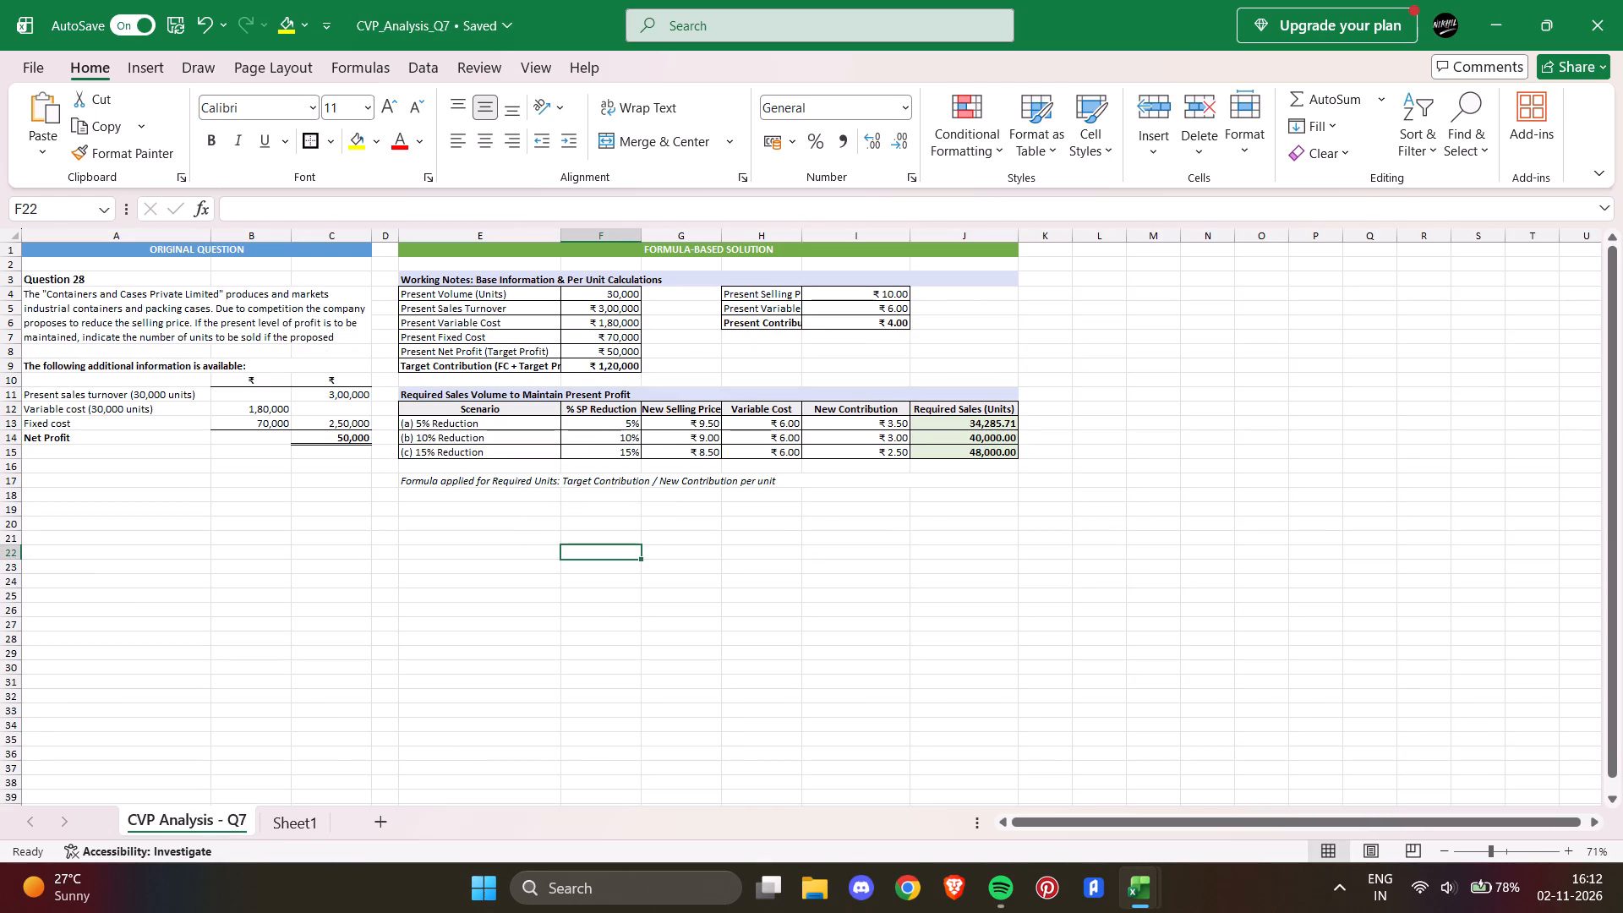
pyautogui.moveTo(582, 408); pyautogui.dragTo(591, 413)
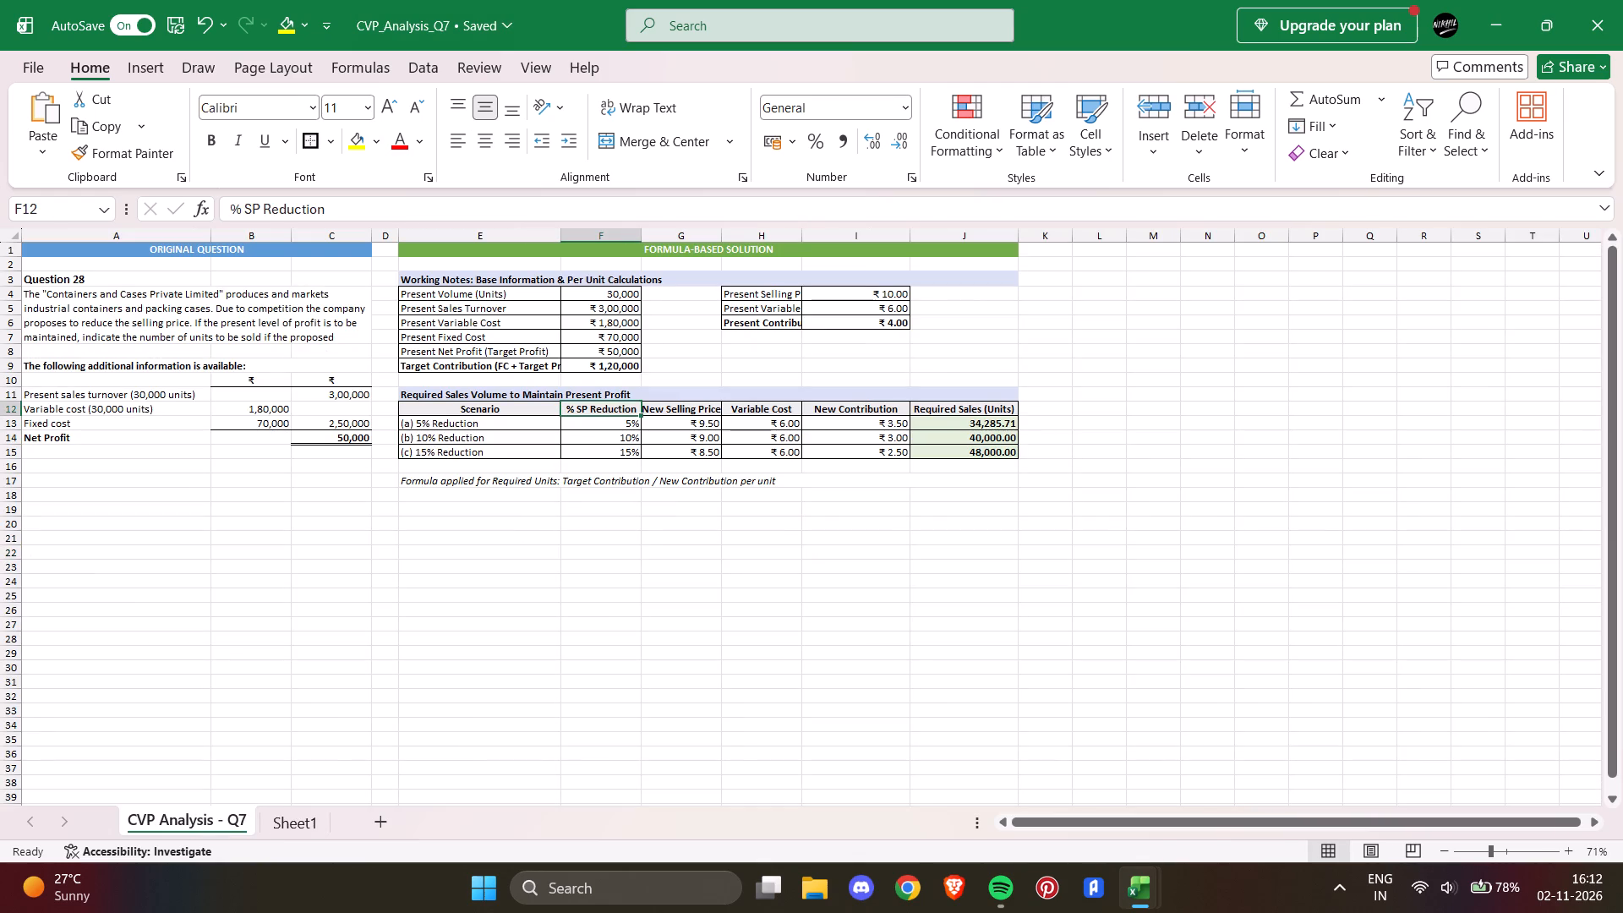
pyautogui.moveTo(591, 413); pyautogui.dragTo(604, 446)
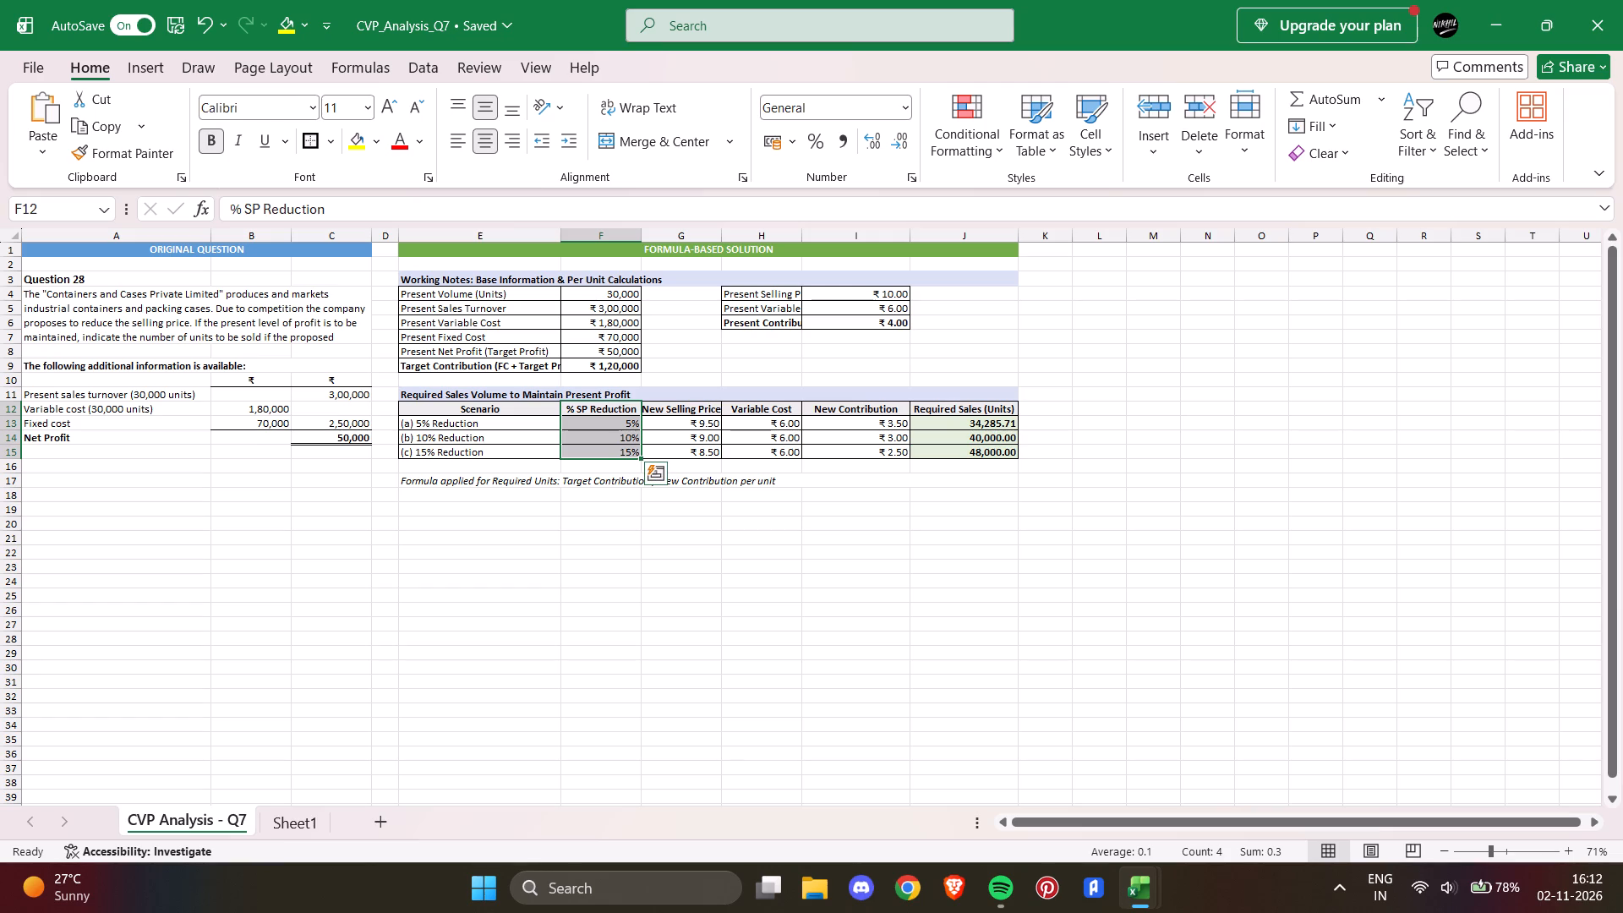
pyautogui.click(604, 407)
pyautogui.moveTo(365, 218); pyautogui.dragTo(248, 216)
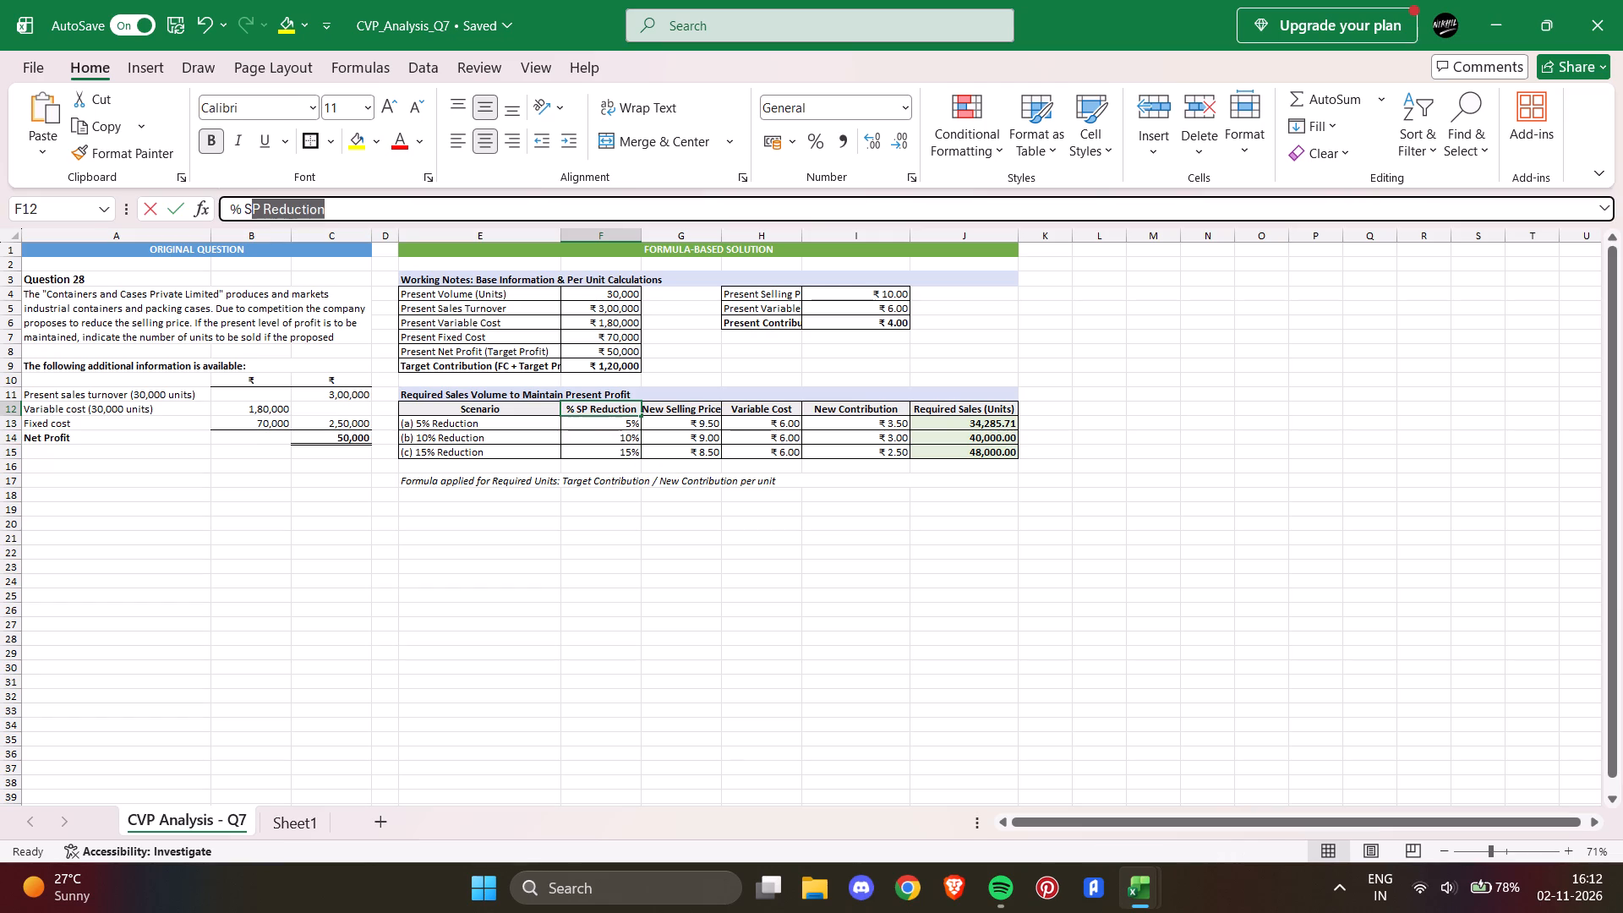
pyautogui.moveTo(248, 216); pyautogui.dragTo(205, 215)
pyautogui.hotkey('ctrl', 'c')
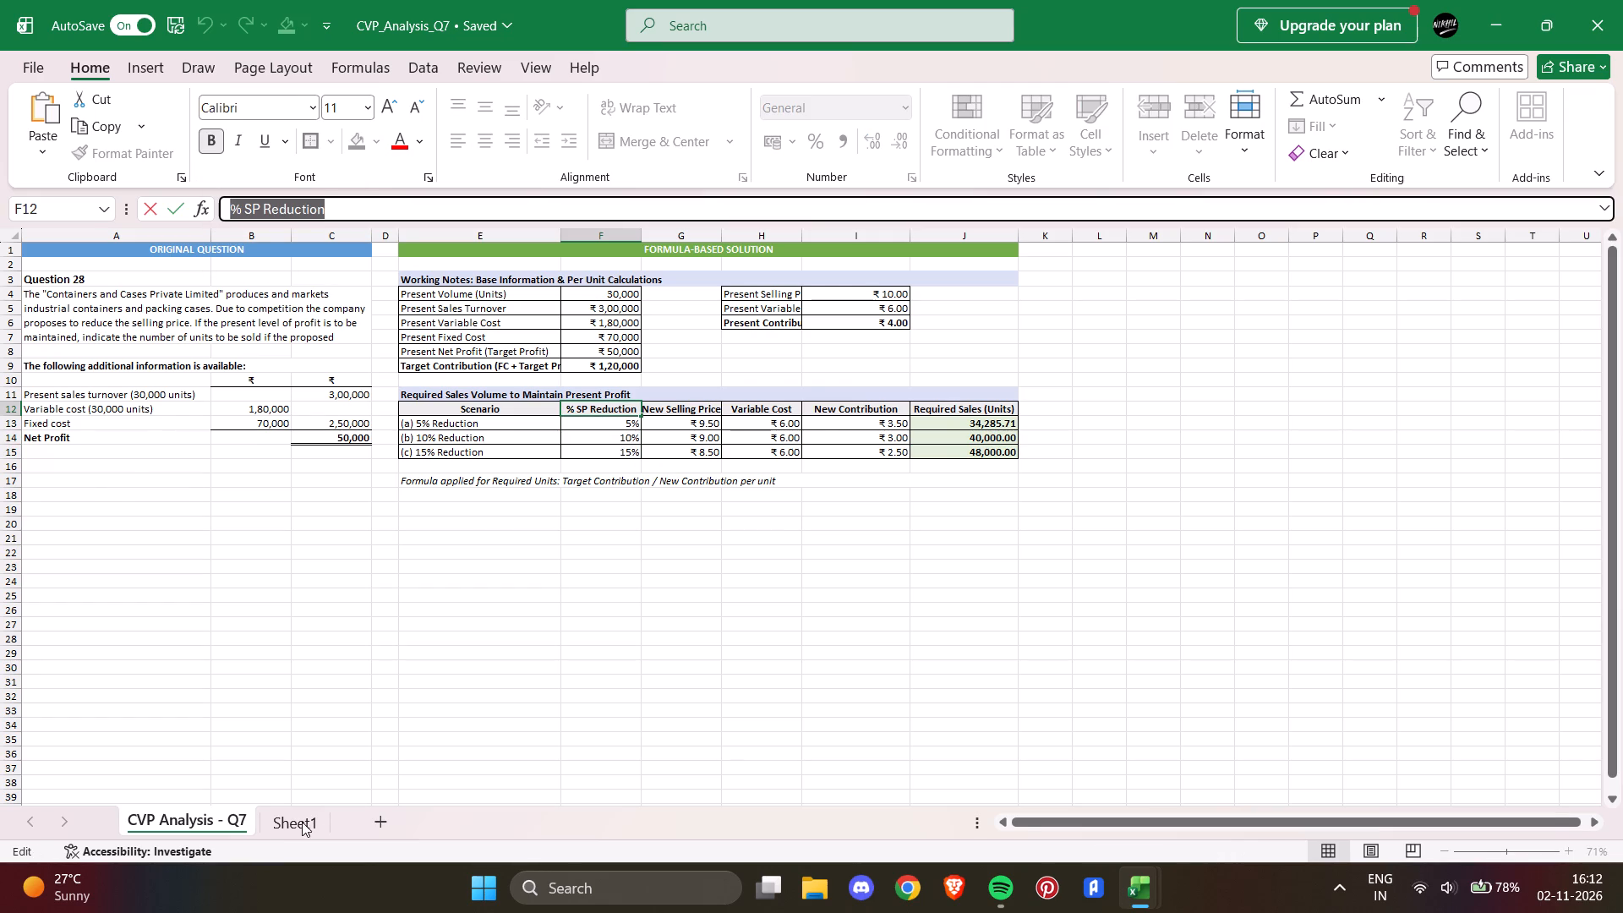
pyautogui.click(301, 822)
pyautogui.click(899, 529)
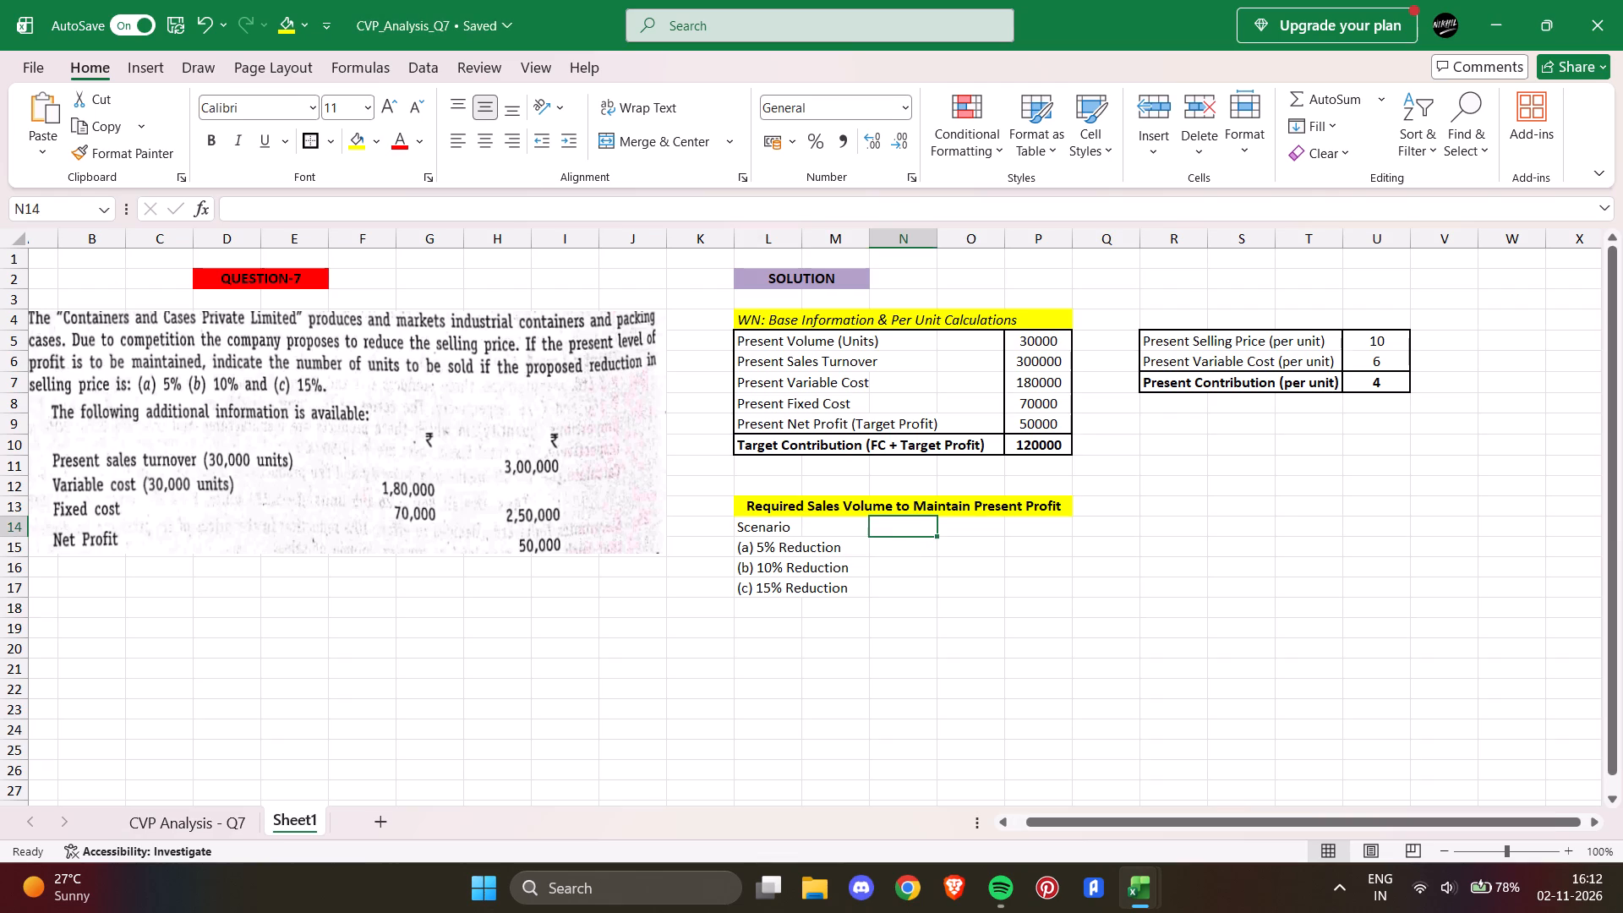
pyautogui.hotkey('ctrl', 'v')
# Copy the "New Selling Price" header cell from G12 of the CVP Analysis - Q7 sheet into P14 of Sheet1 and left-align it.
pyautogui.click(228, 817)
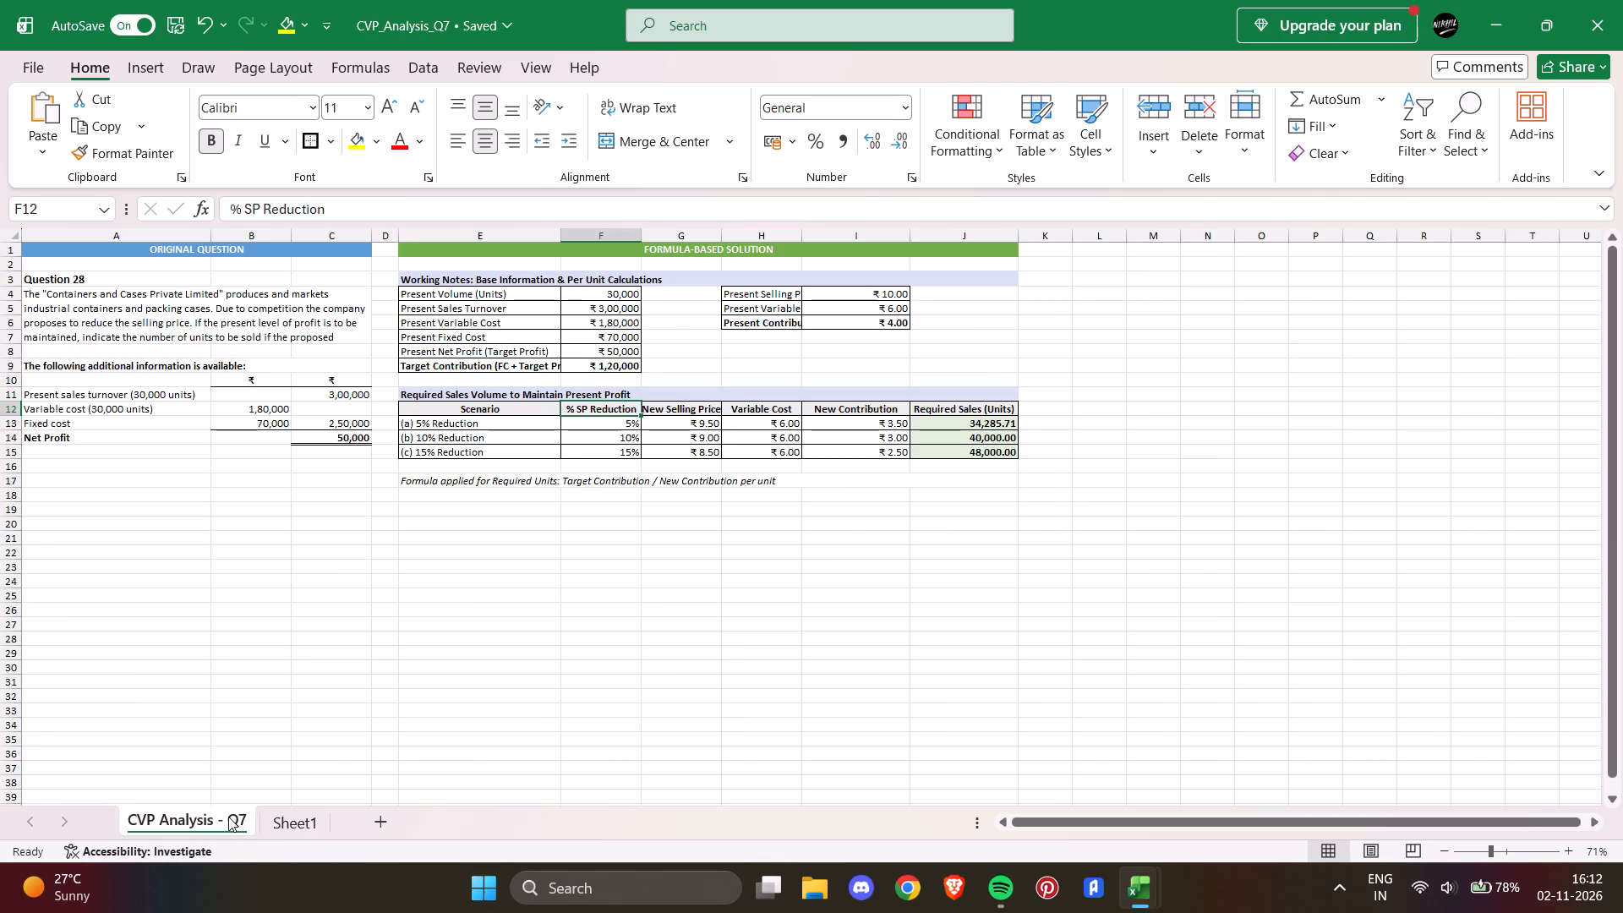
pyautogui.click(686, 417)
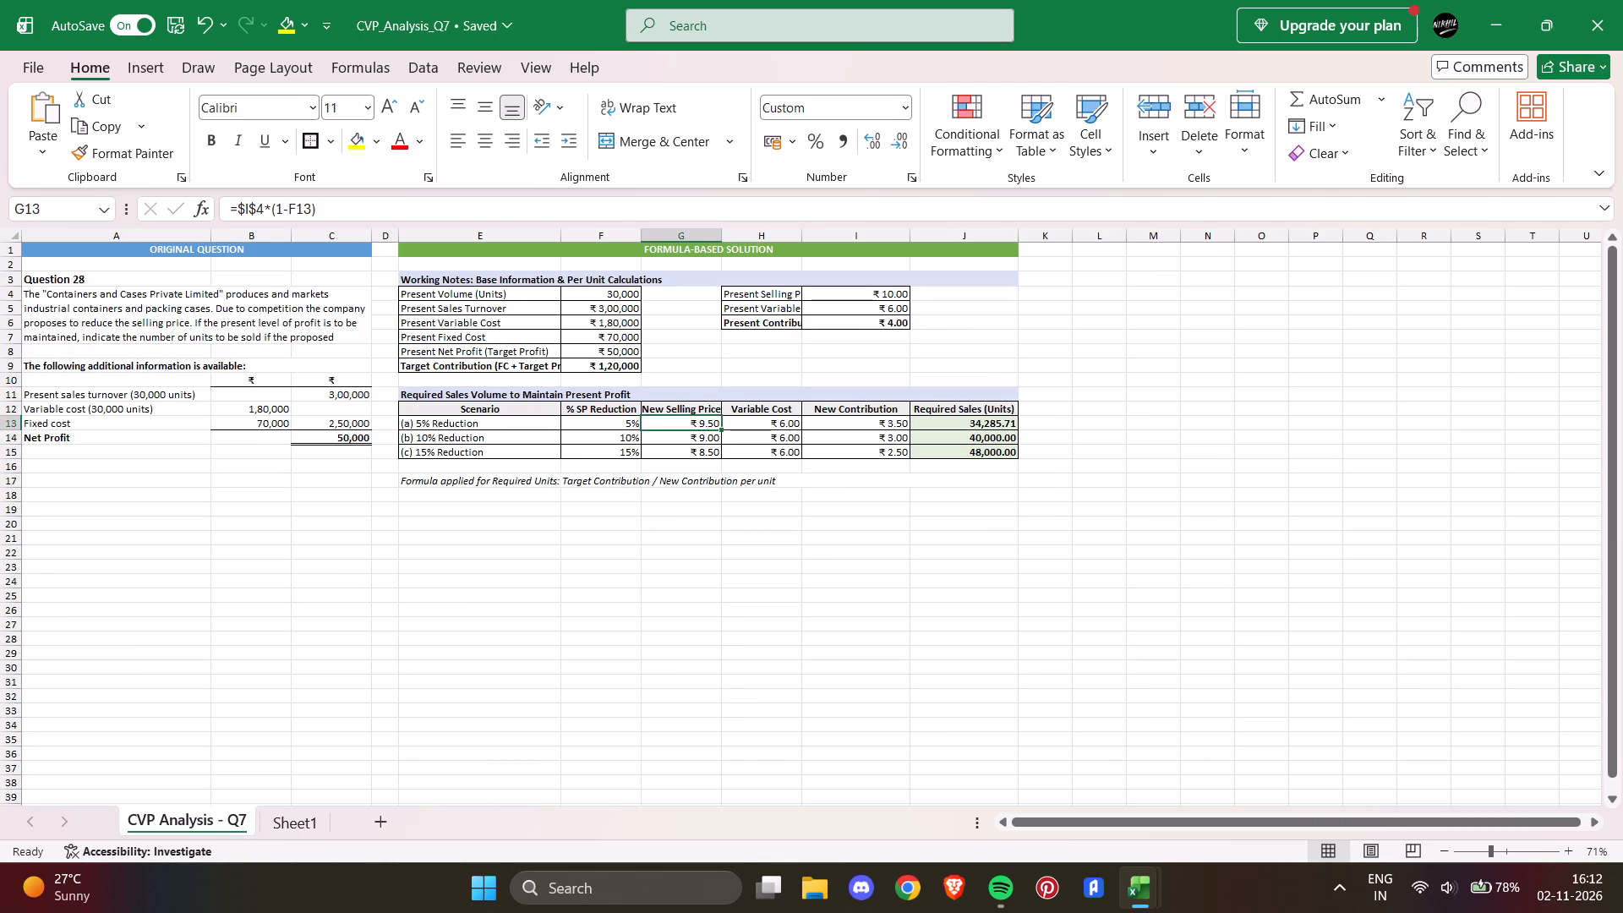
pyautogui.click(686, 407)
pyautogui.hotkey('ctrl', 'c')
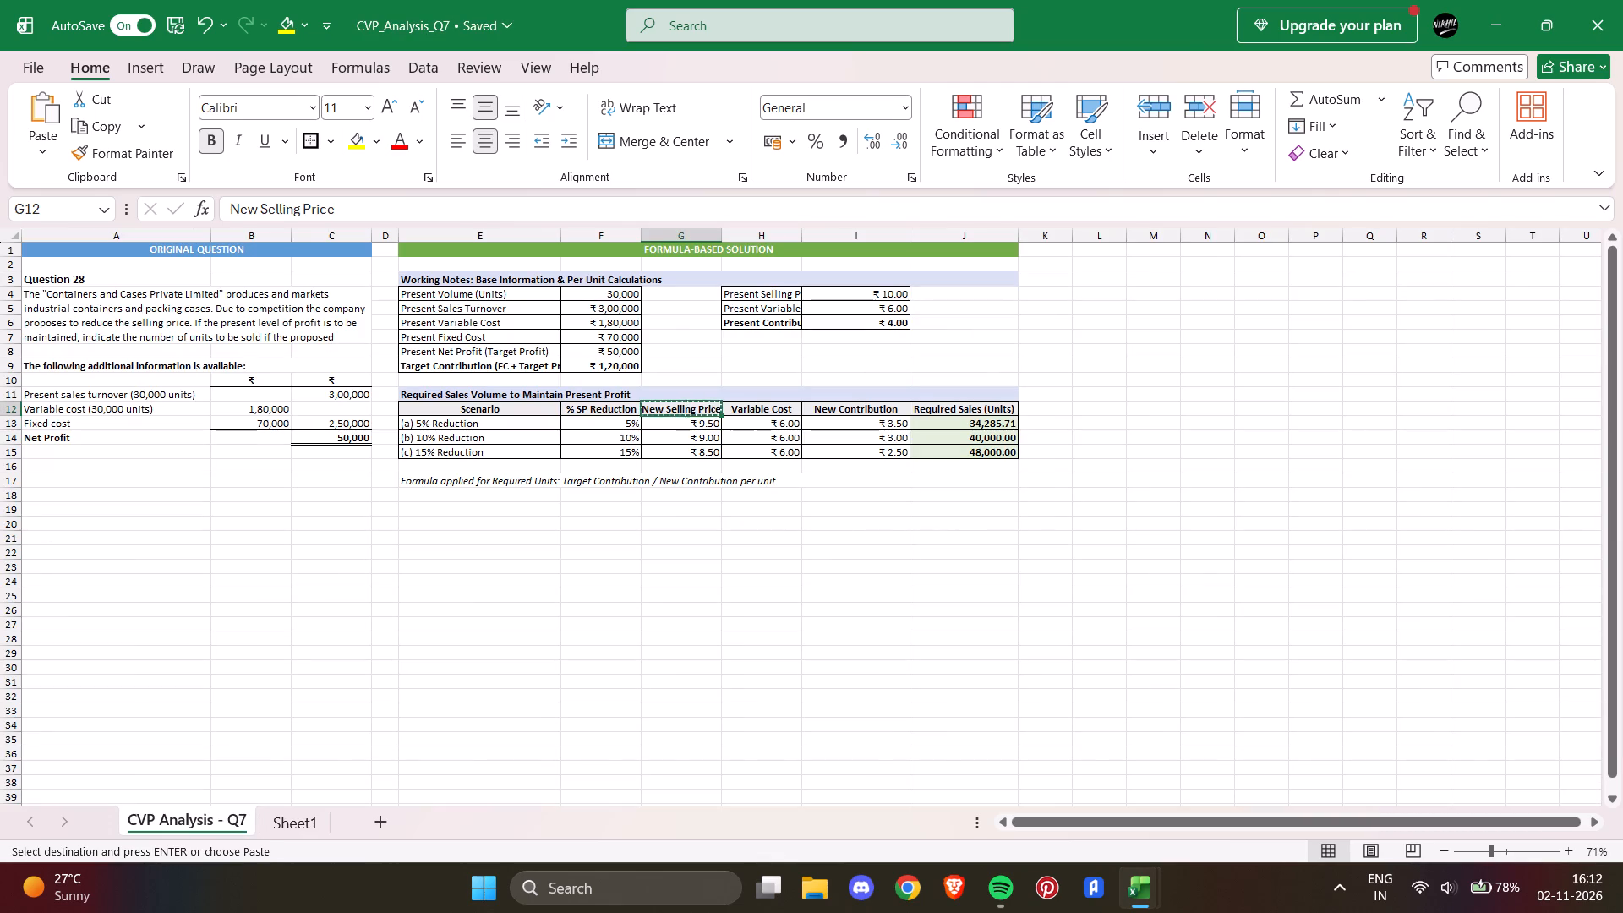
pyautogui.click(285, 820)
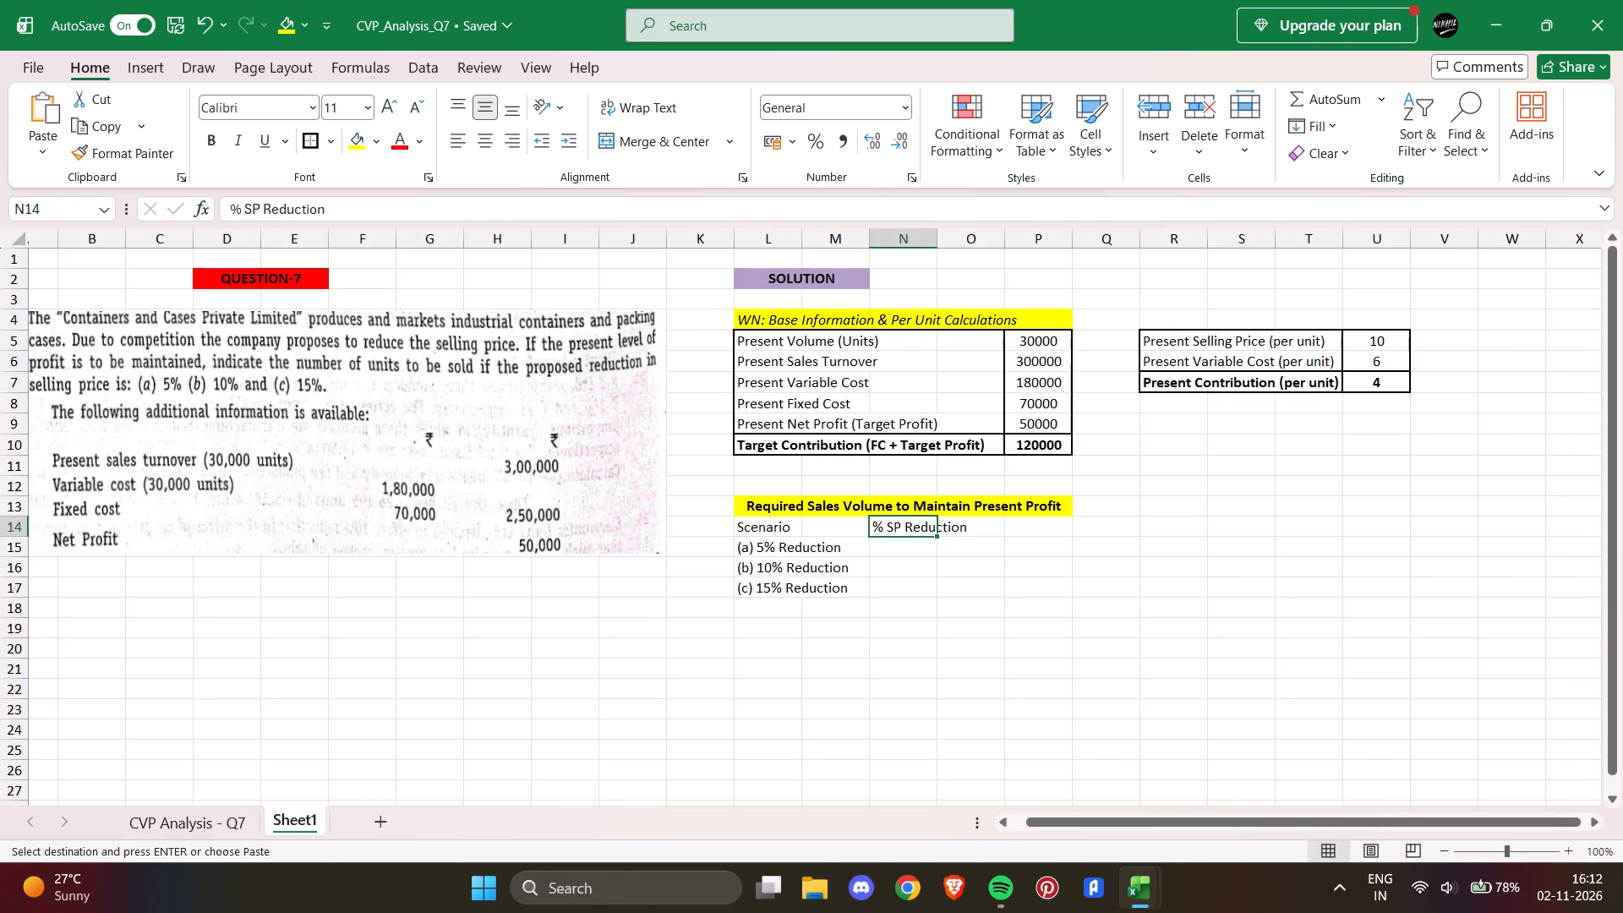
pyautogui.click(1035, 531)
pyautogui.hotkey('ctrl', 'v')
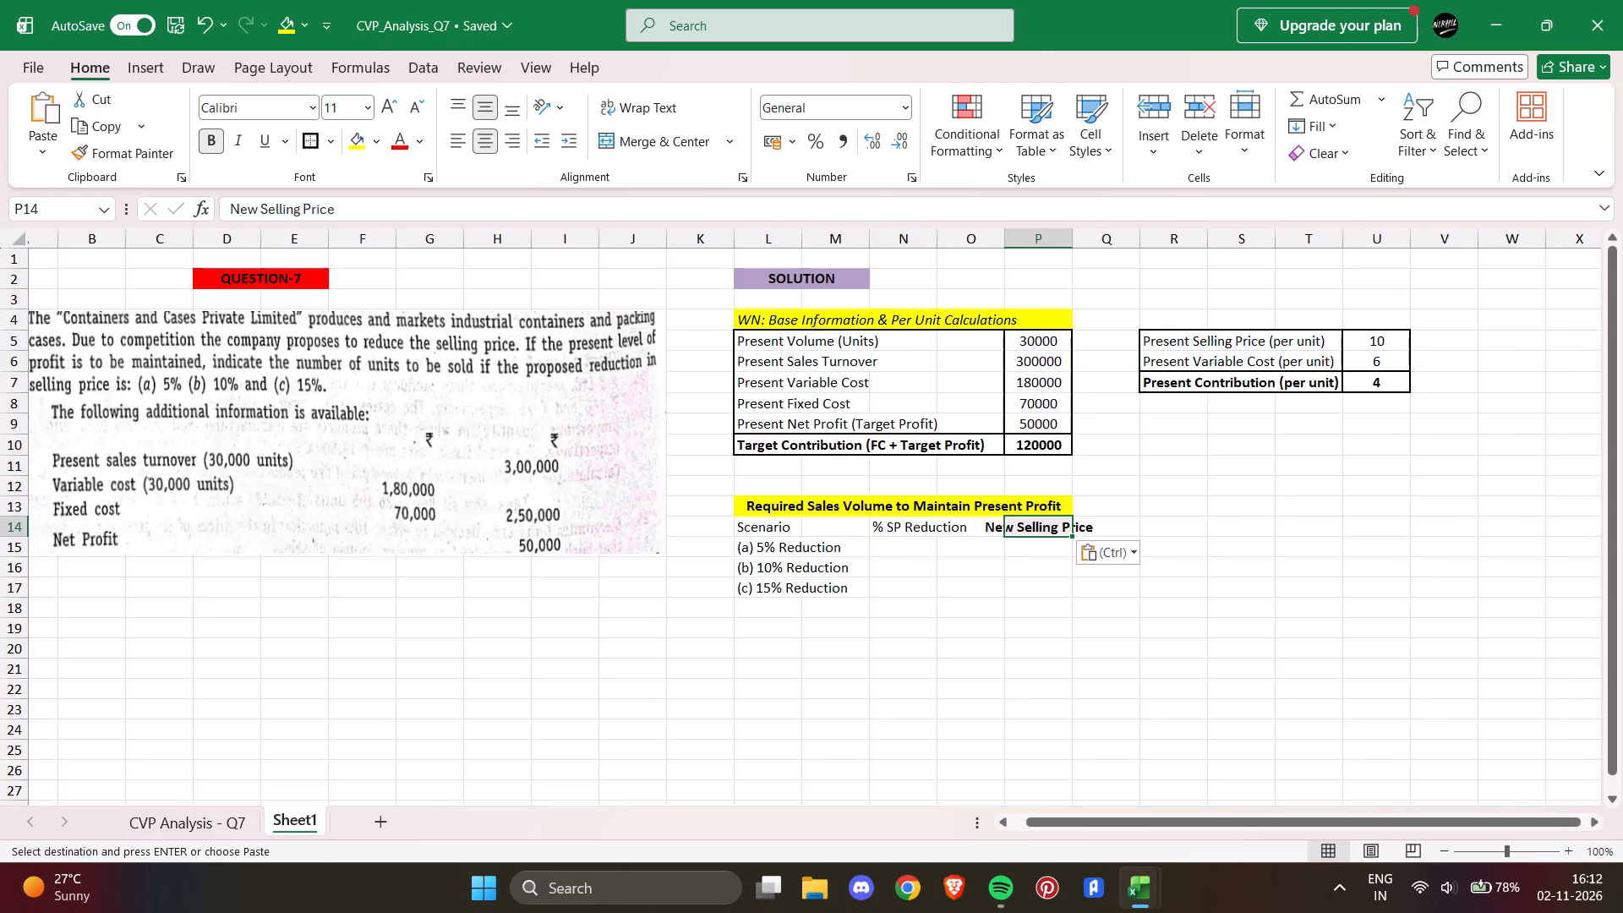
pyautogui.click(467, 143)
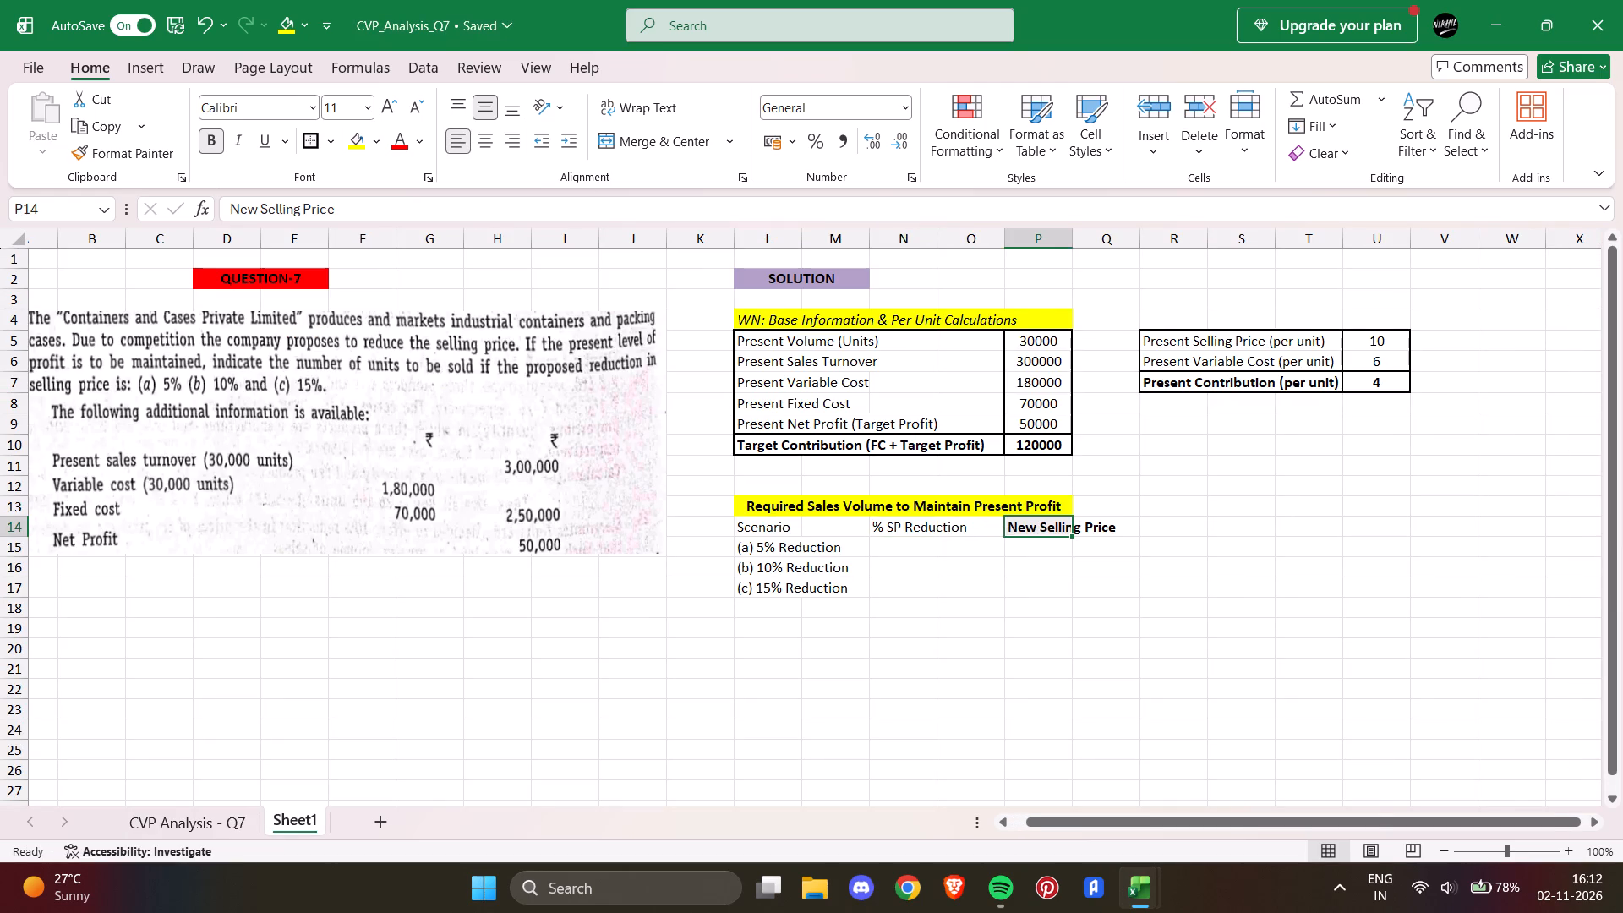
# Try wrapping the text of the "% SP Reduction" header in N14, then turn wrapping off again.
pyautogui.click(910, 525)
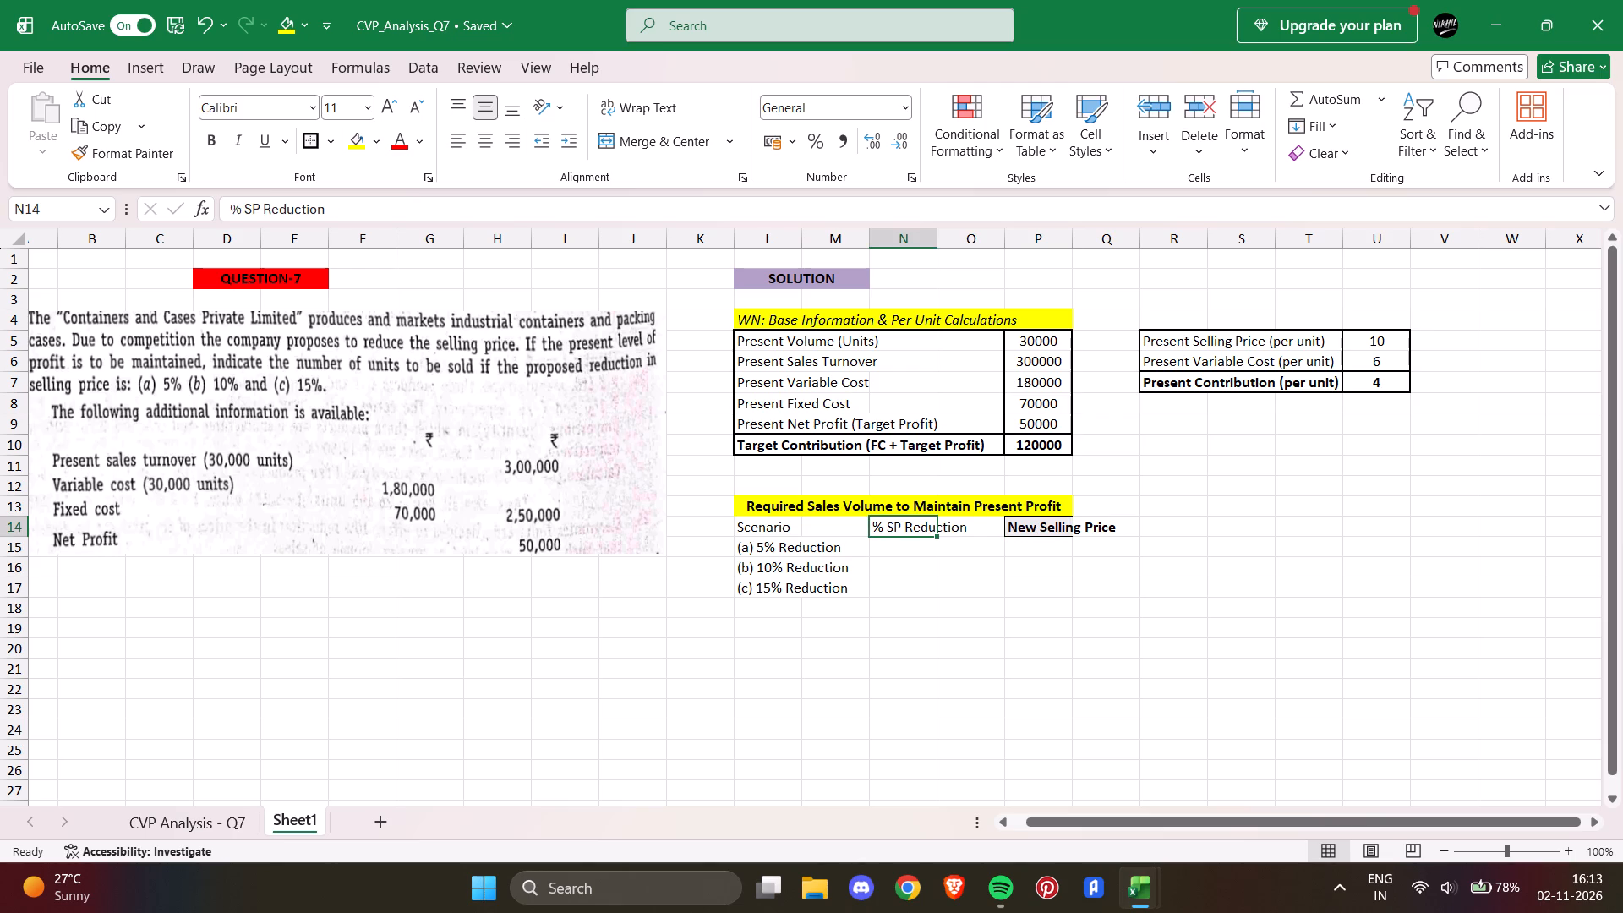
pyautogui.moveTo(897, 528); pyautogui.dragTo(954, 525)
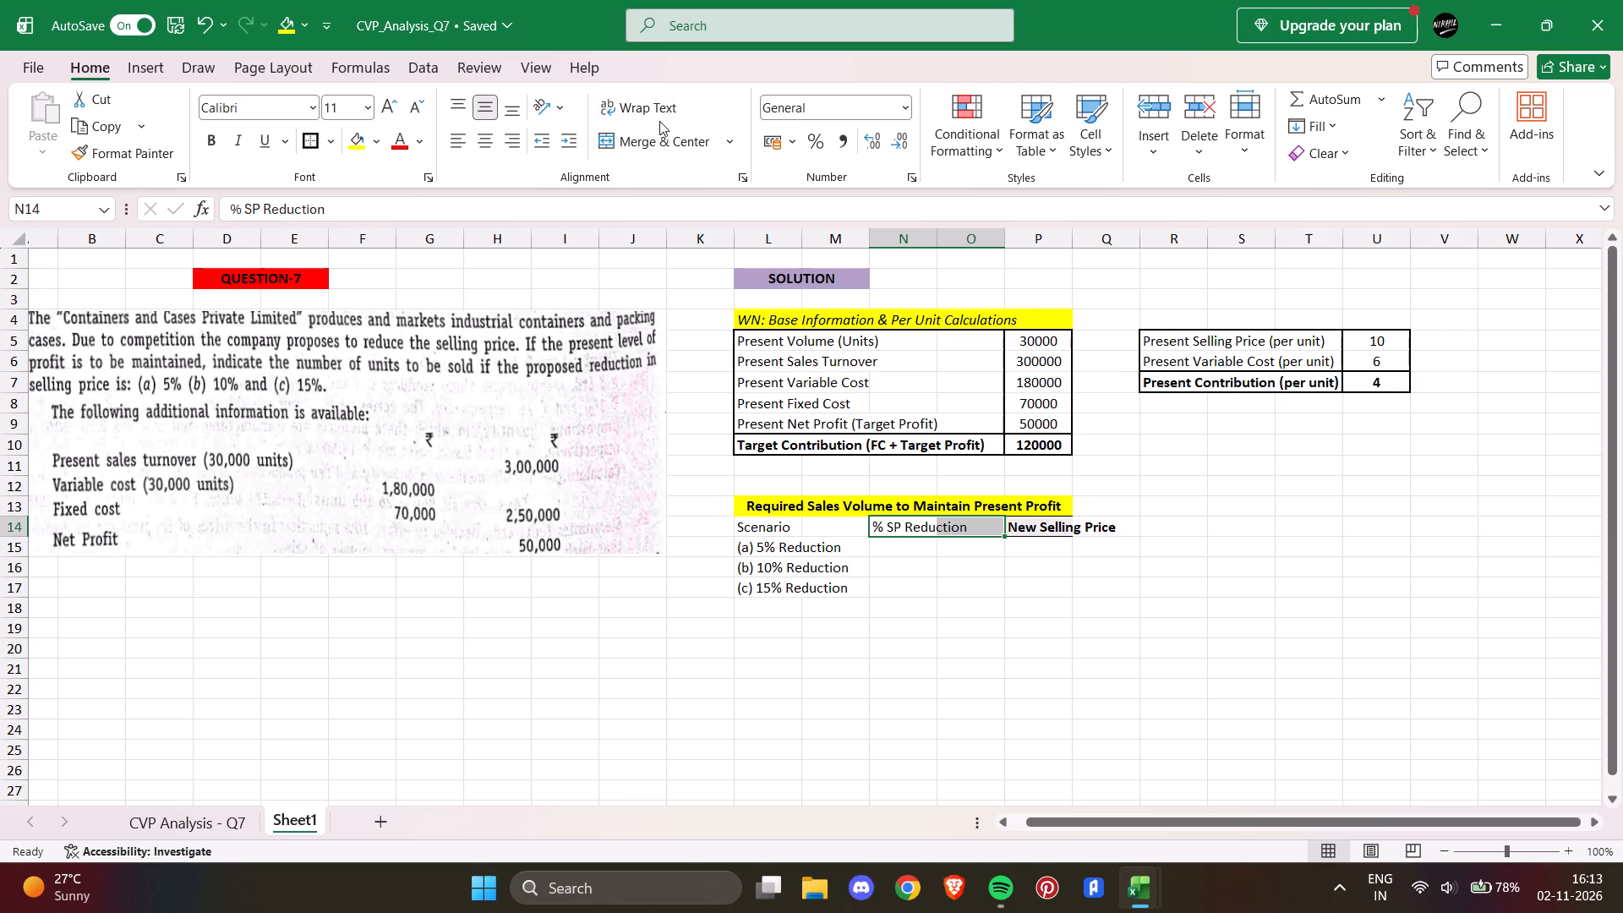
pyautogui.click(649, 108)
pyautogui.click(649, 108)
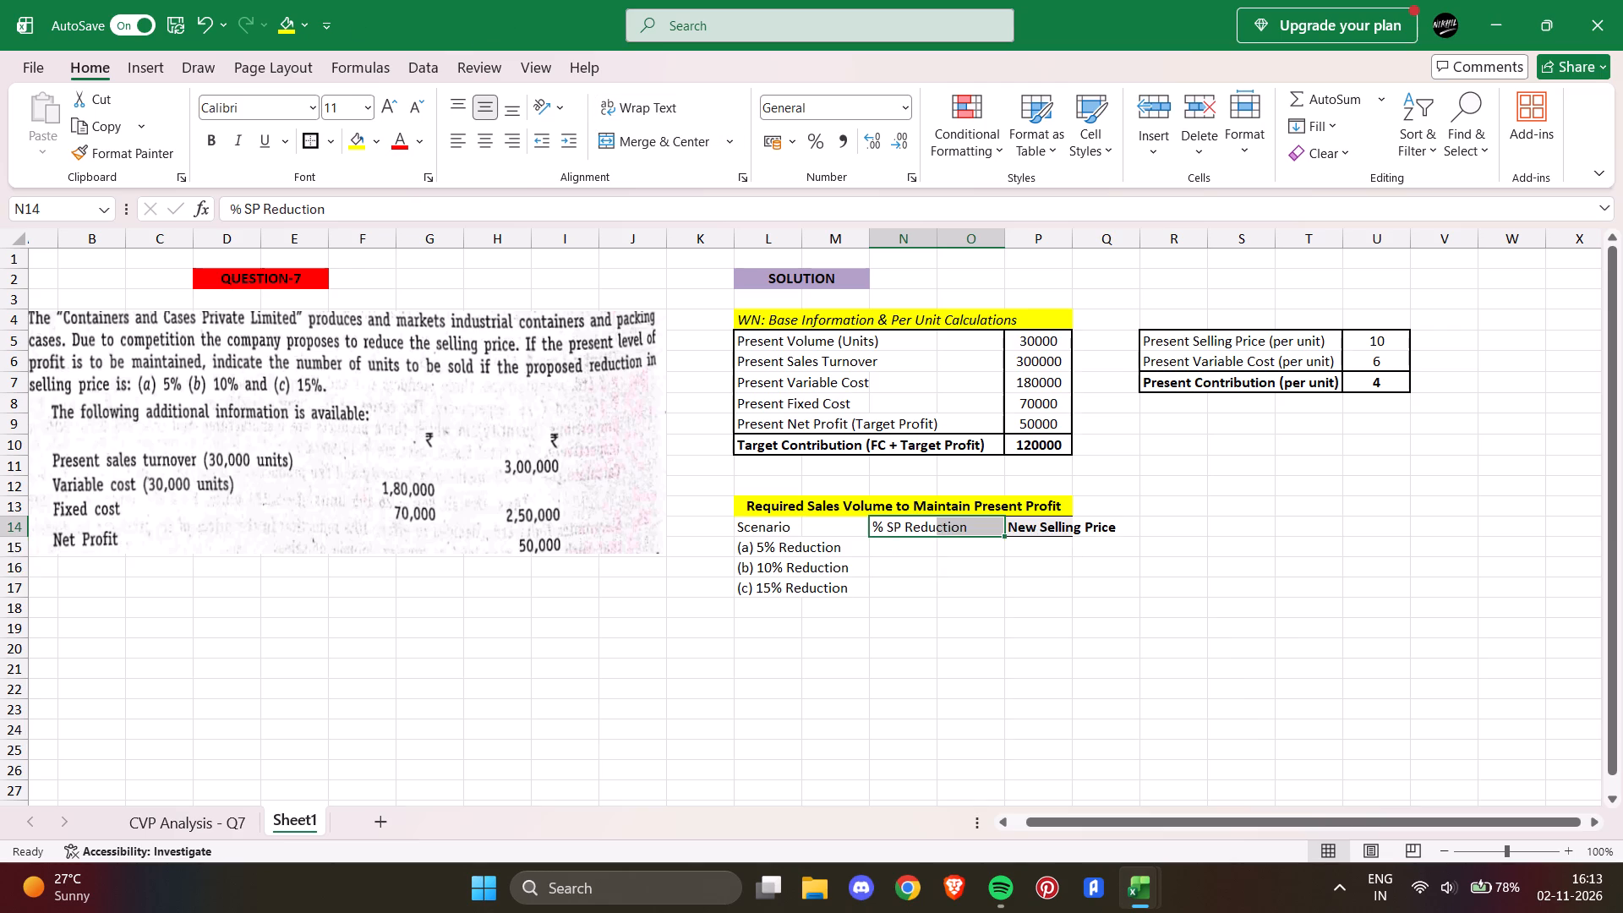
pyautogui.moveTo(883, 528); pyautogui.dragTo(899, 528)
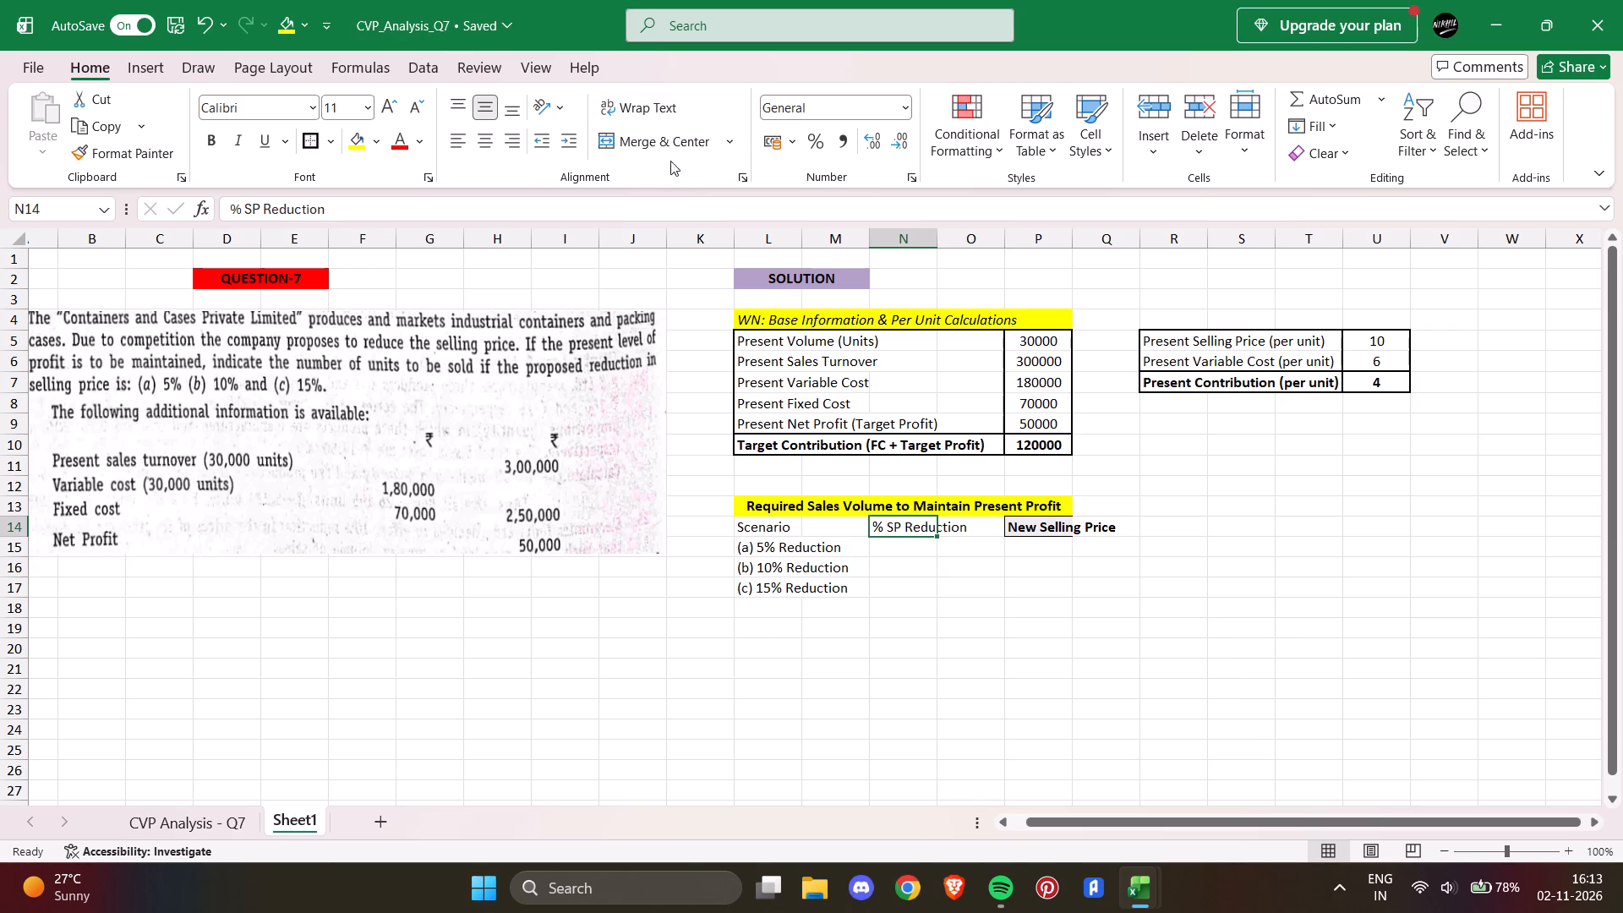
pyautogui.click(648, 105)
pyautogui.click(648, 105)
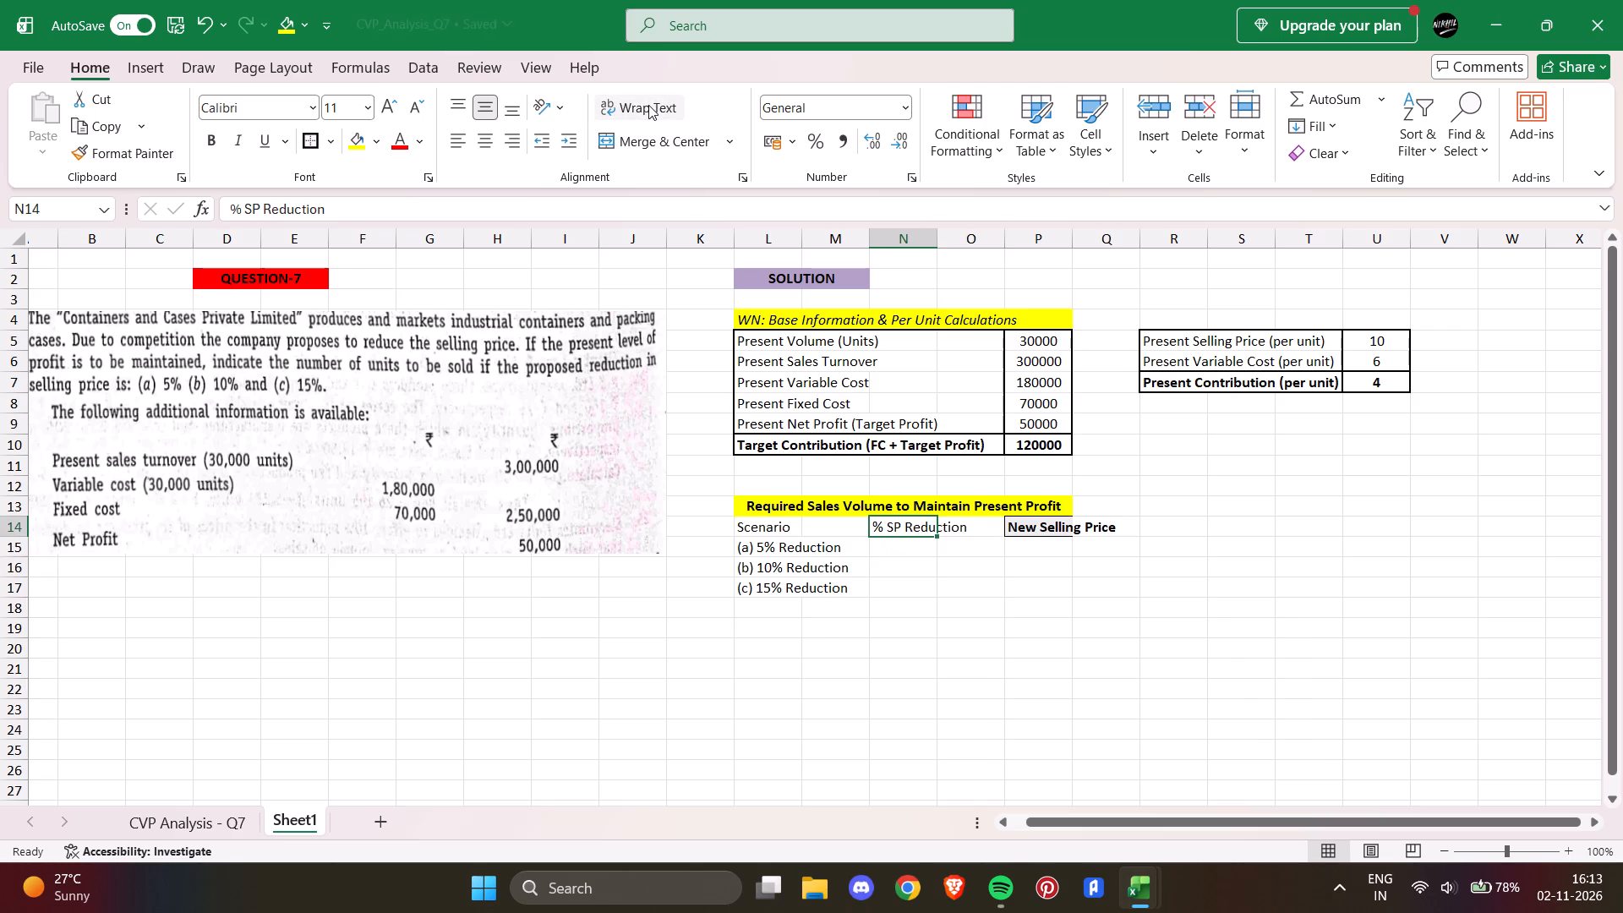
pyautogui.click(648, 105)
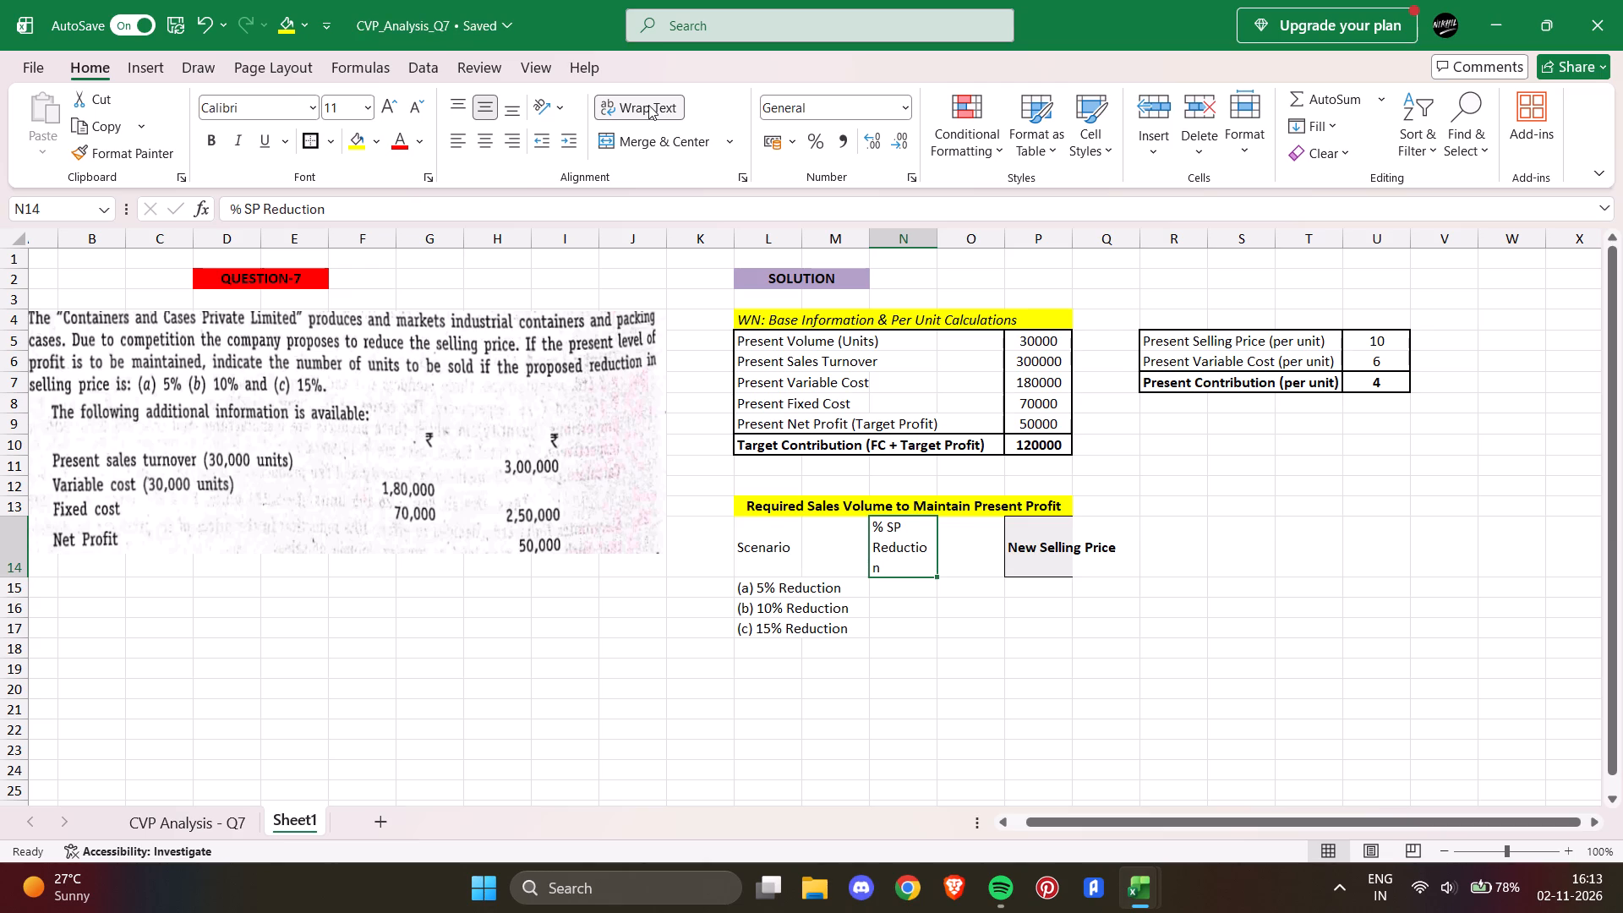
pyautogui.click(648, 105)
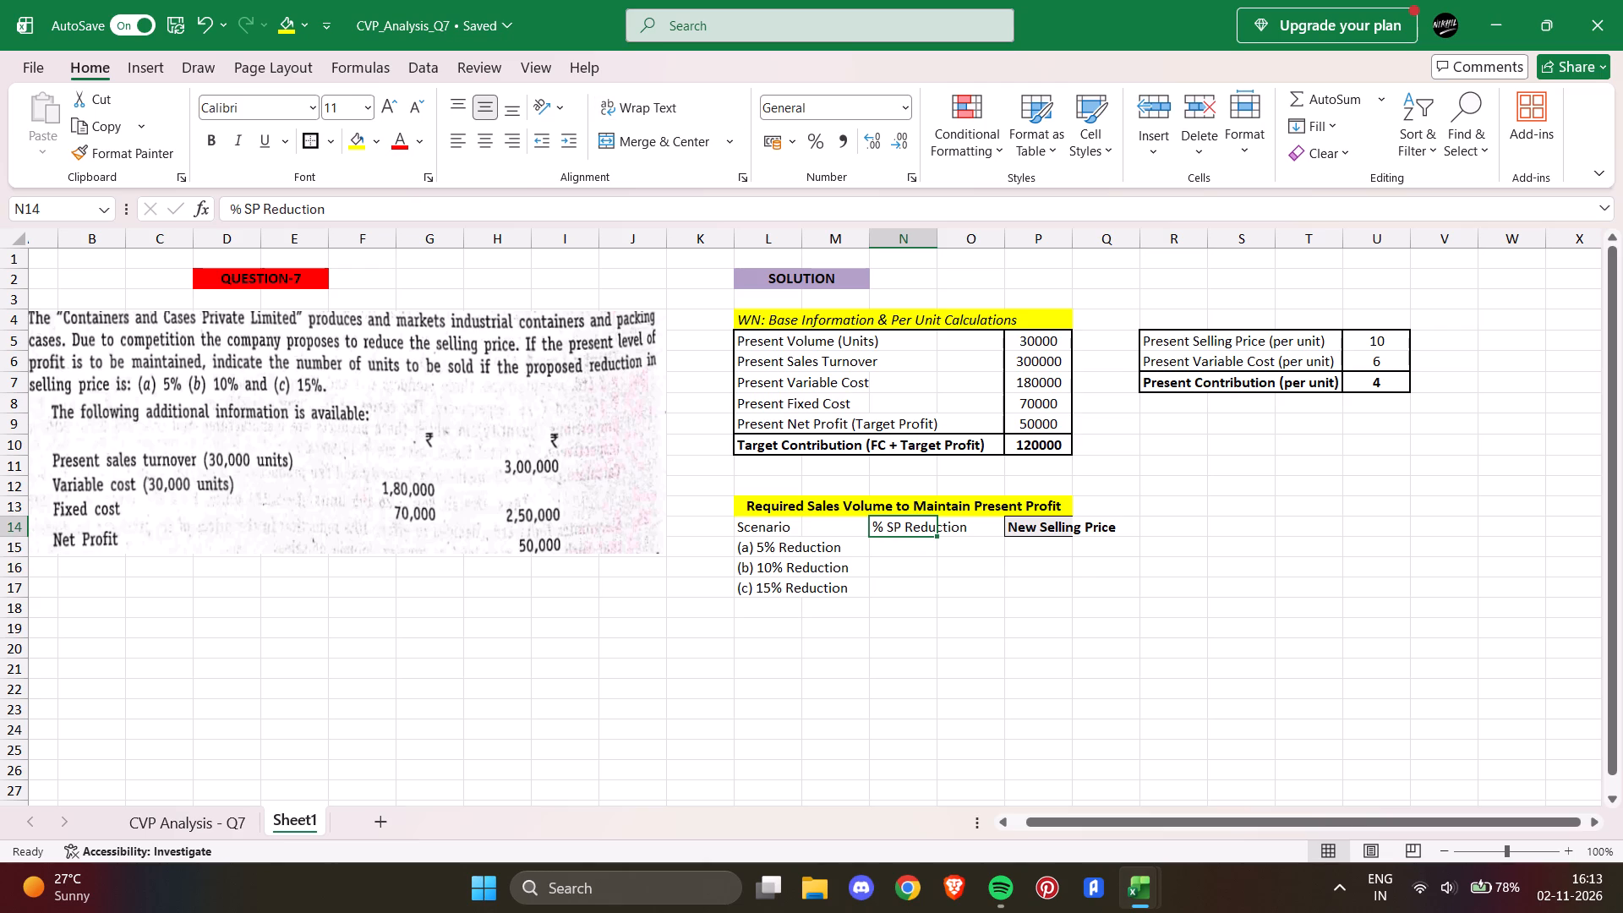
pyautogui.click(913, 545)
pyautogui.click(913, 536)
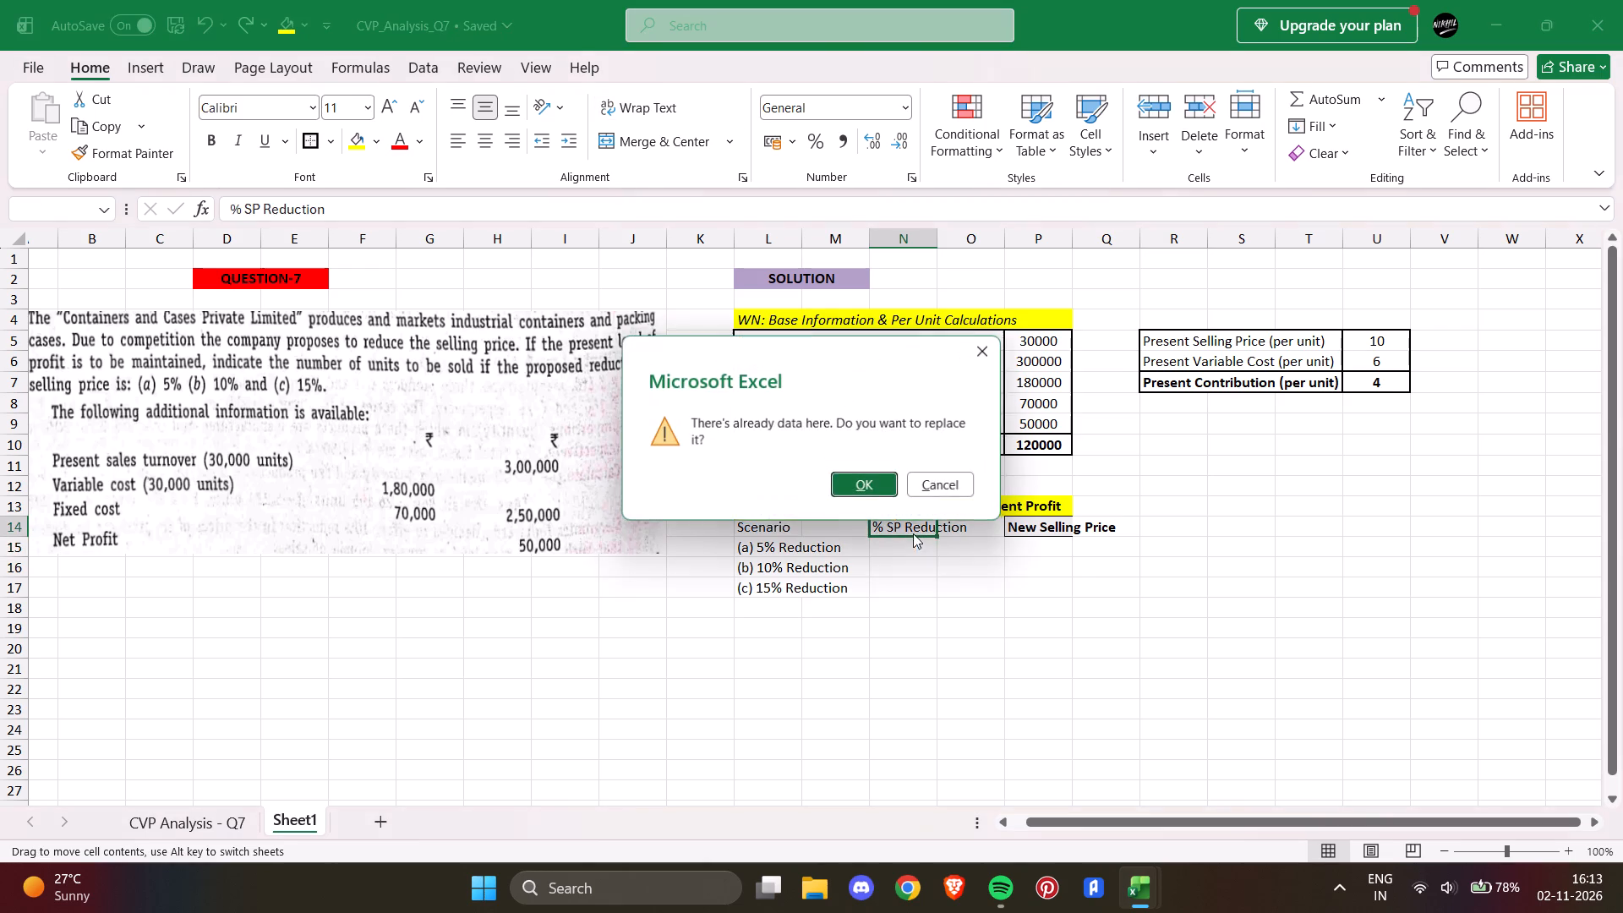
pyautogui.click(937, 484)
# Shorten the header in N14 of Sheet1 to "% SP".
pyautogui.click(903, 522)
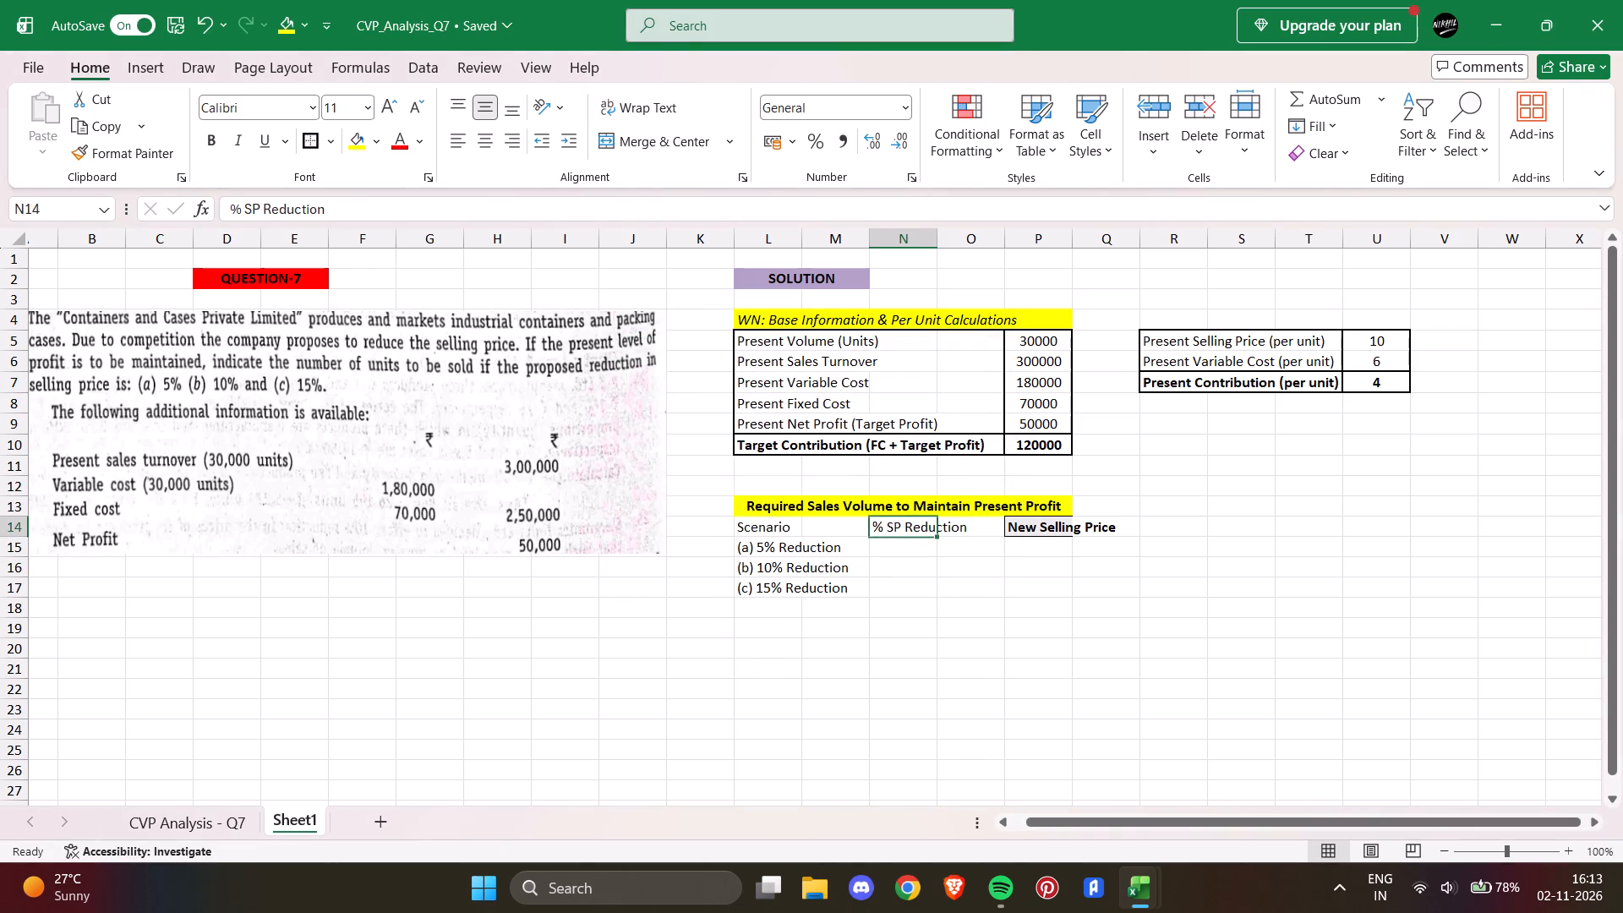
pyautogui.moveTo(341, 208); pyautogui.dragTo(266, 209)
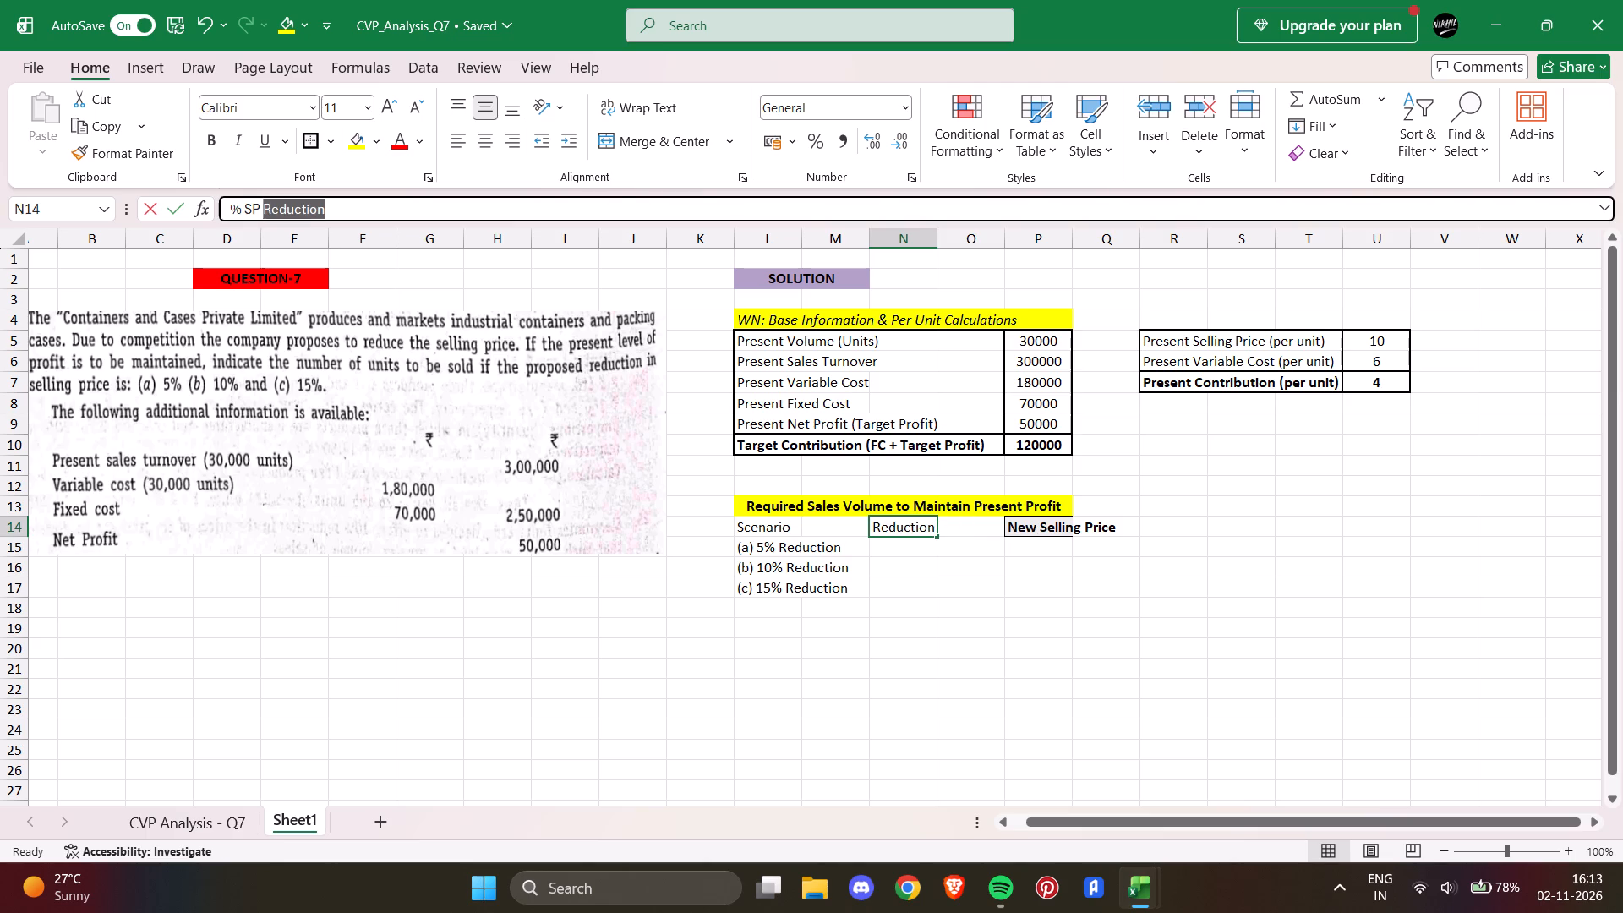
pyautogui.press('BackSpace')
pyautogui.click(911, 546)
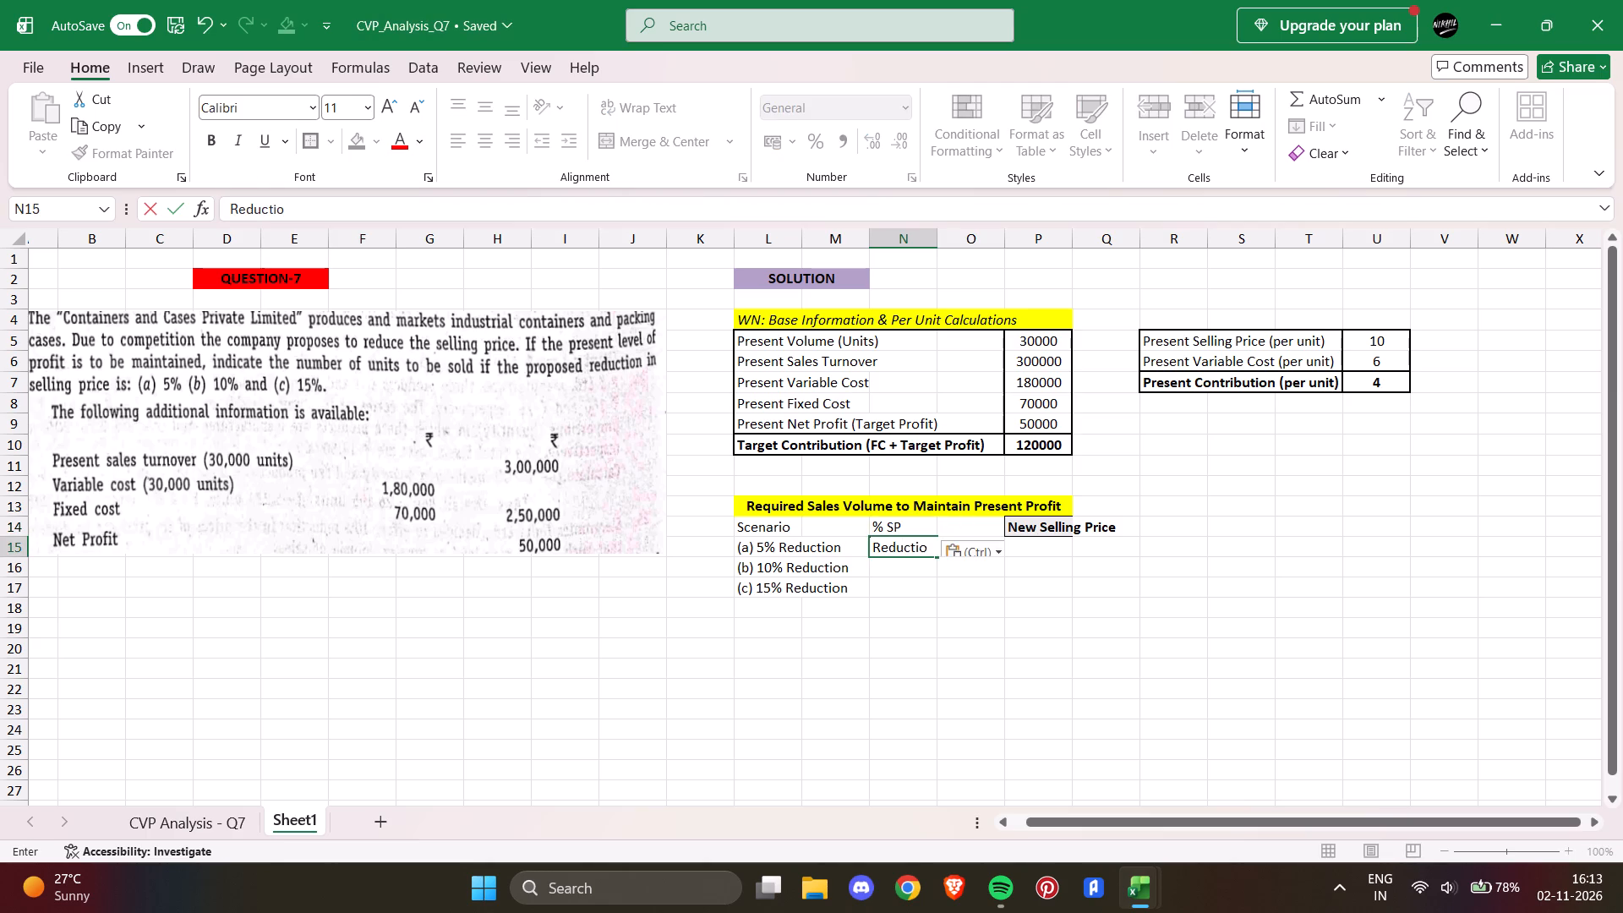
# Finish entering "Reduction" in N15 as the second line of the "% SP" header.
pyautogui.press('Return')
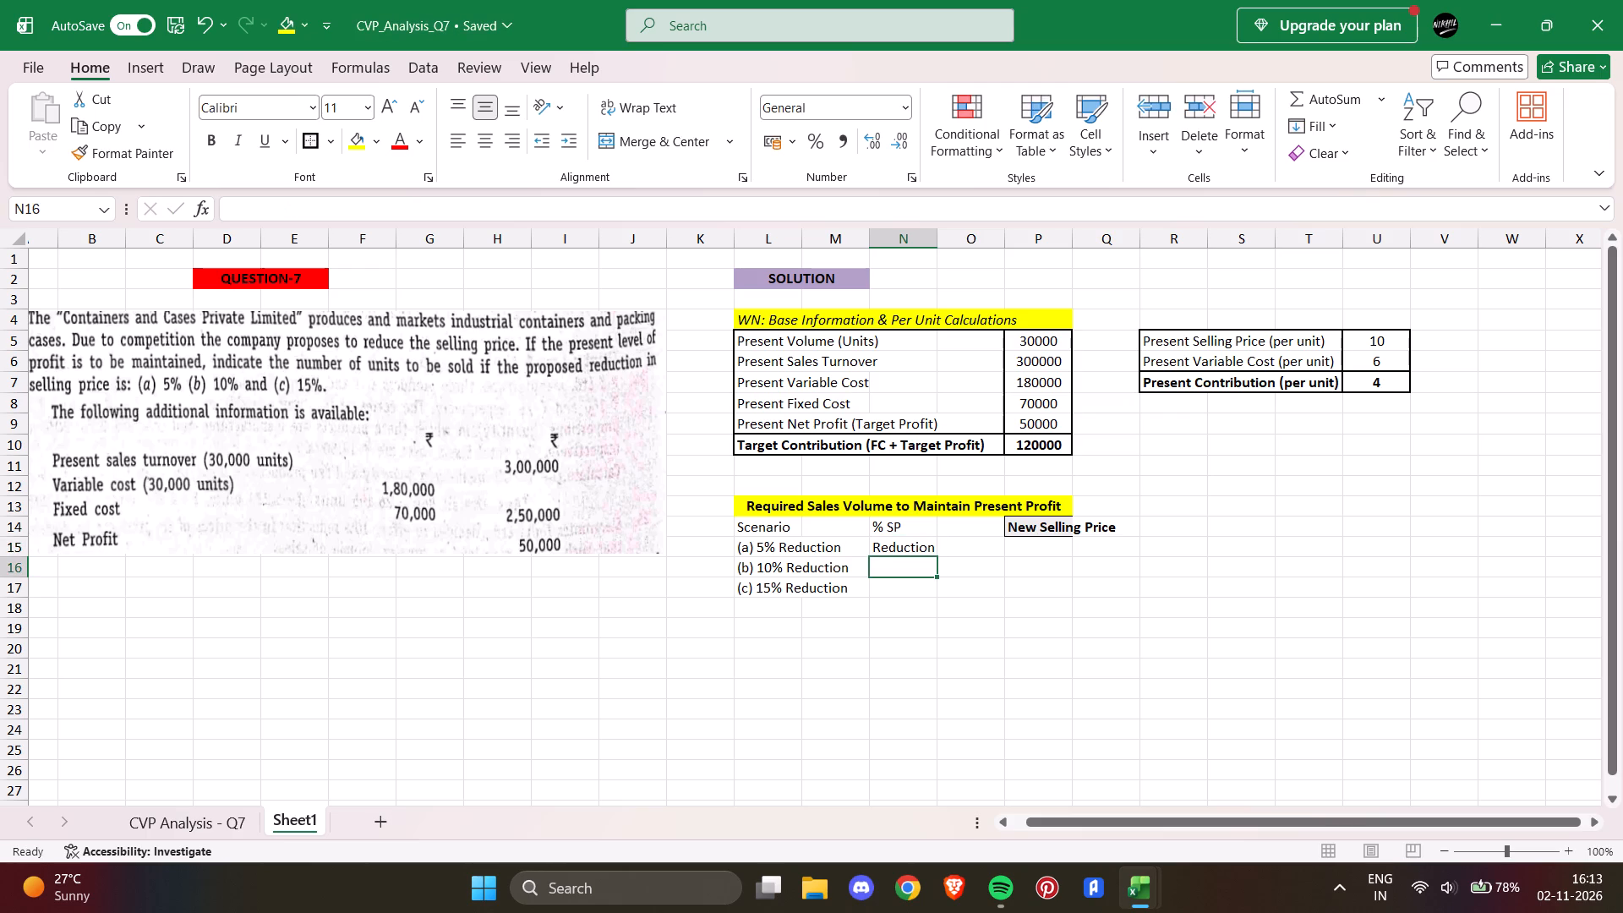
# Move the three scenario labels from L15:M17 down one row so they start at L16.
pyautogui.moveTo(744, 549); pyautogui.dragTo(829, 590)
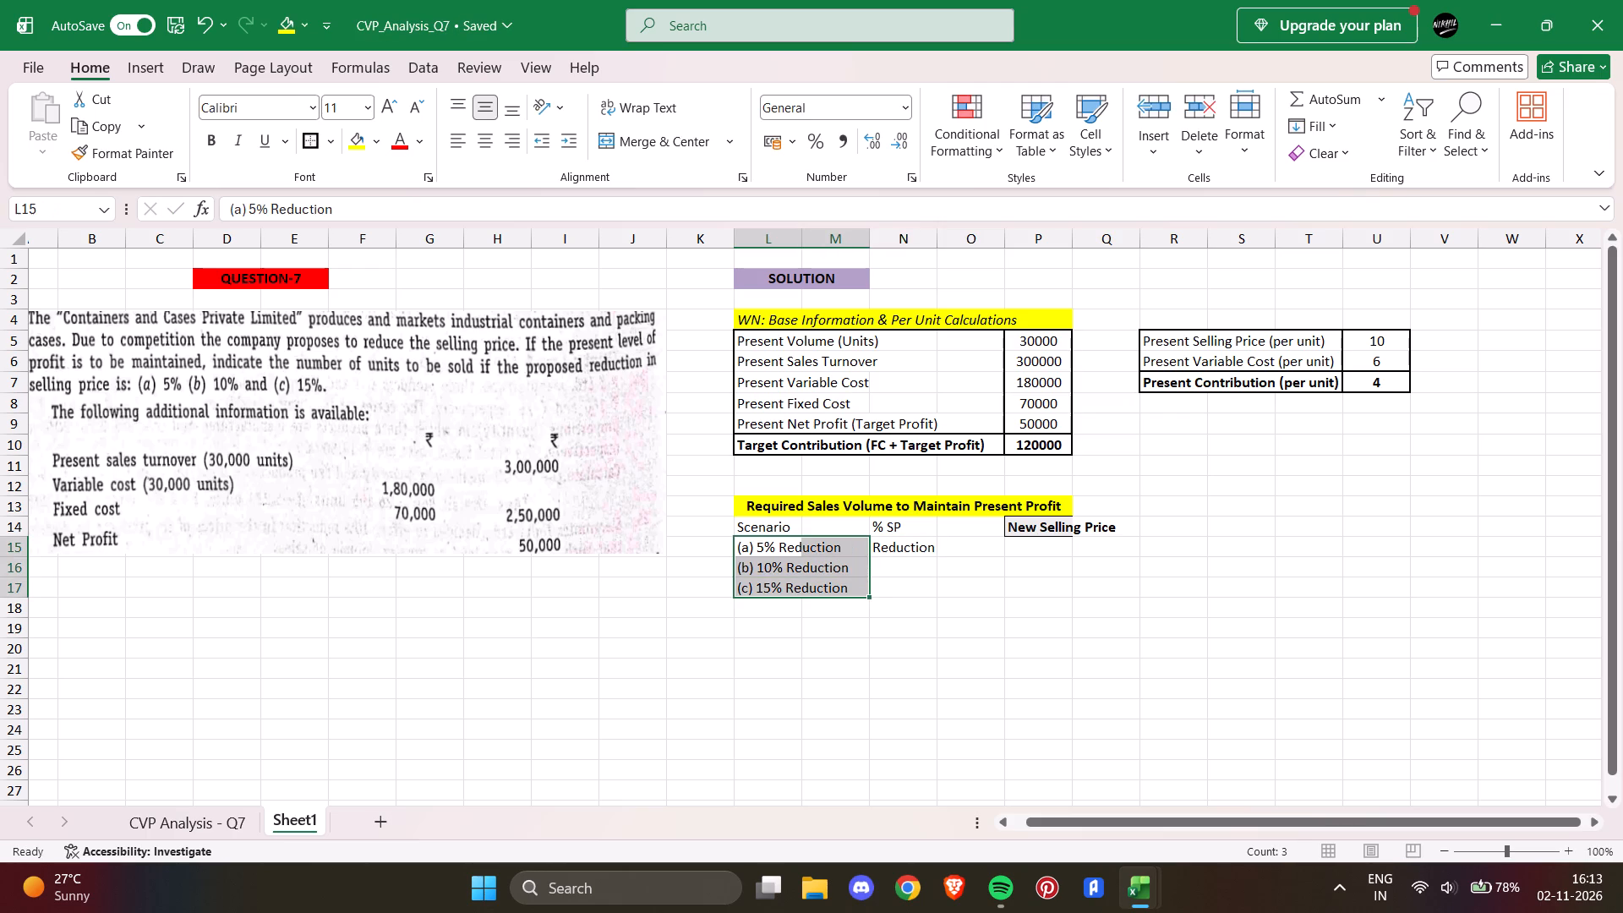
pyautogui.hotkey('ctrl', 'x')
pyautogui.click(856, 569)
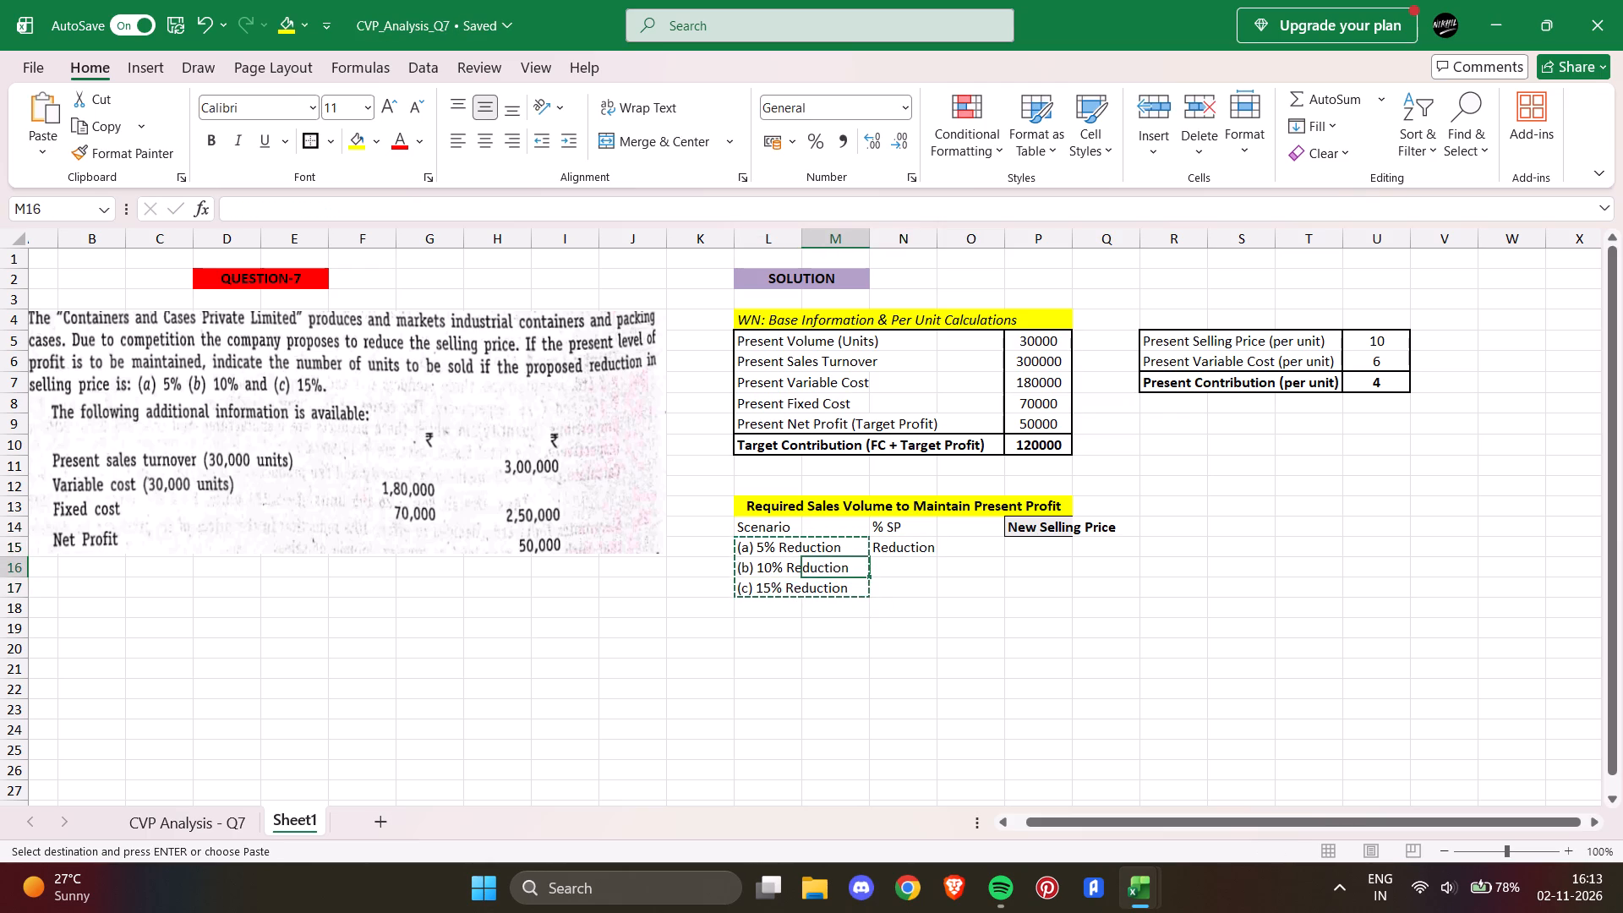
pyautogui.click(744, 566)
pyautogui.hotkey('ctrl', 'v')
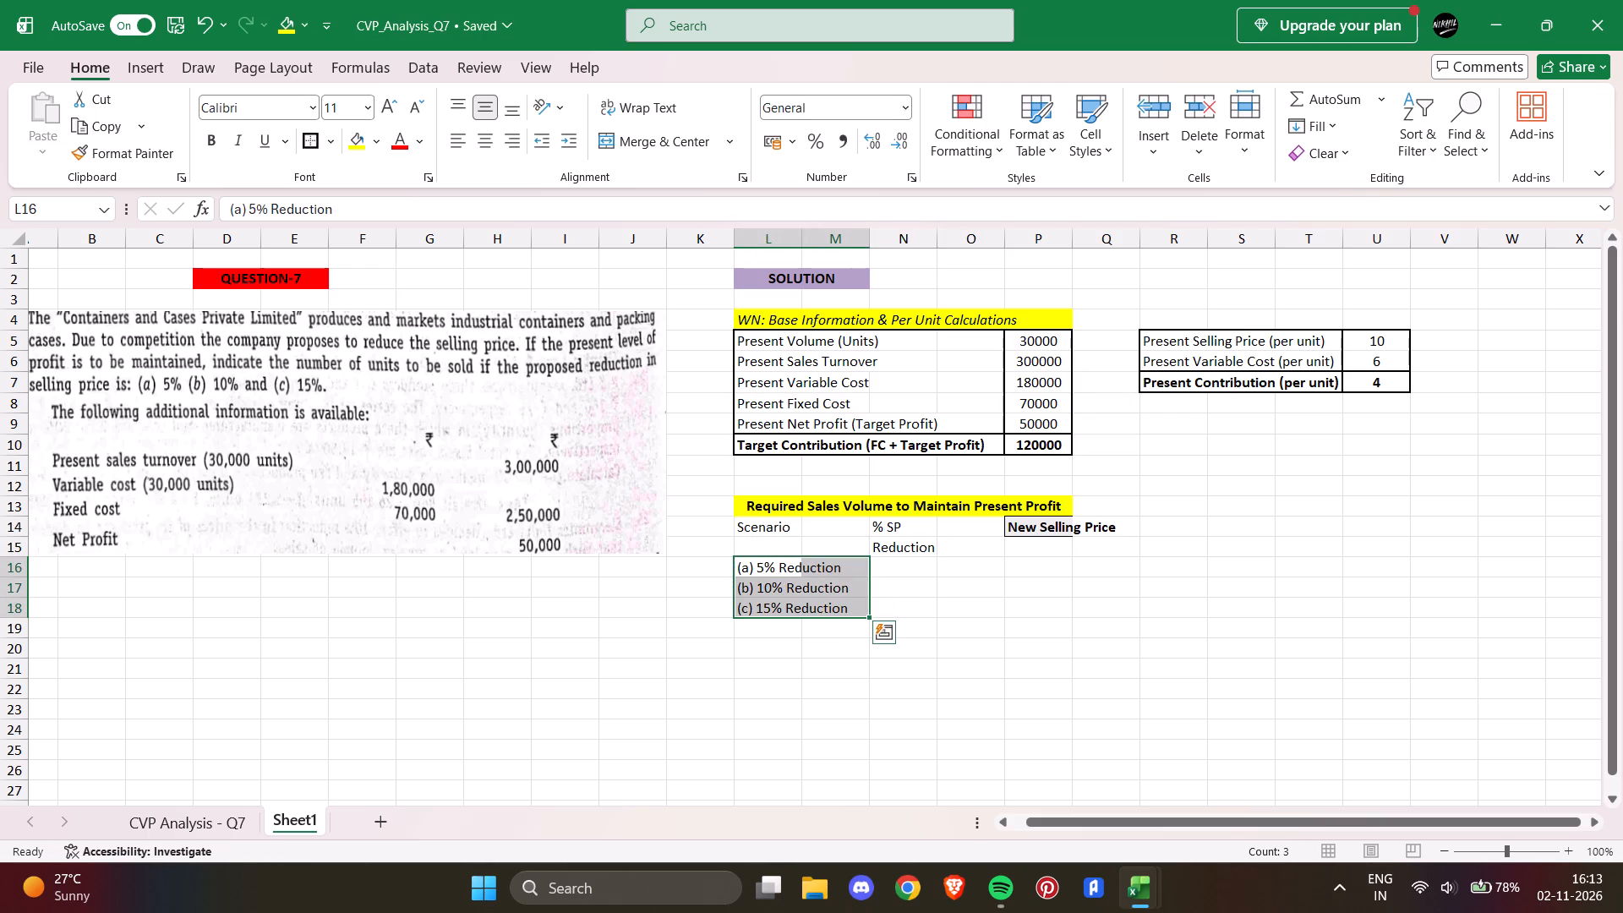
# Centre the two-line "% SP" / "Reduction" header in N14:N15.
pyautogui.click(913, 571)
pyautogui.click(897, 528)
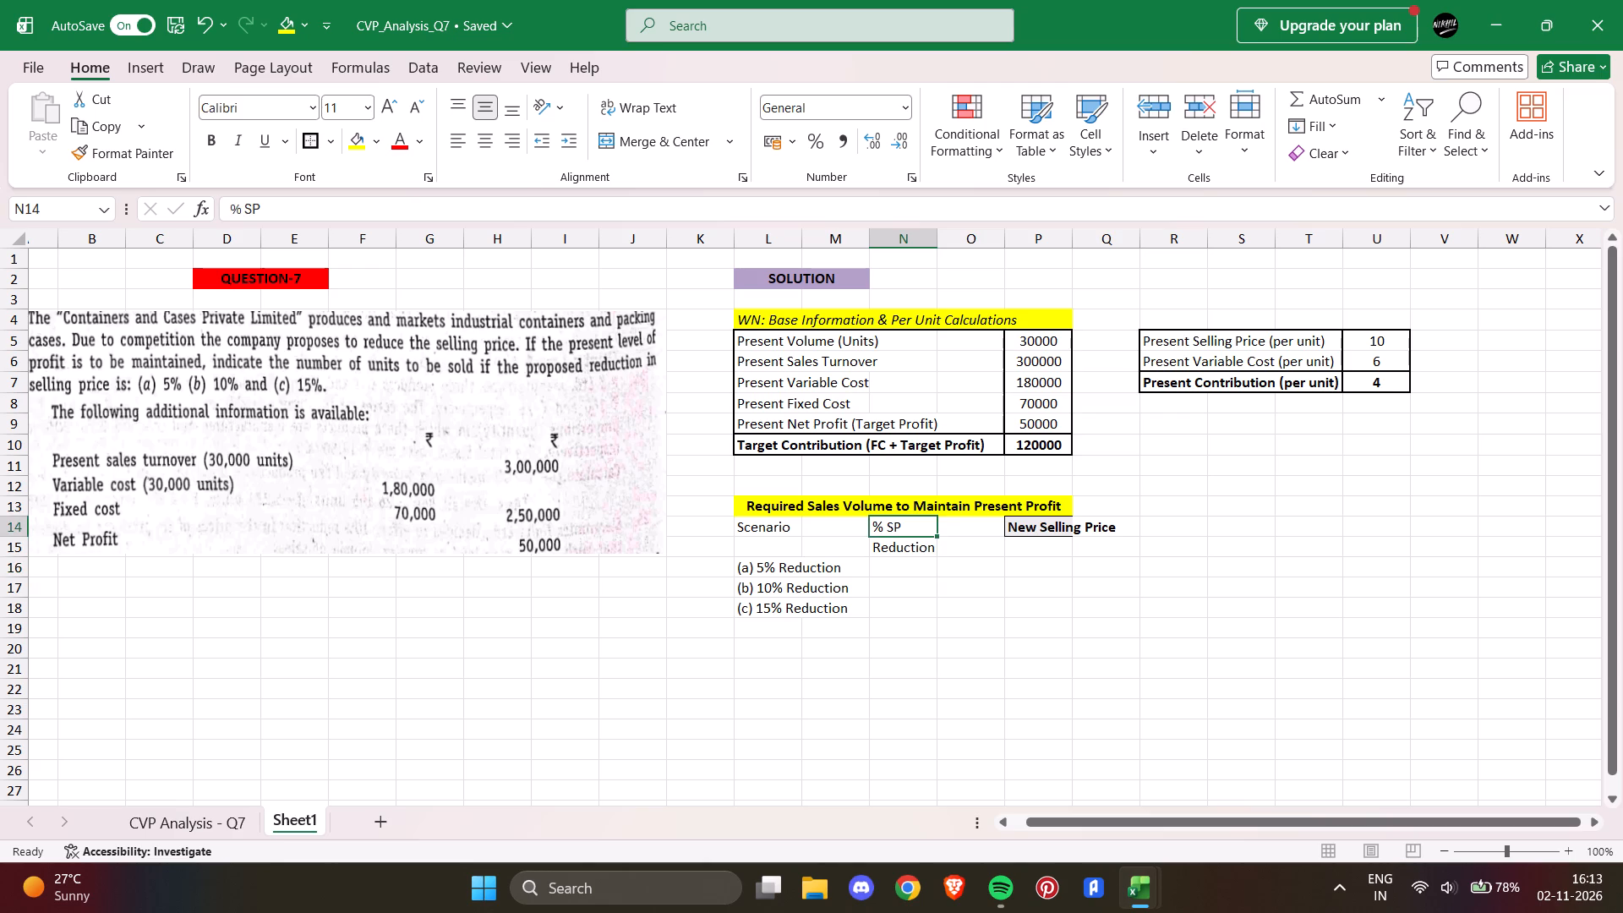
pyautogui.click(897, 534)
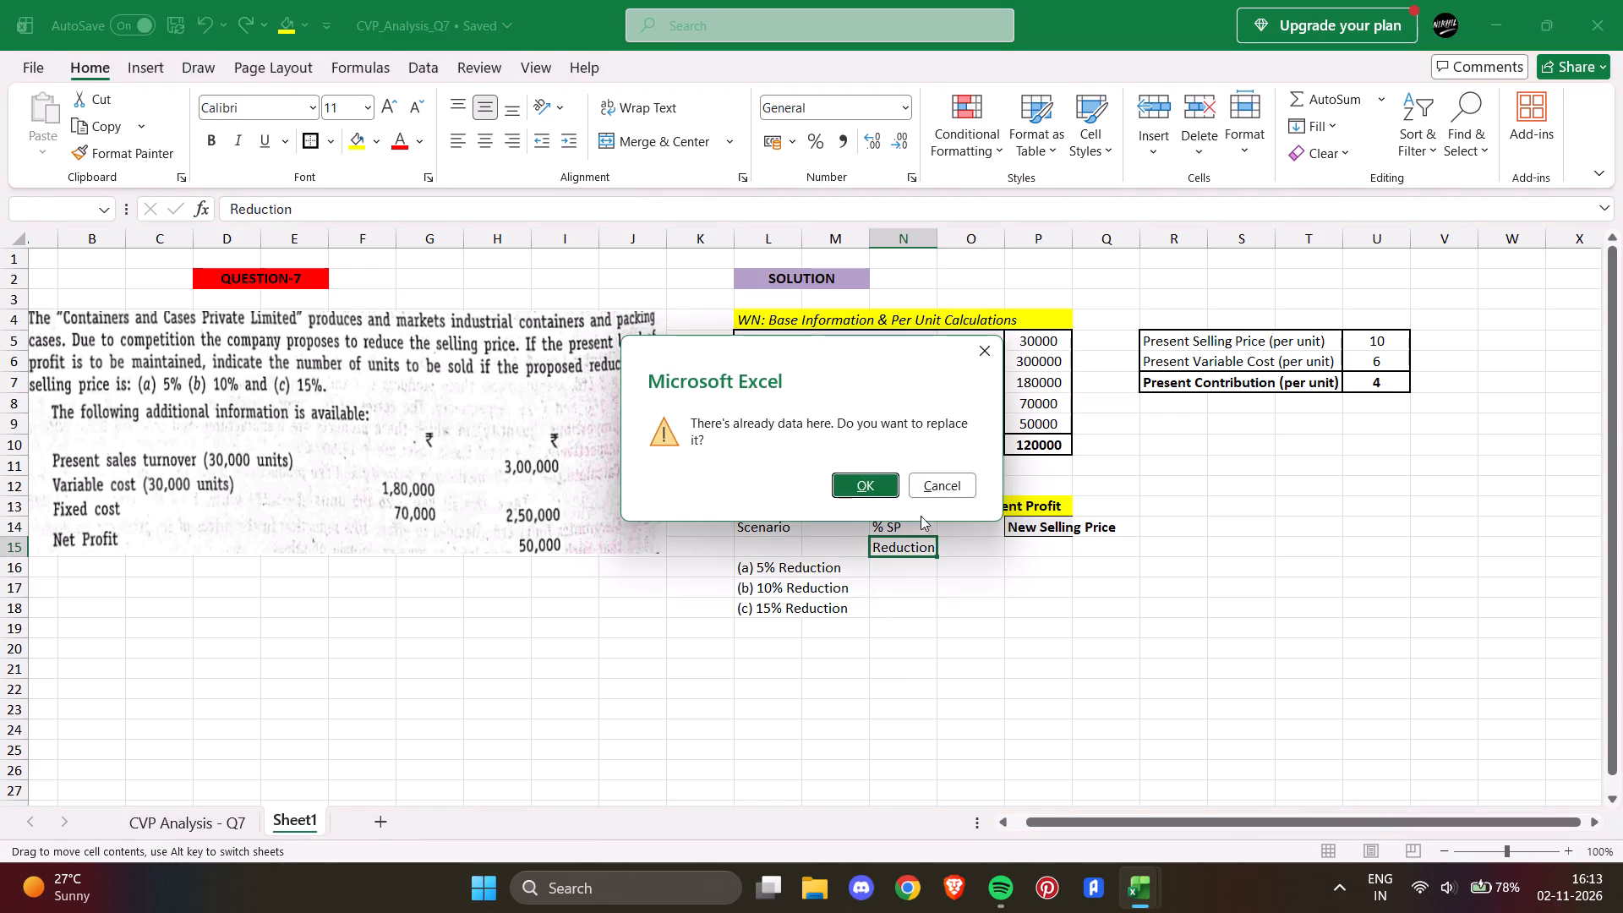
pyautogui.click(932, 481)
pyautogui.moveTo(893, 525); pyautogui.dragTo(906, 544)
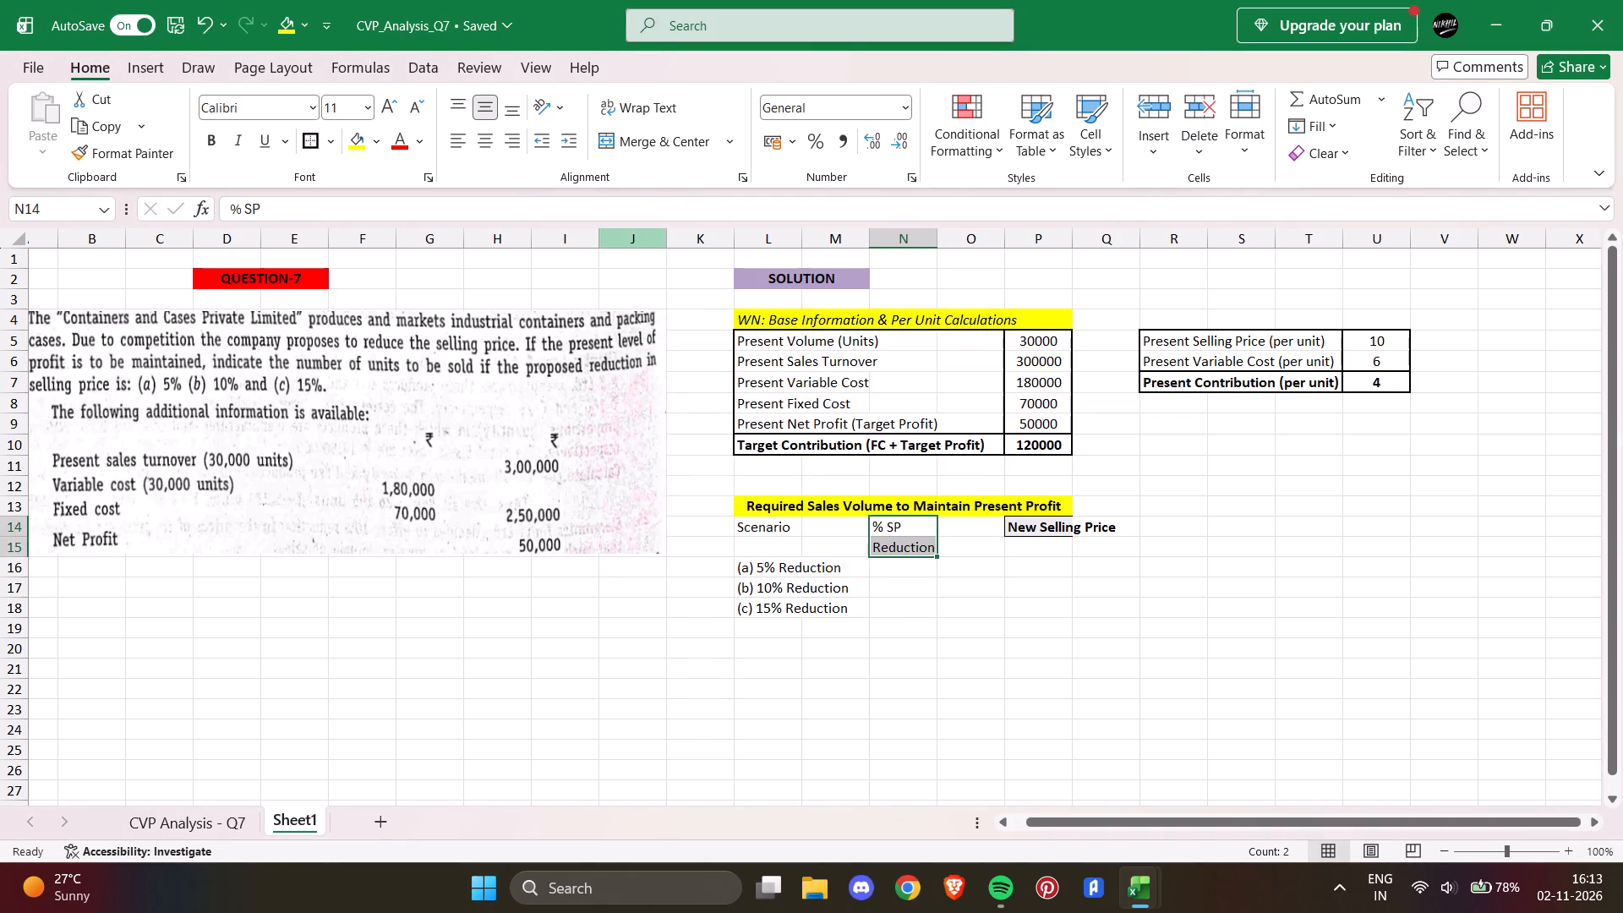
pyautogui.click(487, 137)
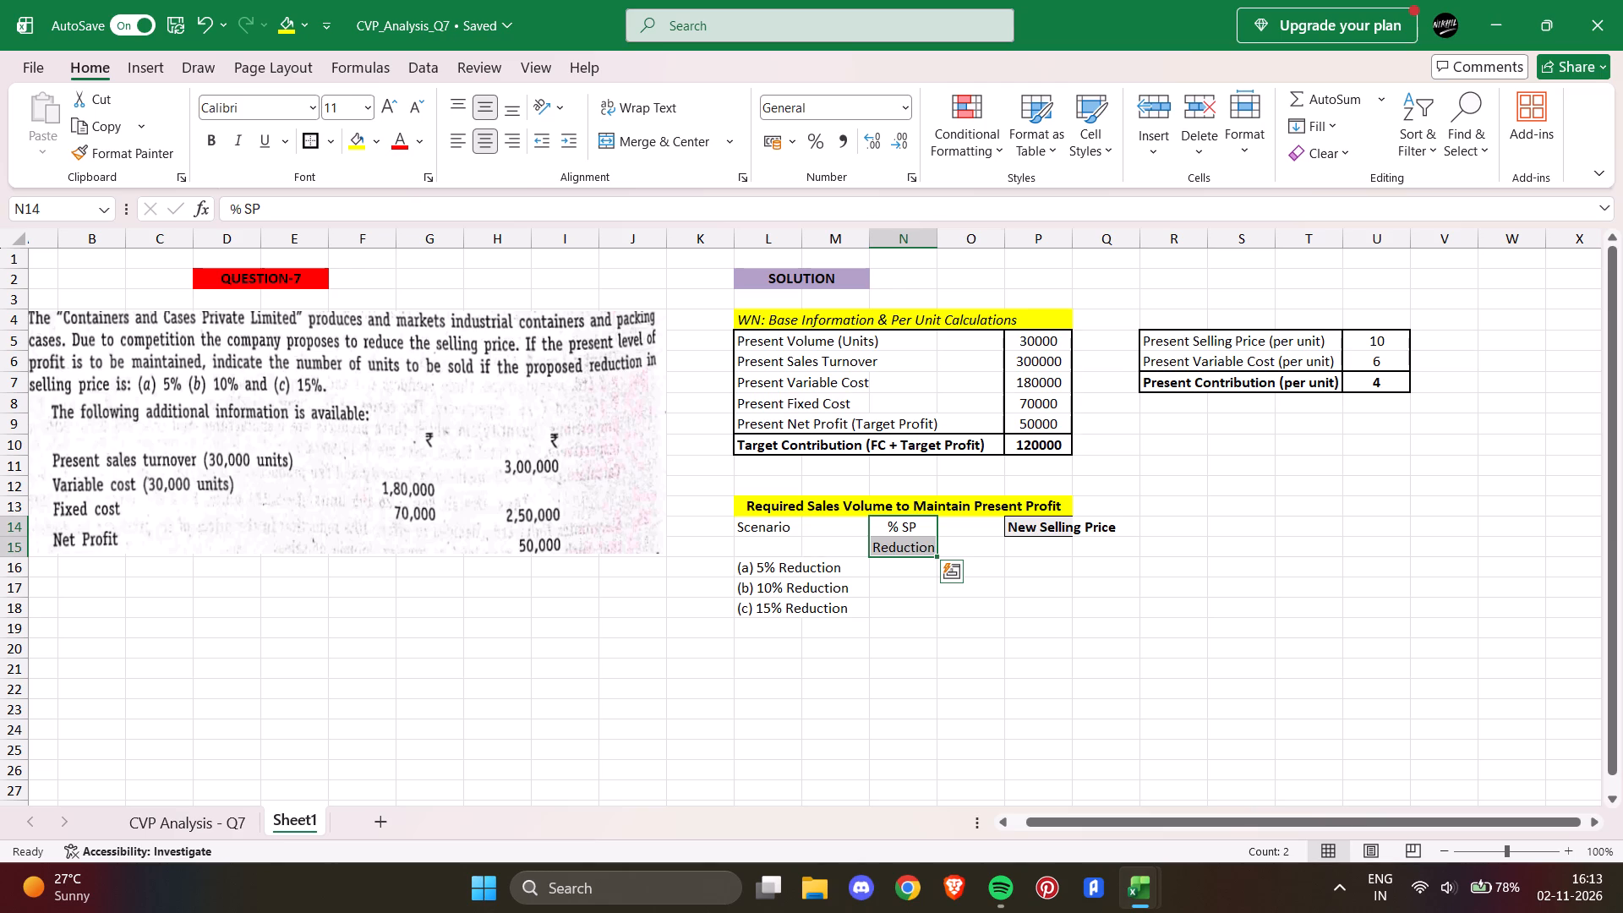
# Move the "New Selling Price" header from P14 to O14.
pyautogui.click(967, 528)
pyautogui.click(1030, 528)
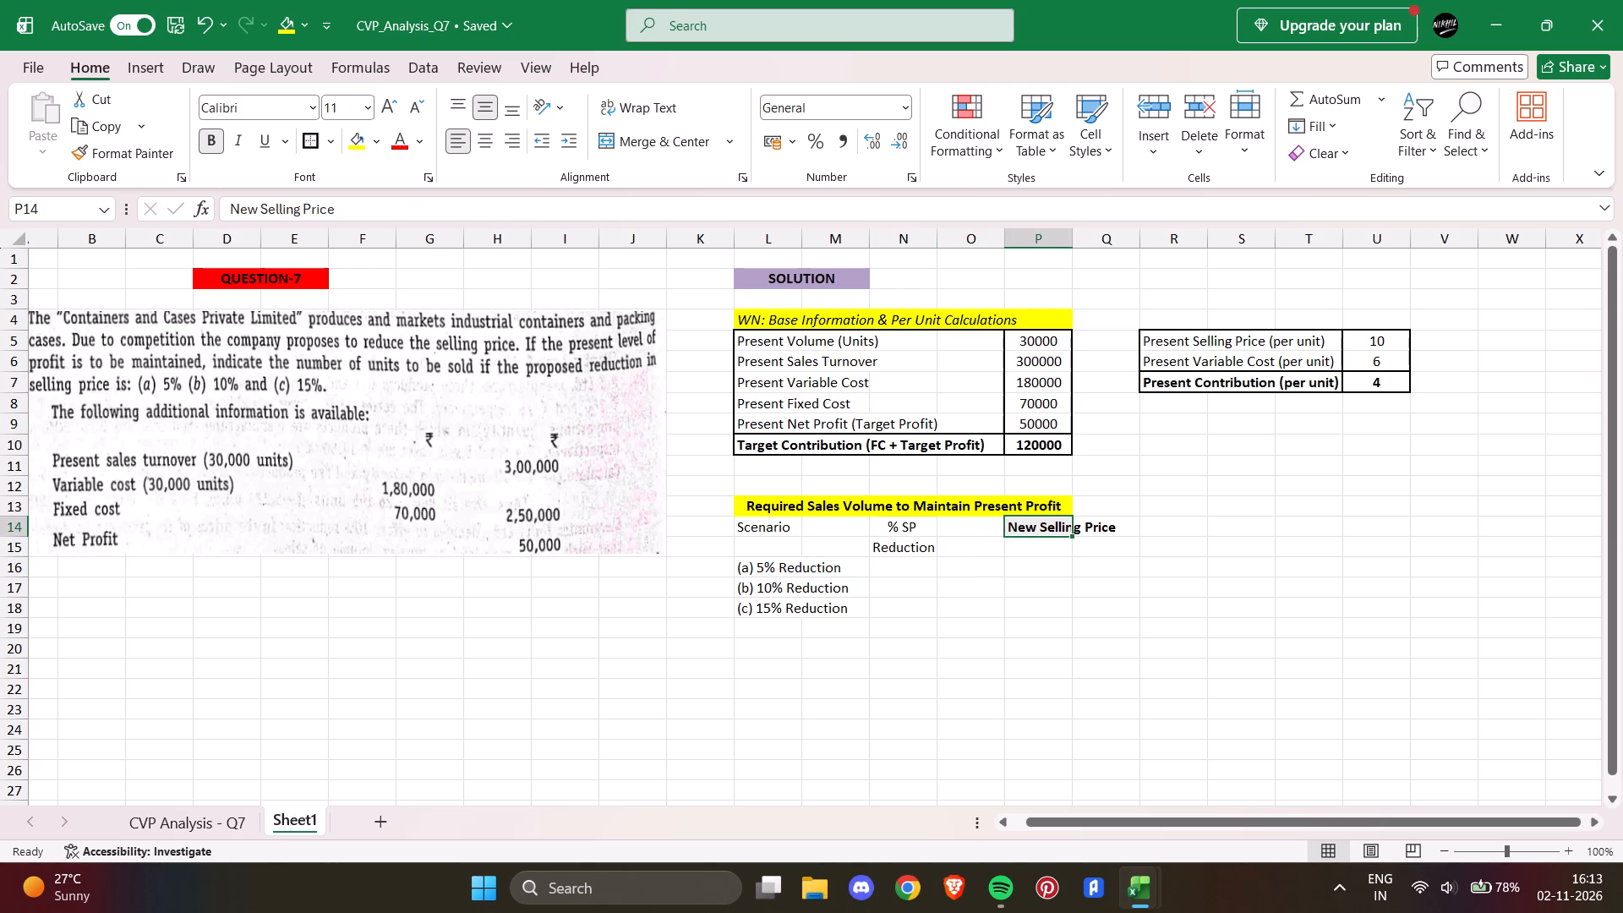
pyautogui.moveTo(1039, 529); pyautogui.dragTo(985, 528)
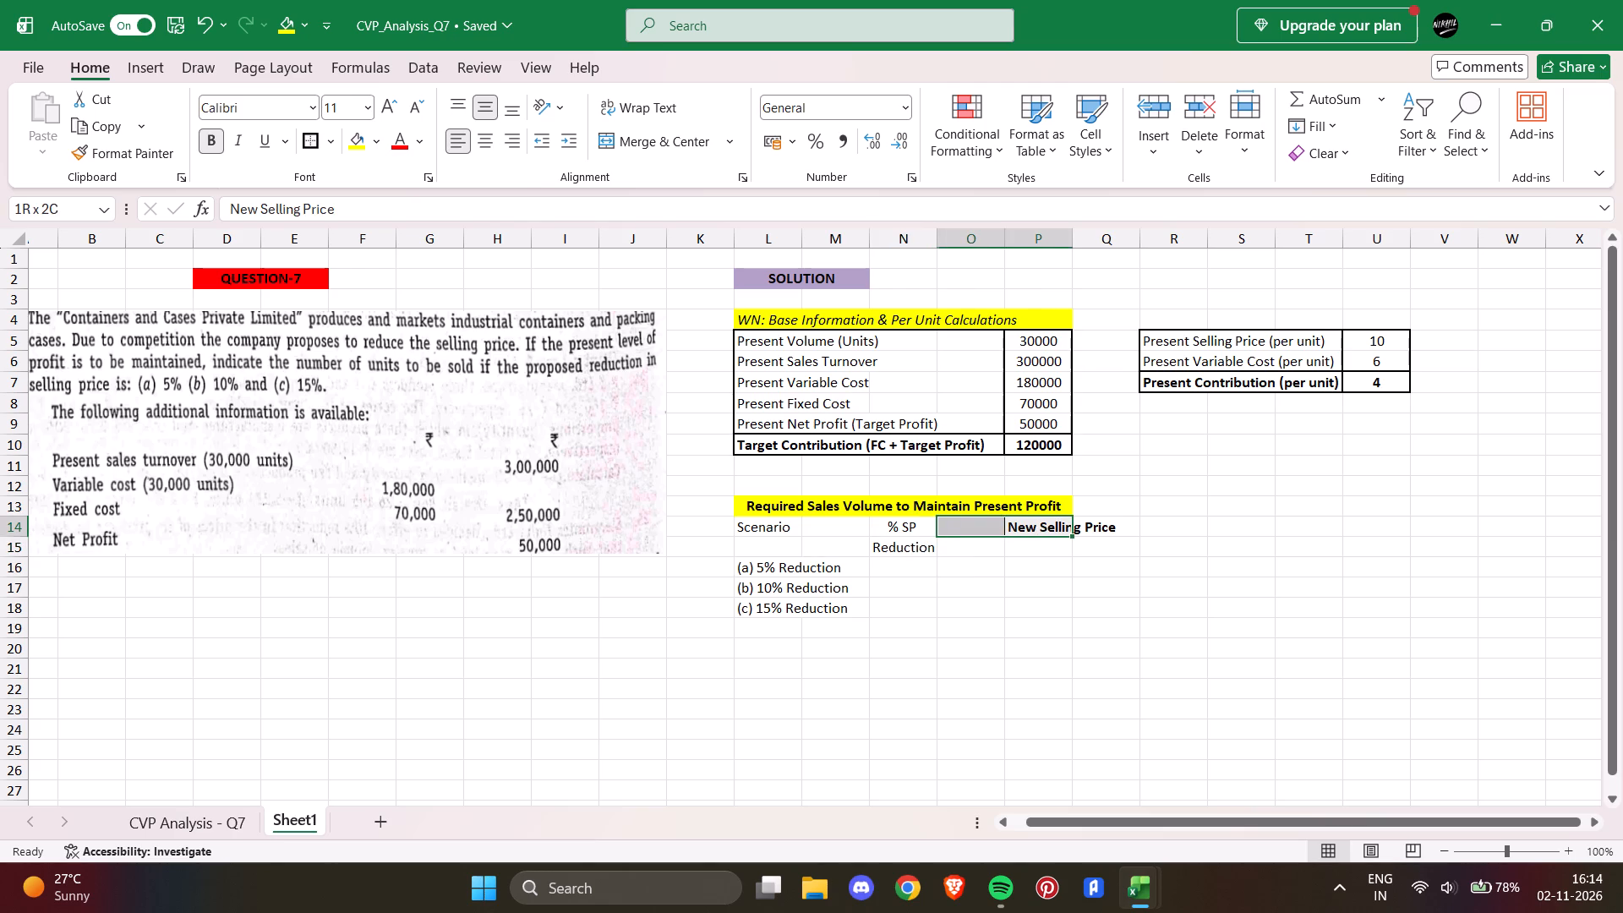
pyautogui.moveTo(985, 528); pyautogui.dragTo(983, 528)
pyautogui.click(1061, 531)
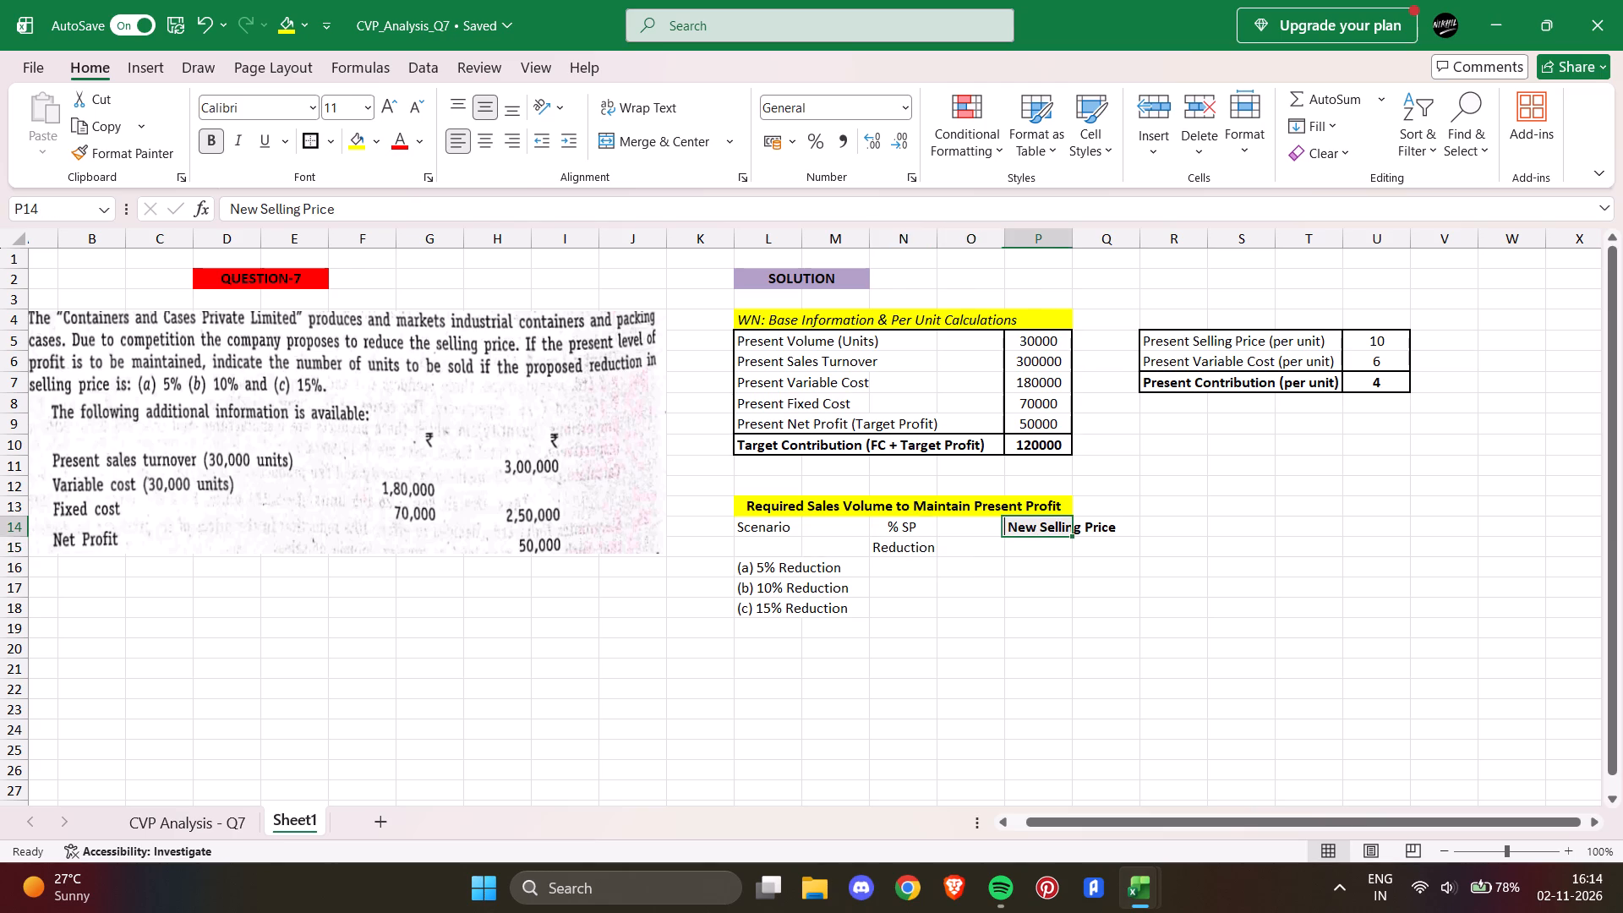
pyautogui.hotkey('ctrl', 'x')
pyautogui.click(971, 528)
pyautogui.hotkey('ctrl', 'v')
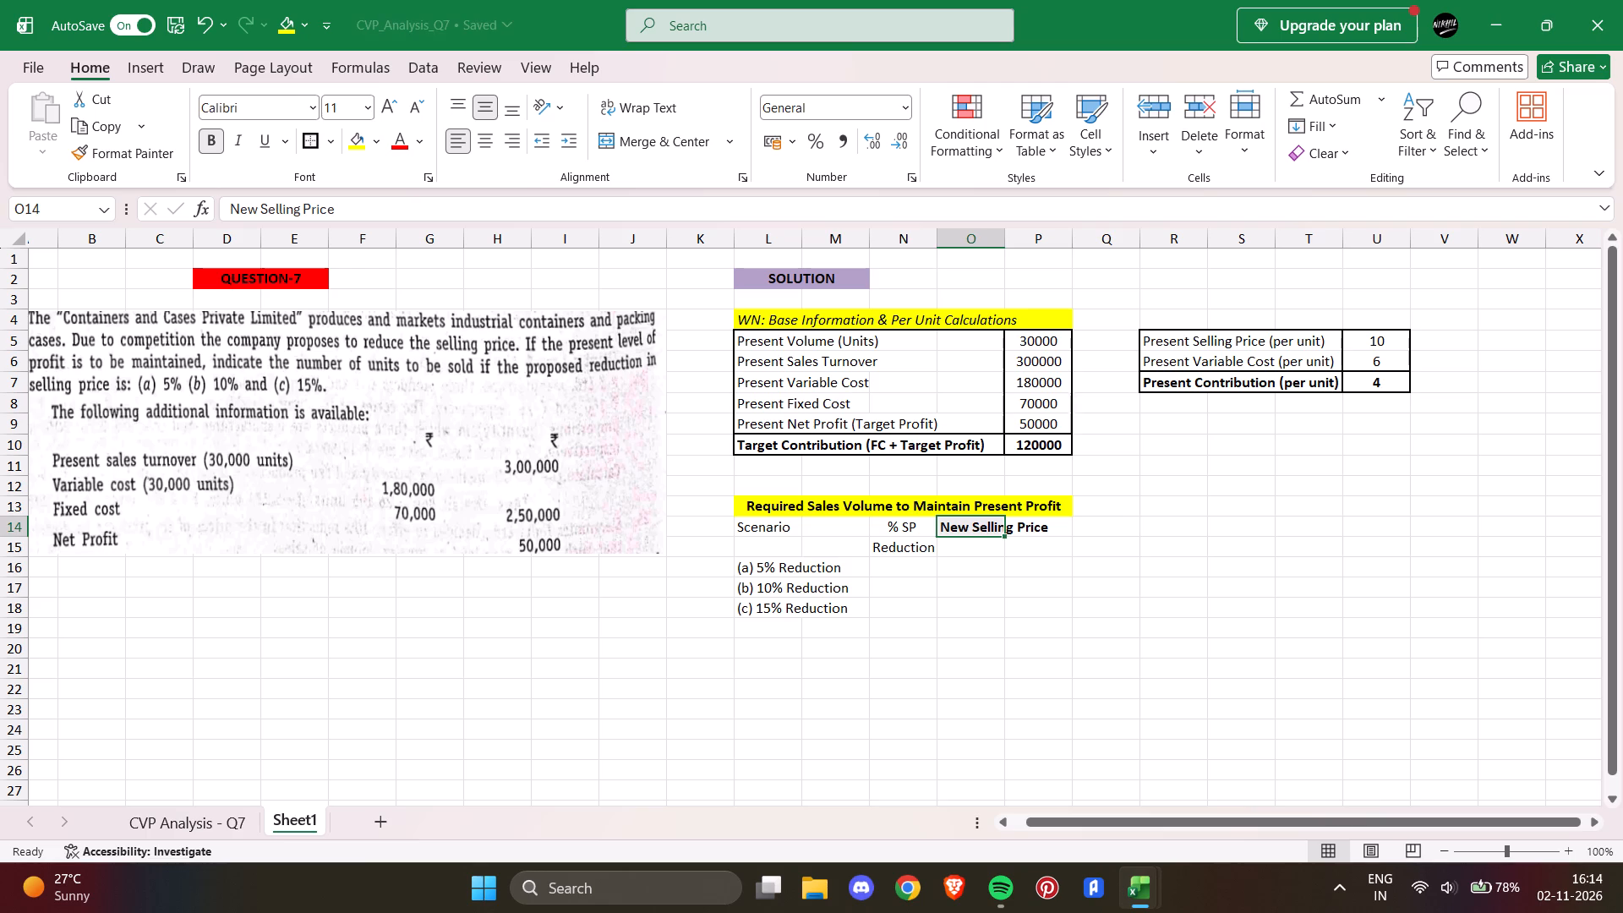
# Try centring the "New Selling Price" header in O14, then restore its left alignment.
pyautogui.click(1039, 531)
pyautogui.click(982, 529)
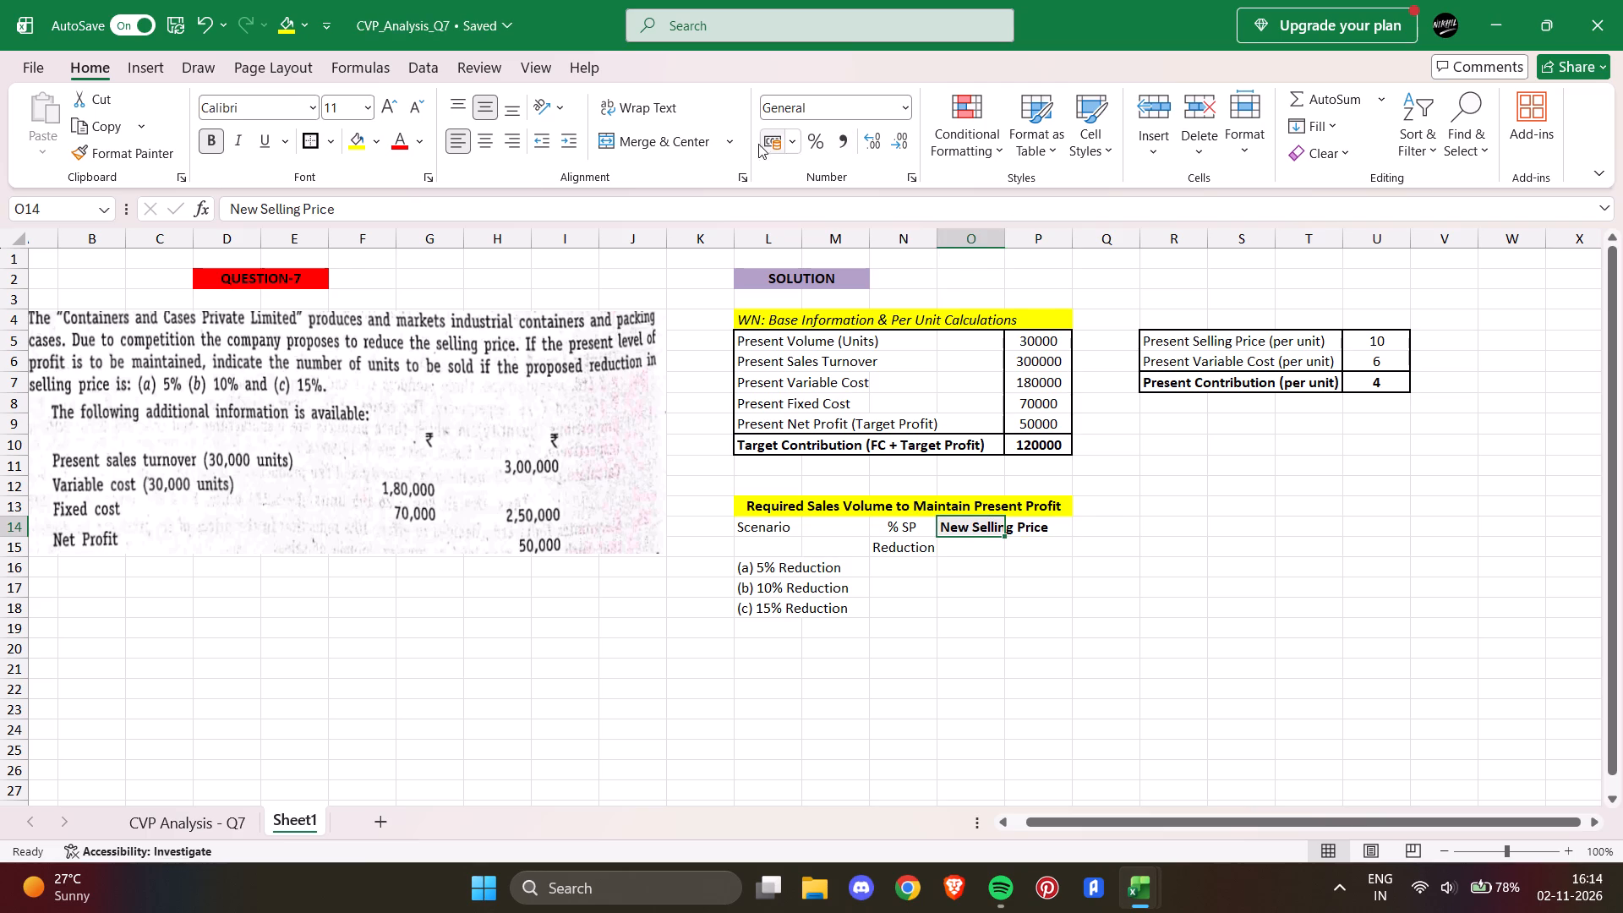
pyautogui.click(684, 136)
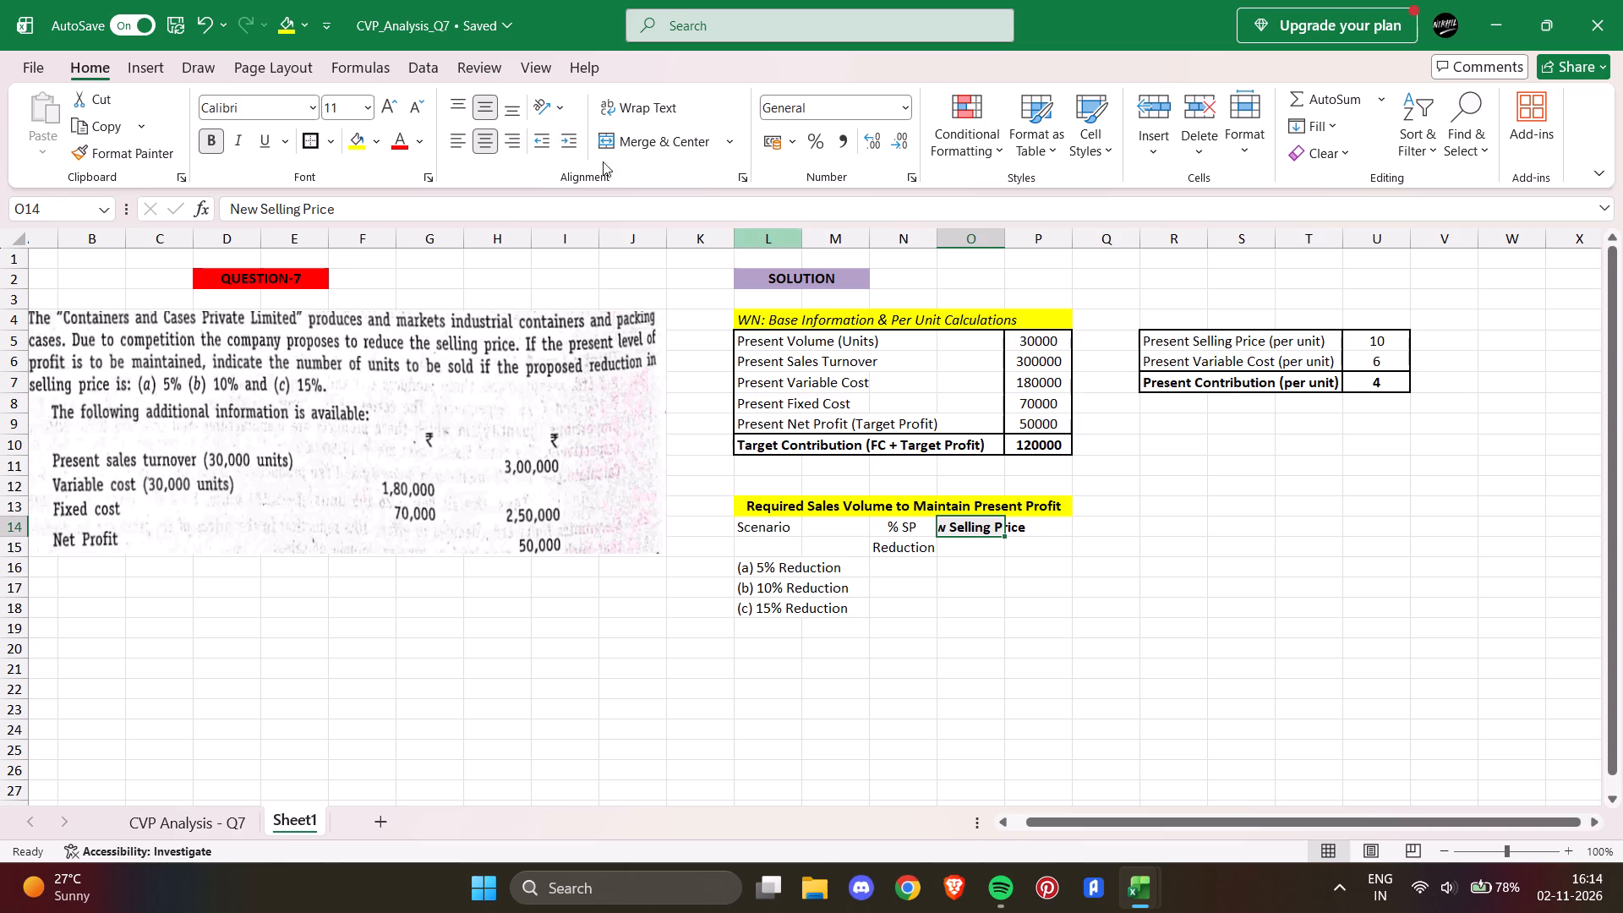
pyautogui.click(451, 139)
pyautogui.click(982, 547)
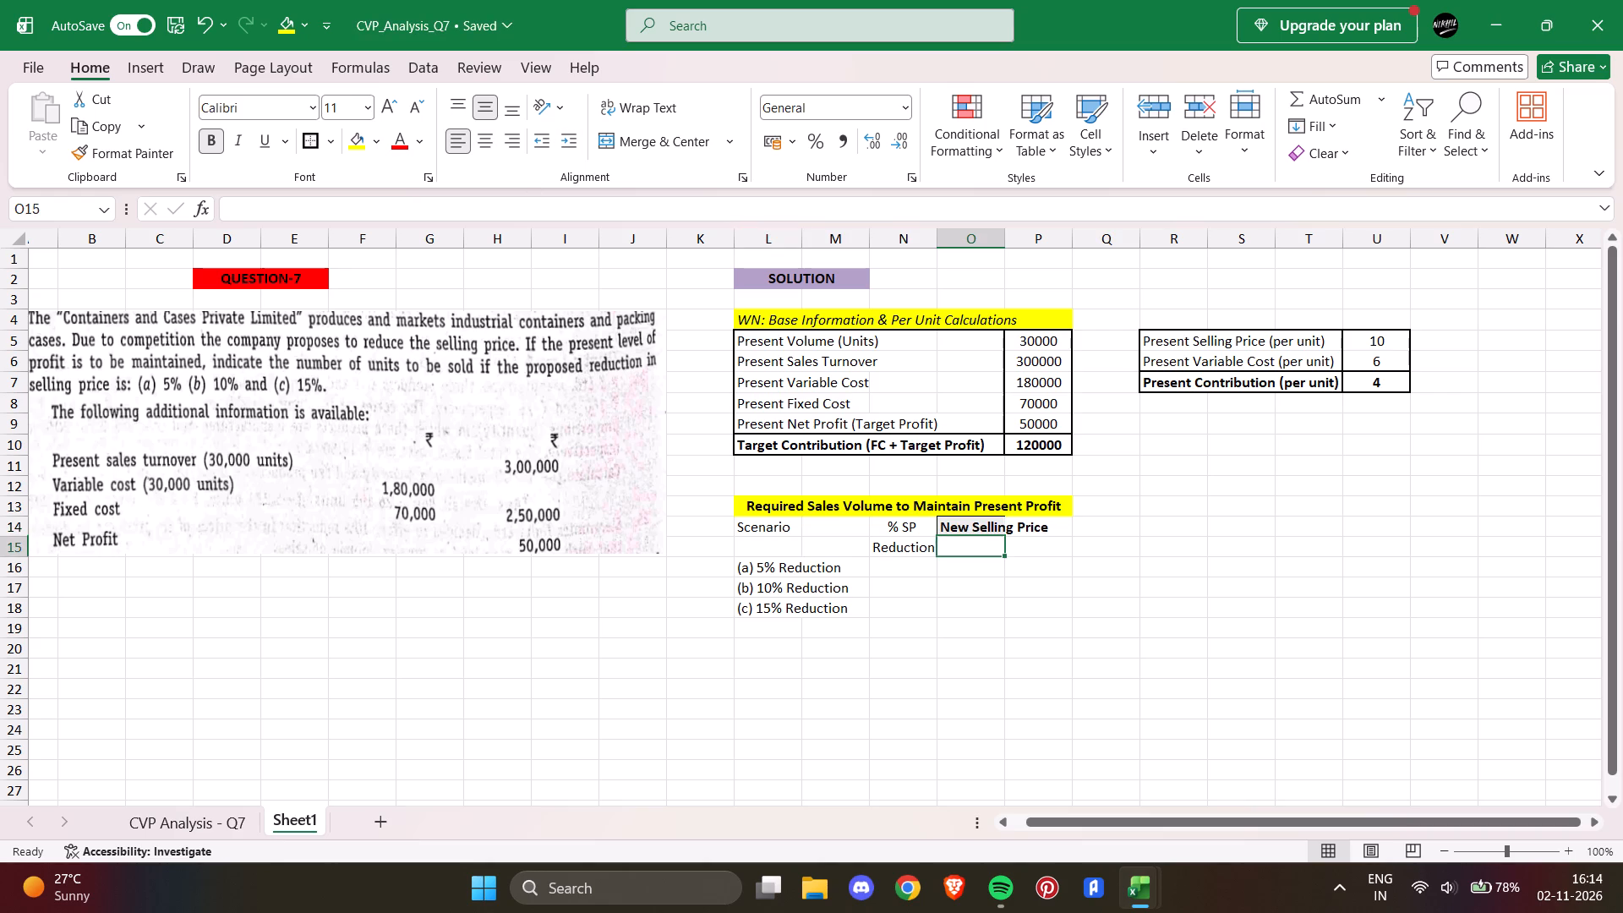
# Bold the "% SP" / "Reduction" header in N14:N15 and the "Scenario" header in L14.
pyautogui.moveTo(887, 526); pyautogui.dragTo(893, 539)
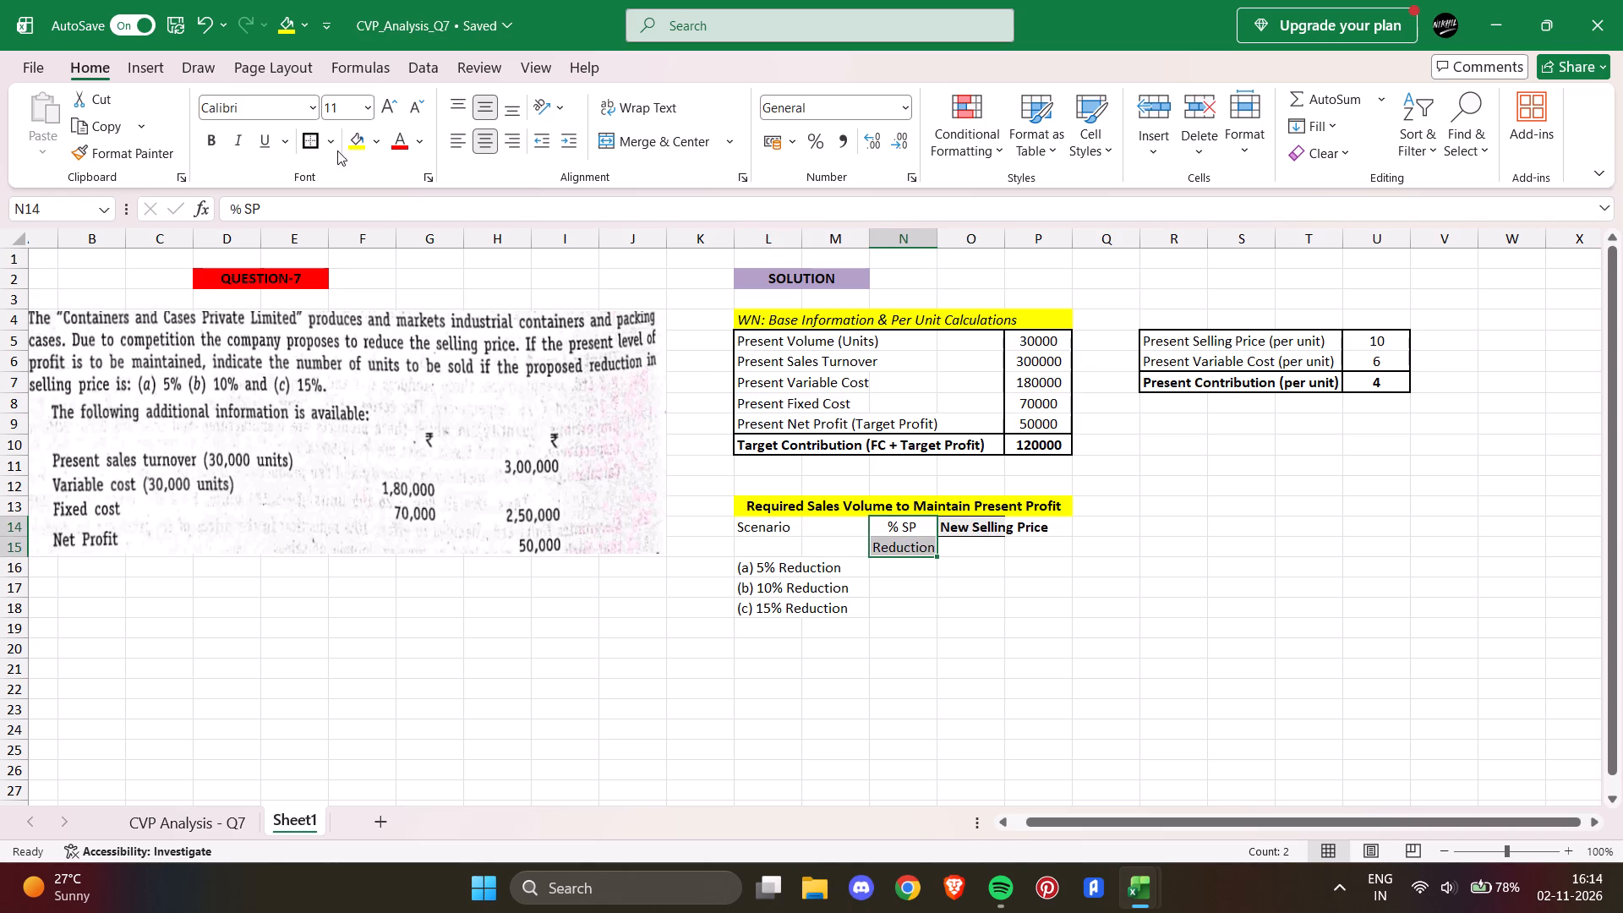
pyautogui.click(214, 142)
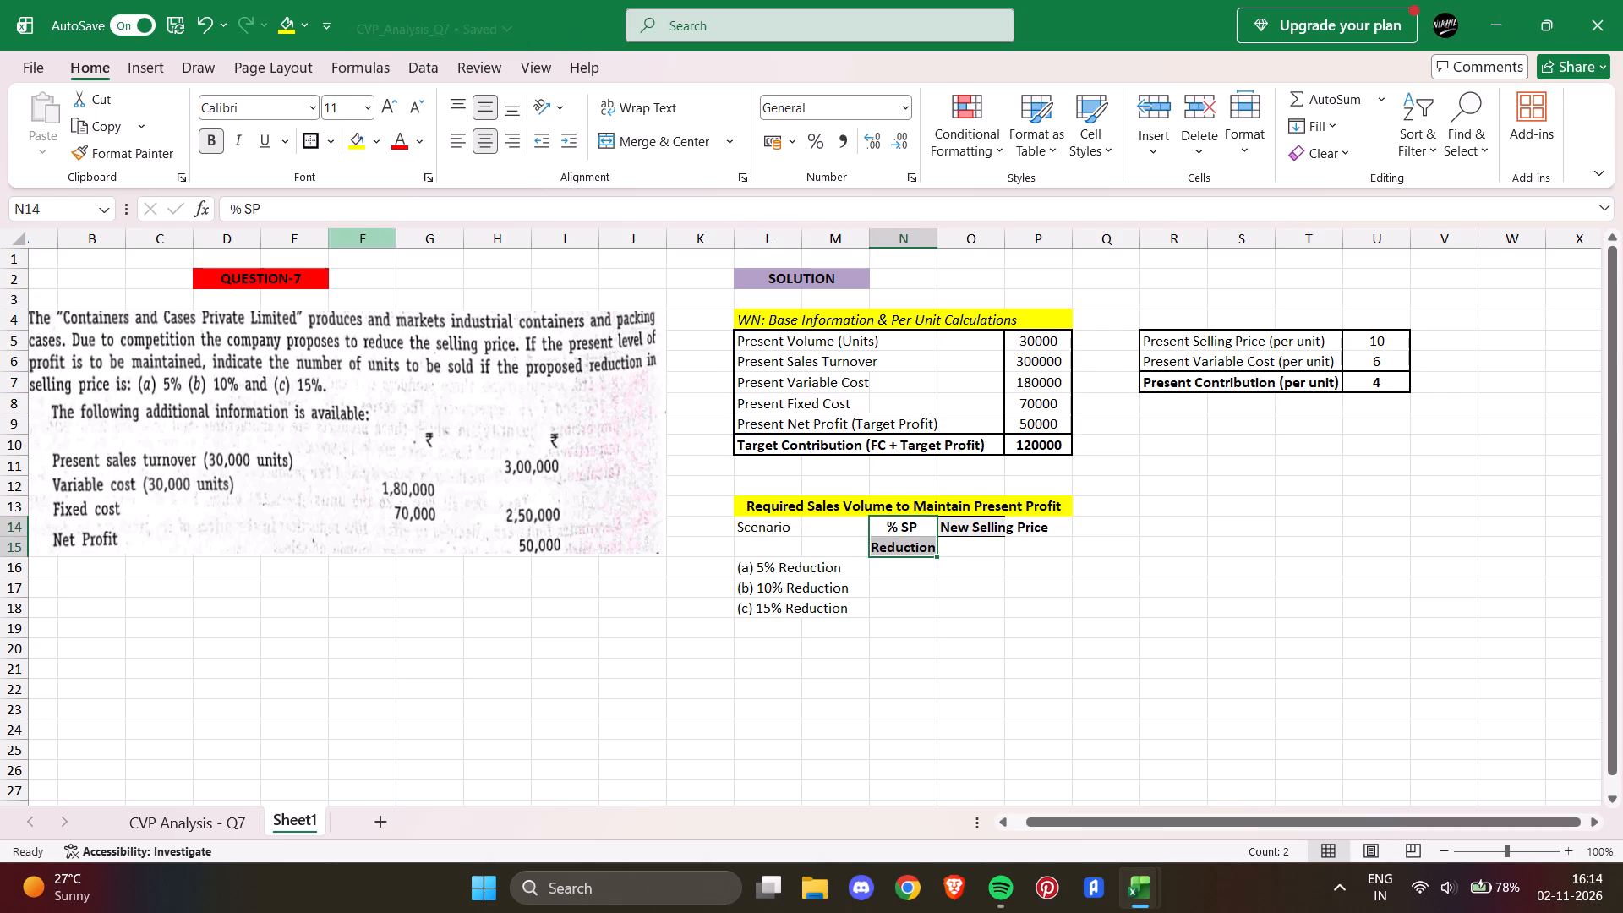
pyautogui.click(757, 522)
pyautogui.click(209, 131)
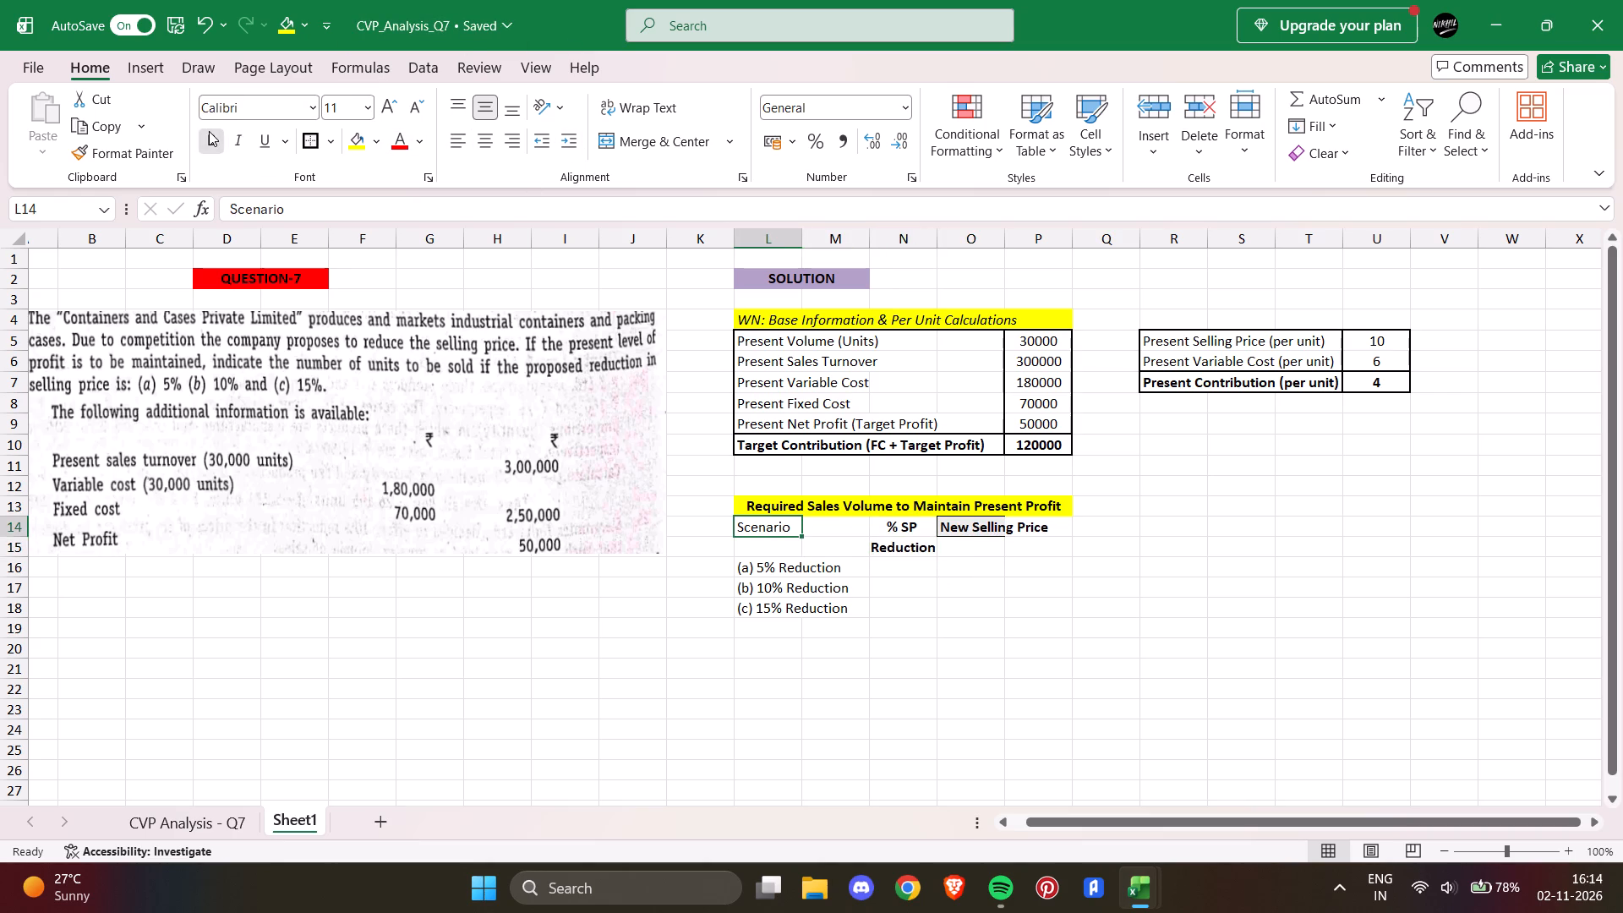
# Merge and centre the "Scenario" header across L14:M15.
pyautogui.moveTo(778, 528); pyautogui.dragTo(828, 528)
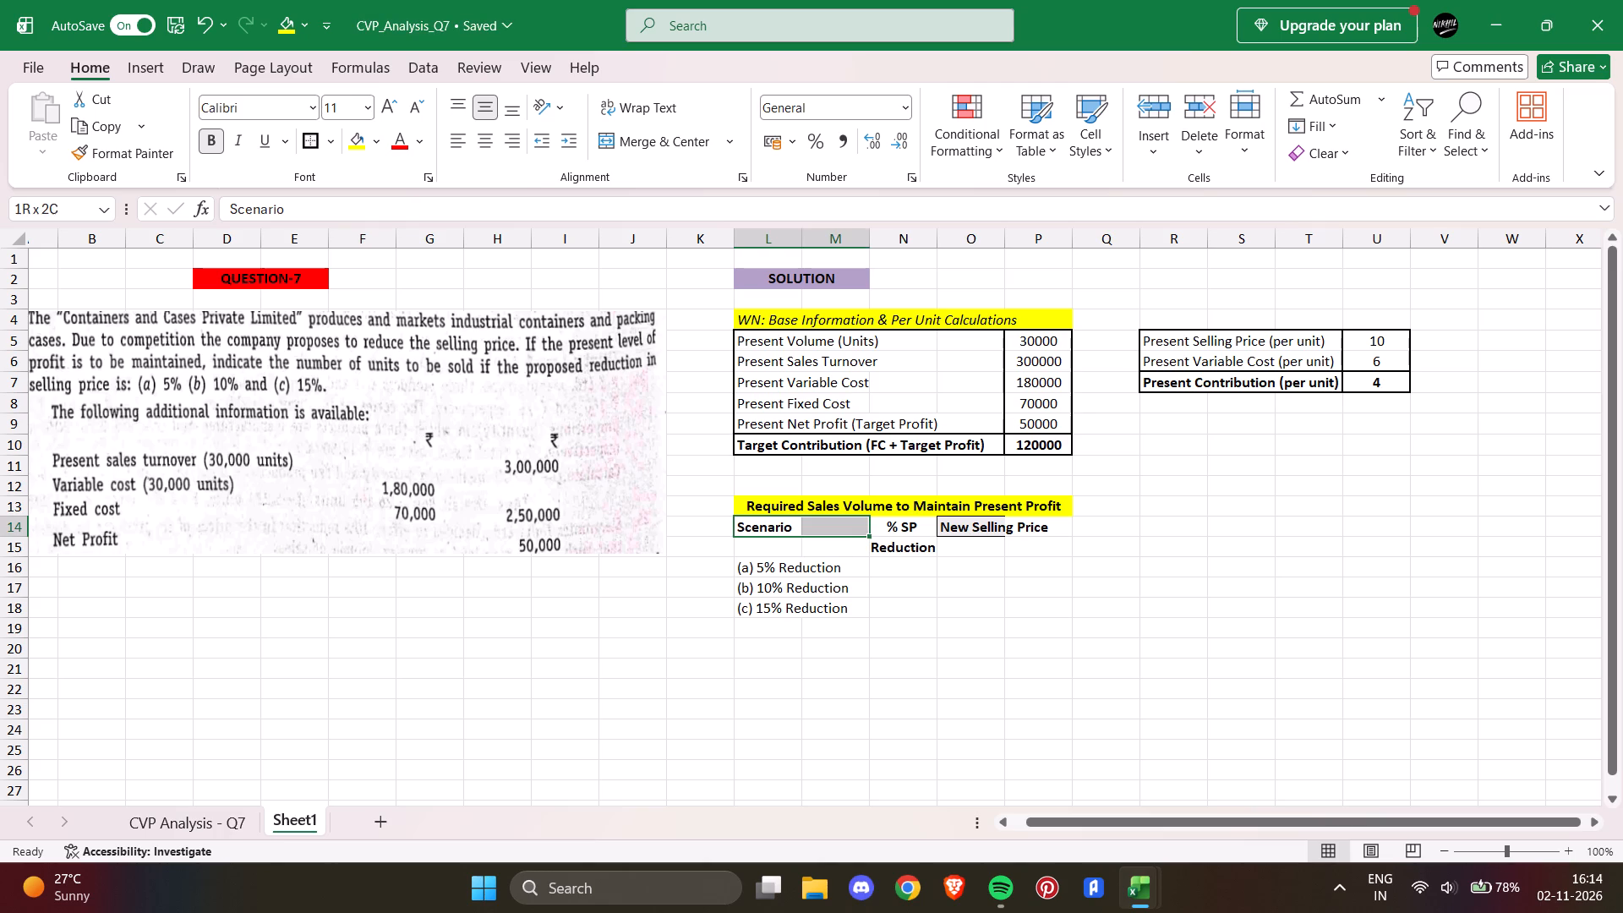
pyautogui.moveTo(828, 528); pyautogui.dragTo(836, 549)
pyautogui.click(652, 146)
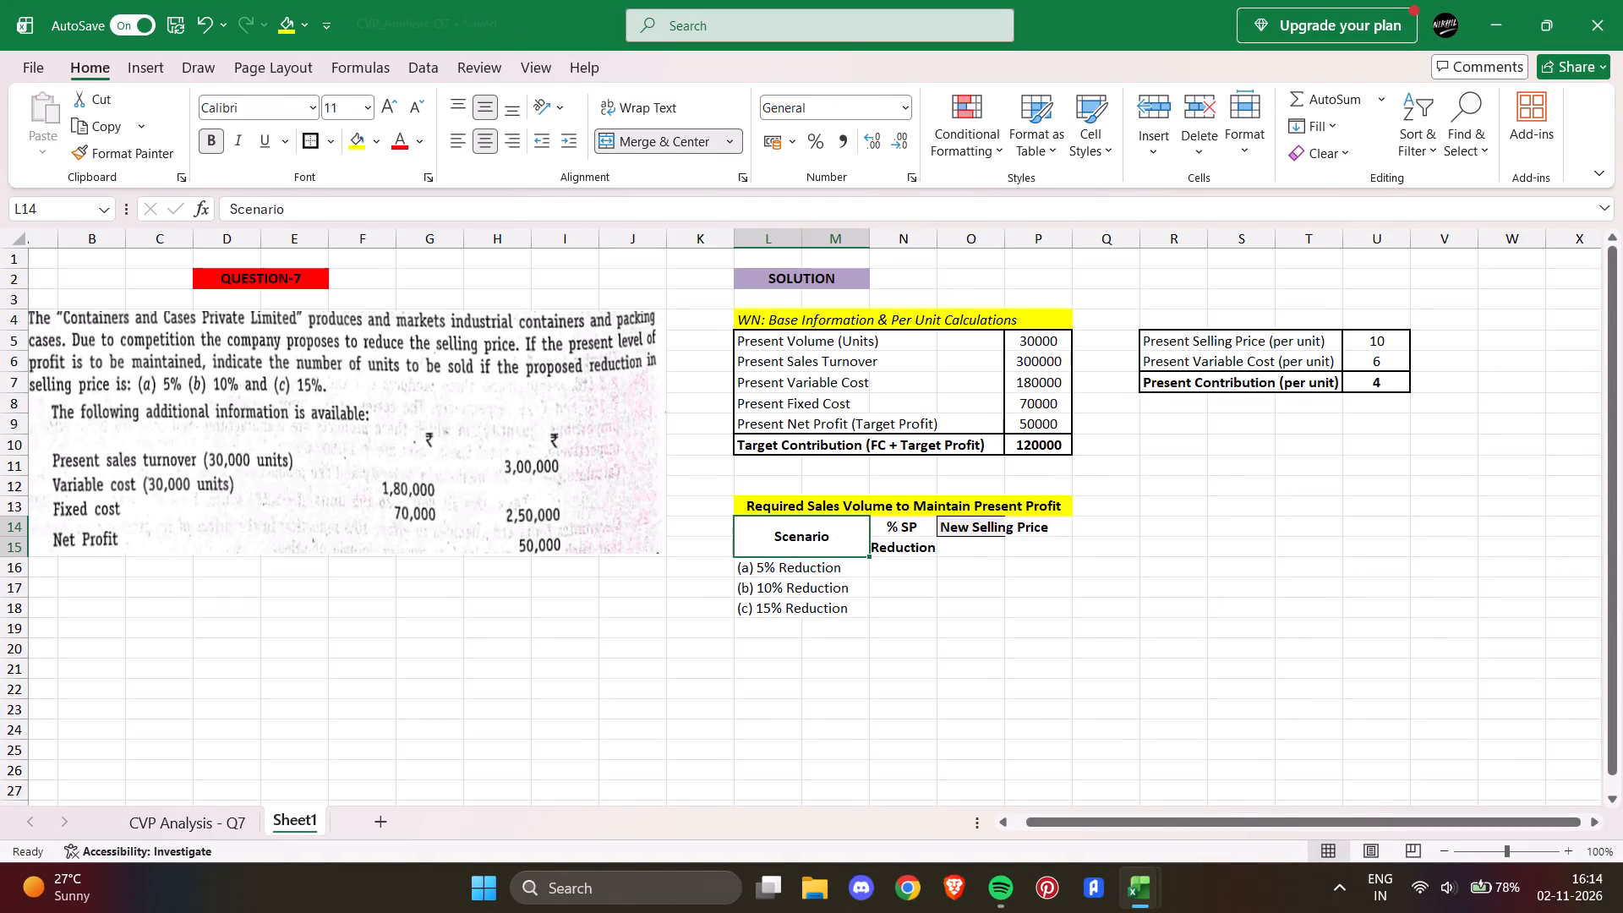
# Split the selling price header into "New Selling" in O14 and "Price" in O15.
pyautogui.click(916, 592)
pyautogui.click(900, 527)
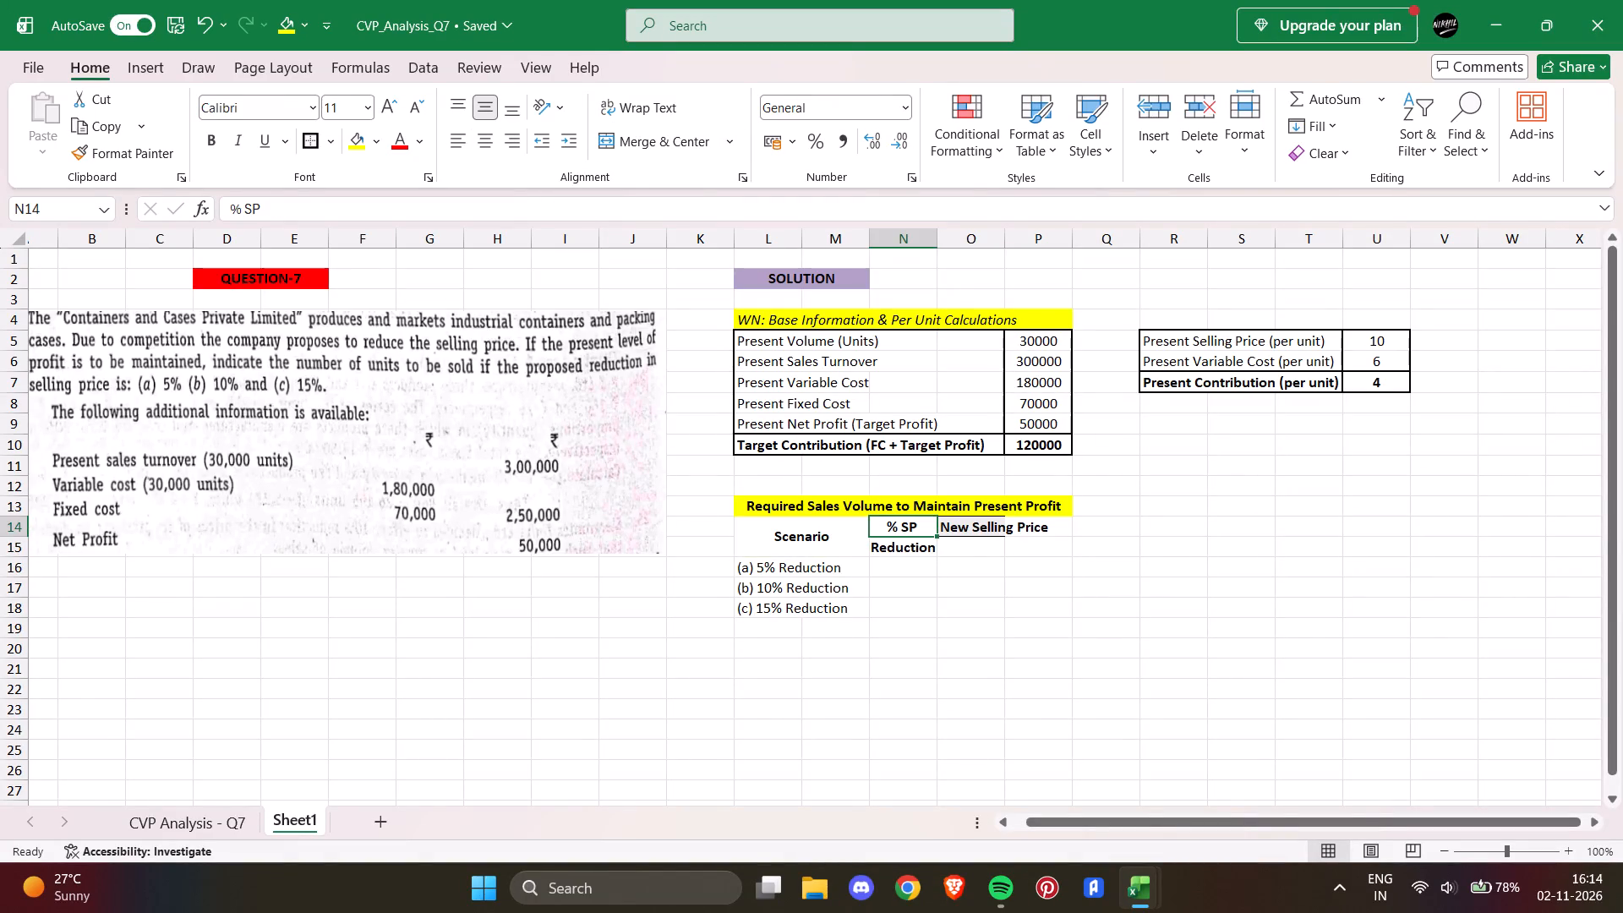
pyautogui.click(992, 532)
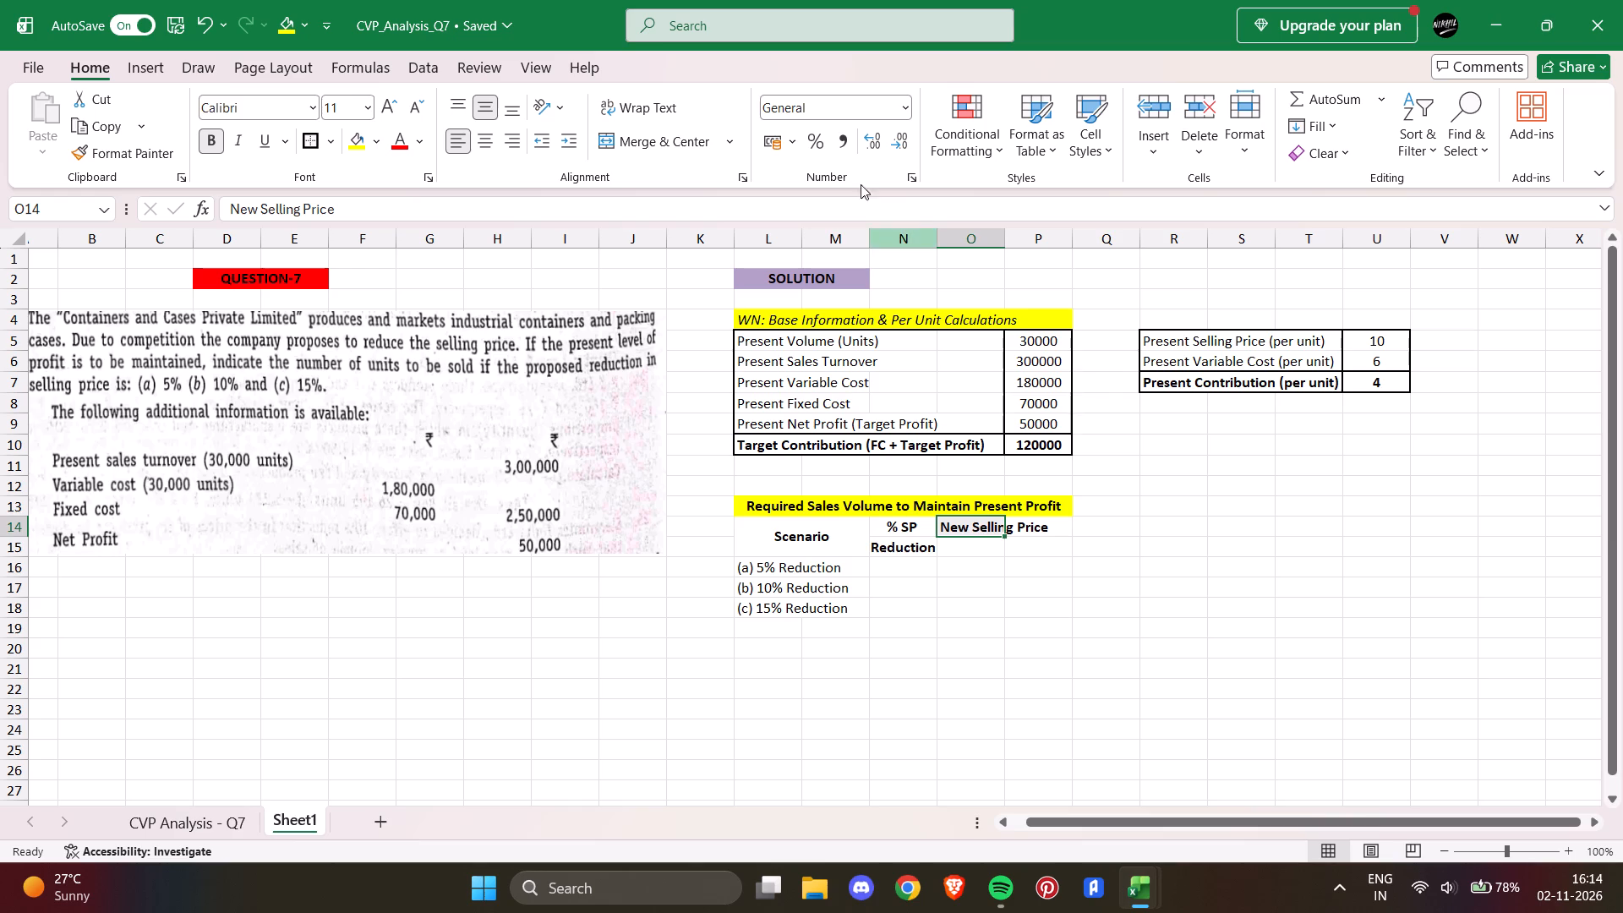
pyautogui.moveTo(372, 202); pyautogui.dragTo(329, 210)
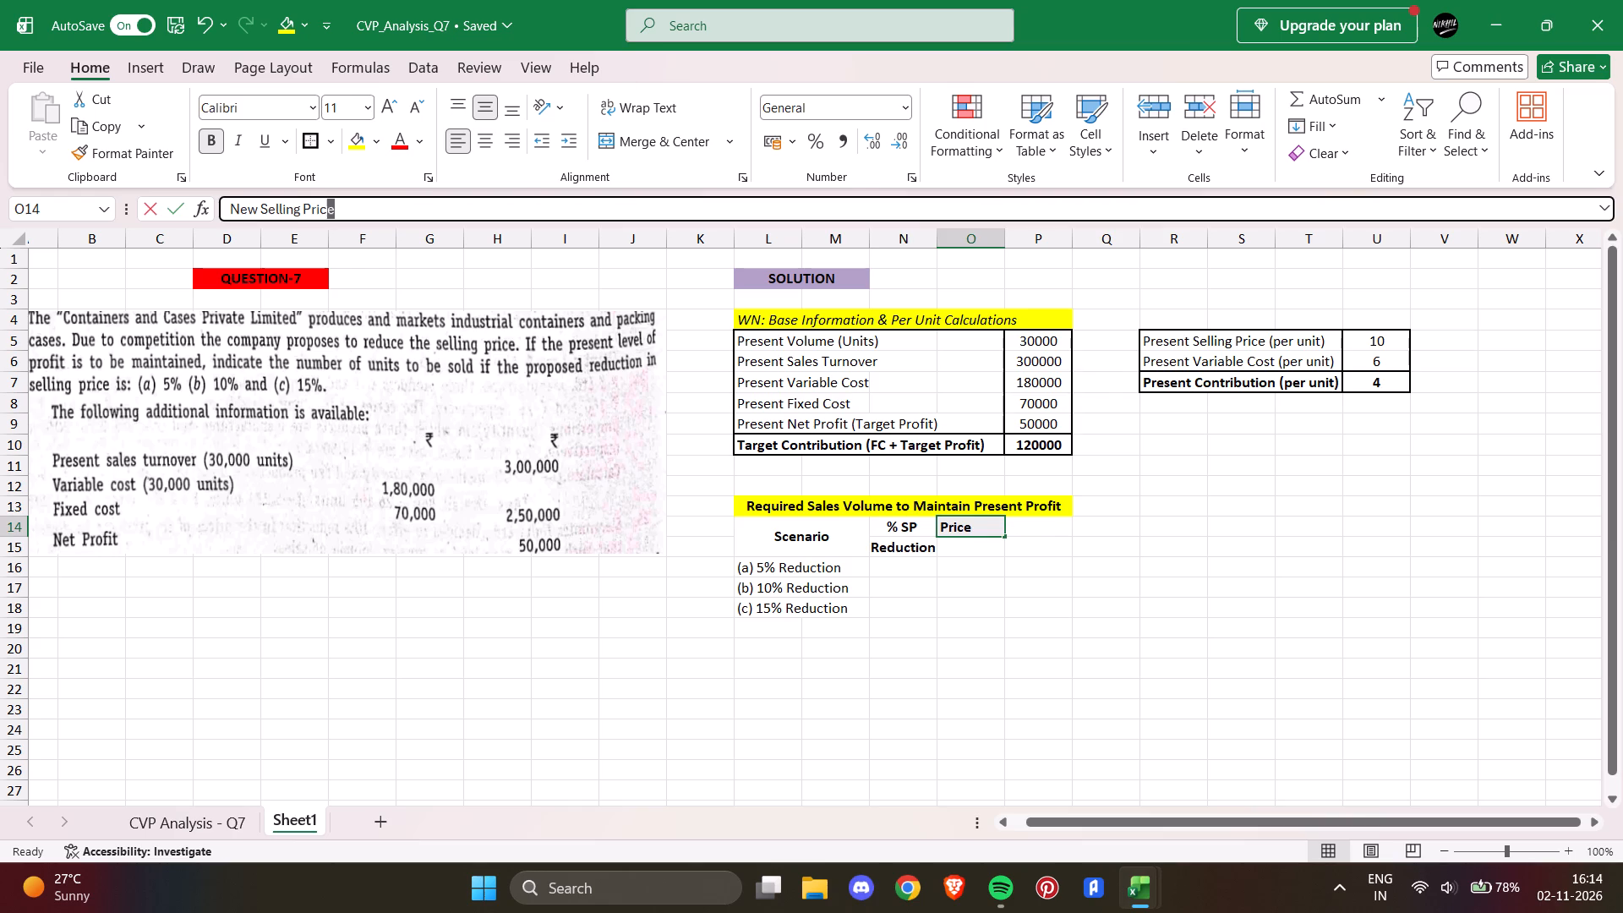
pyautogui.moveTo(329, 210); pyautogui.dragTo(306, 210)
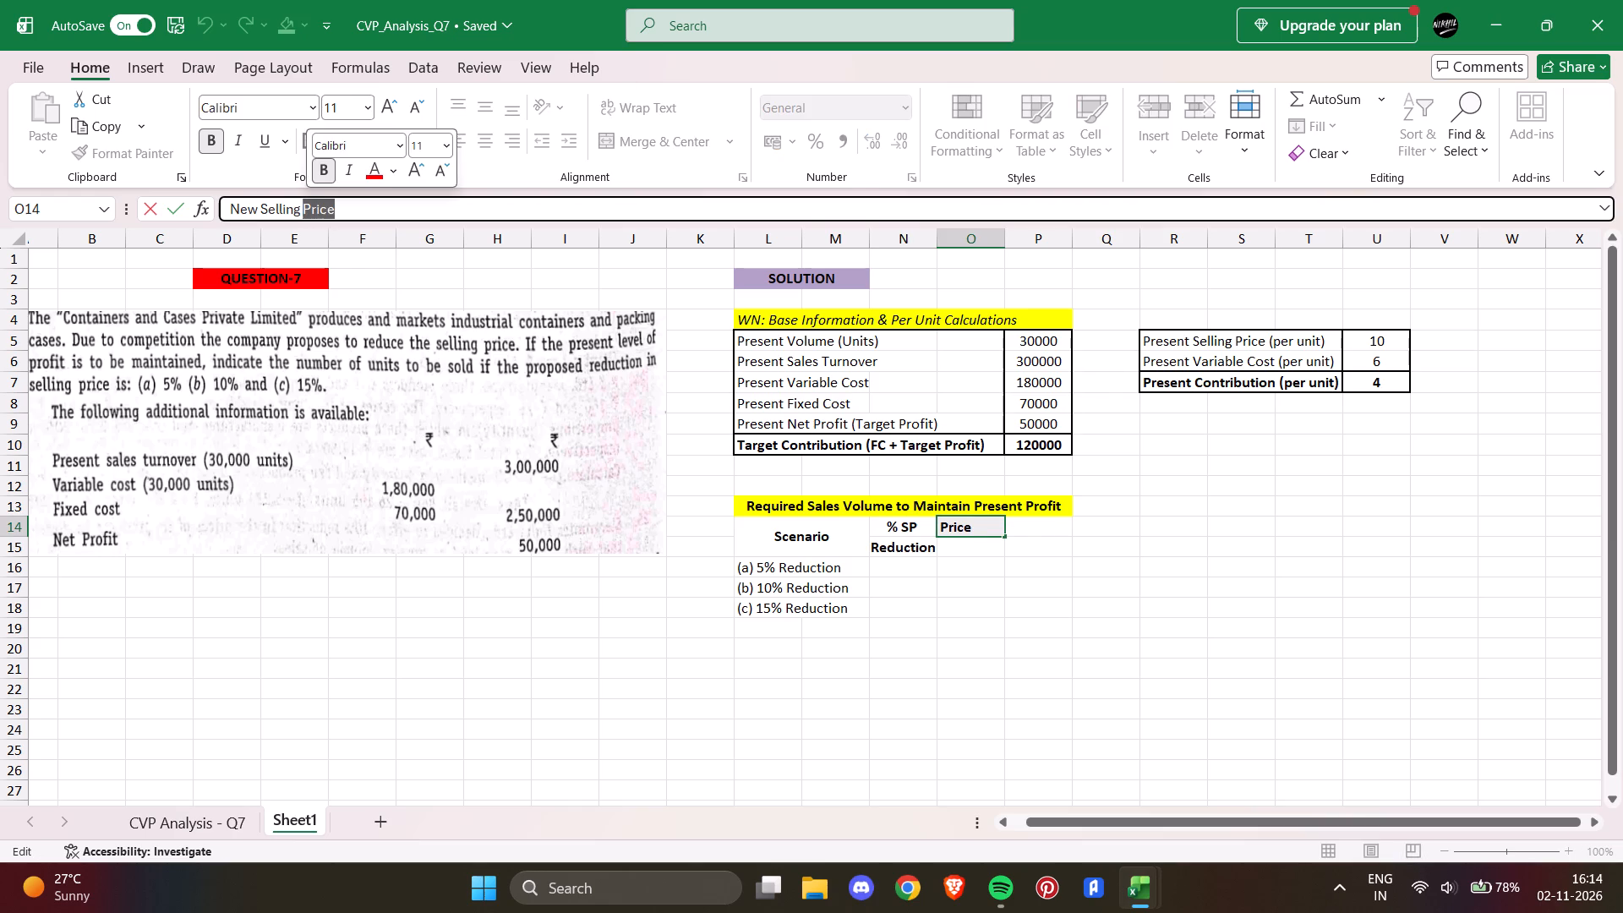
pyautogui.press('BackSpace')
pyautogui.click(983, 555)
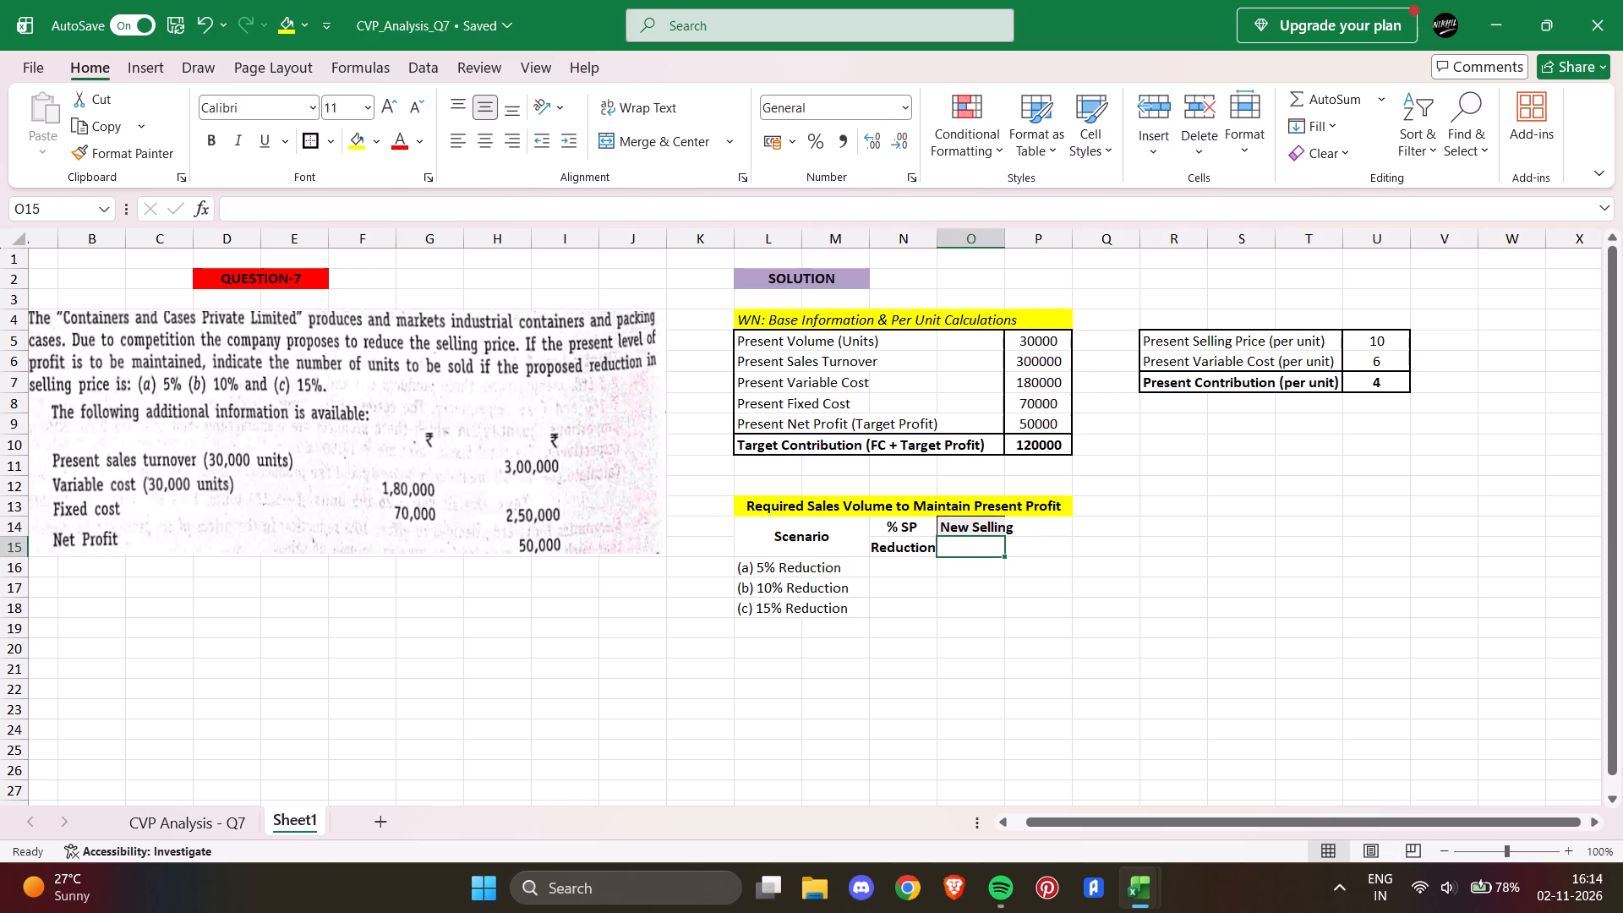
pyautogui.write('rice')
pyautogui.press('Return')
# Set the font size of the "New Selling" header in O14 to 9.
pyautogui.click(951, 535)
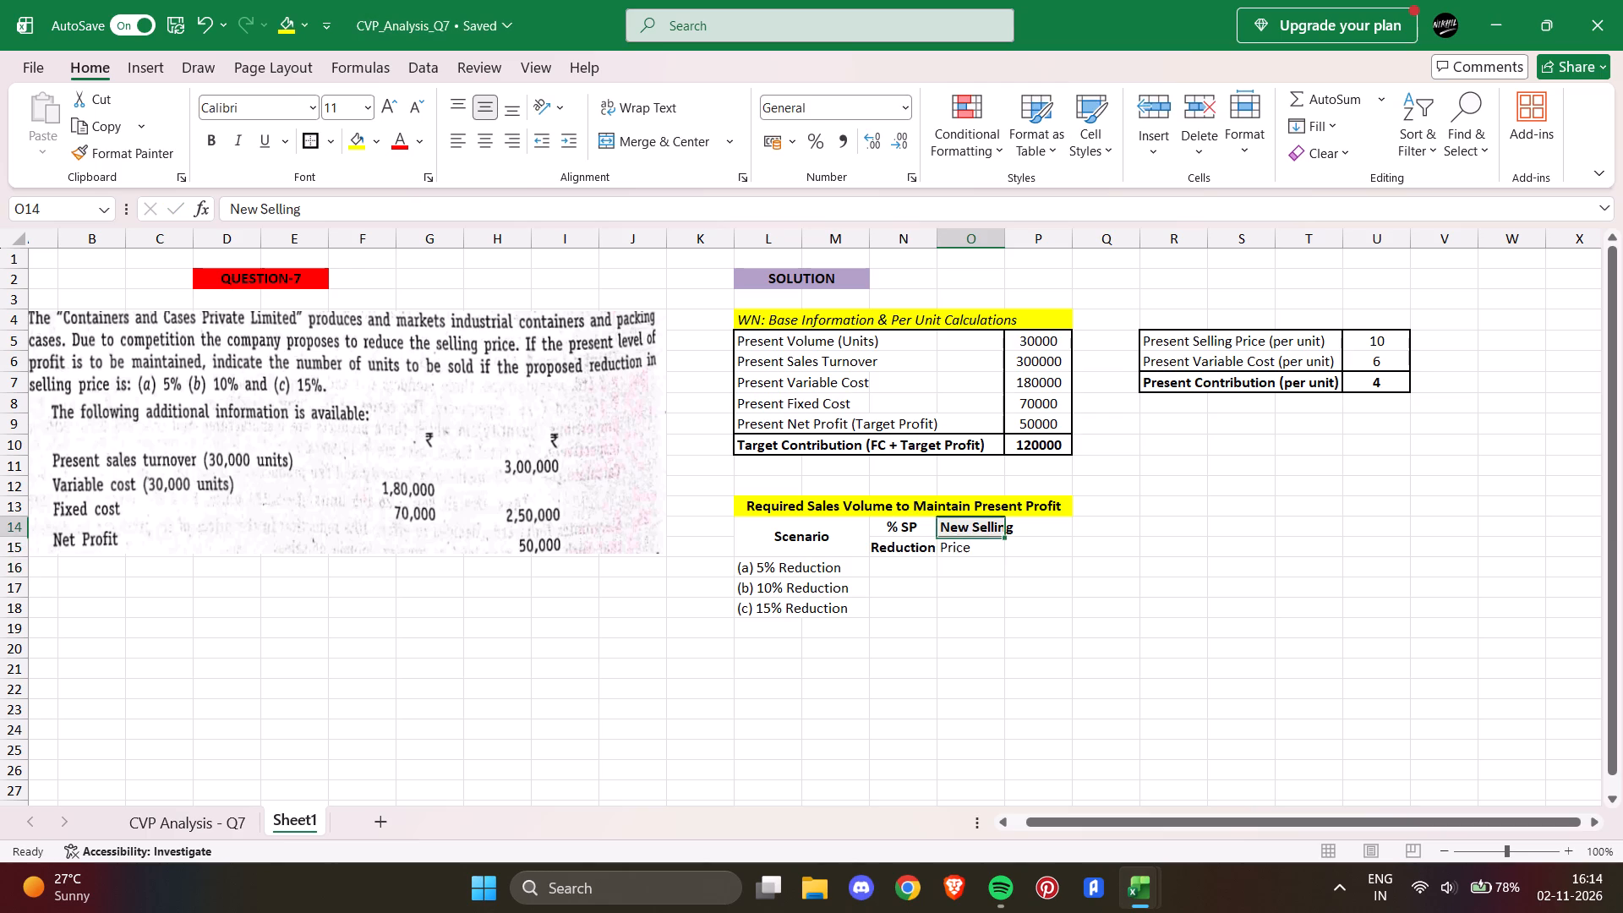
pyautogui.click(363, 103)
pyautogui.click(342, 166)
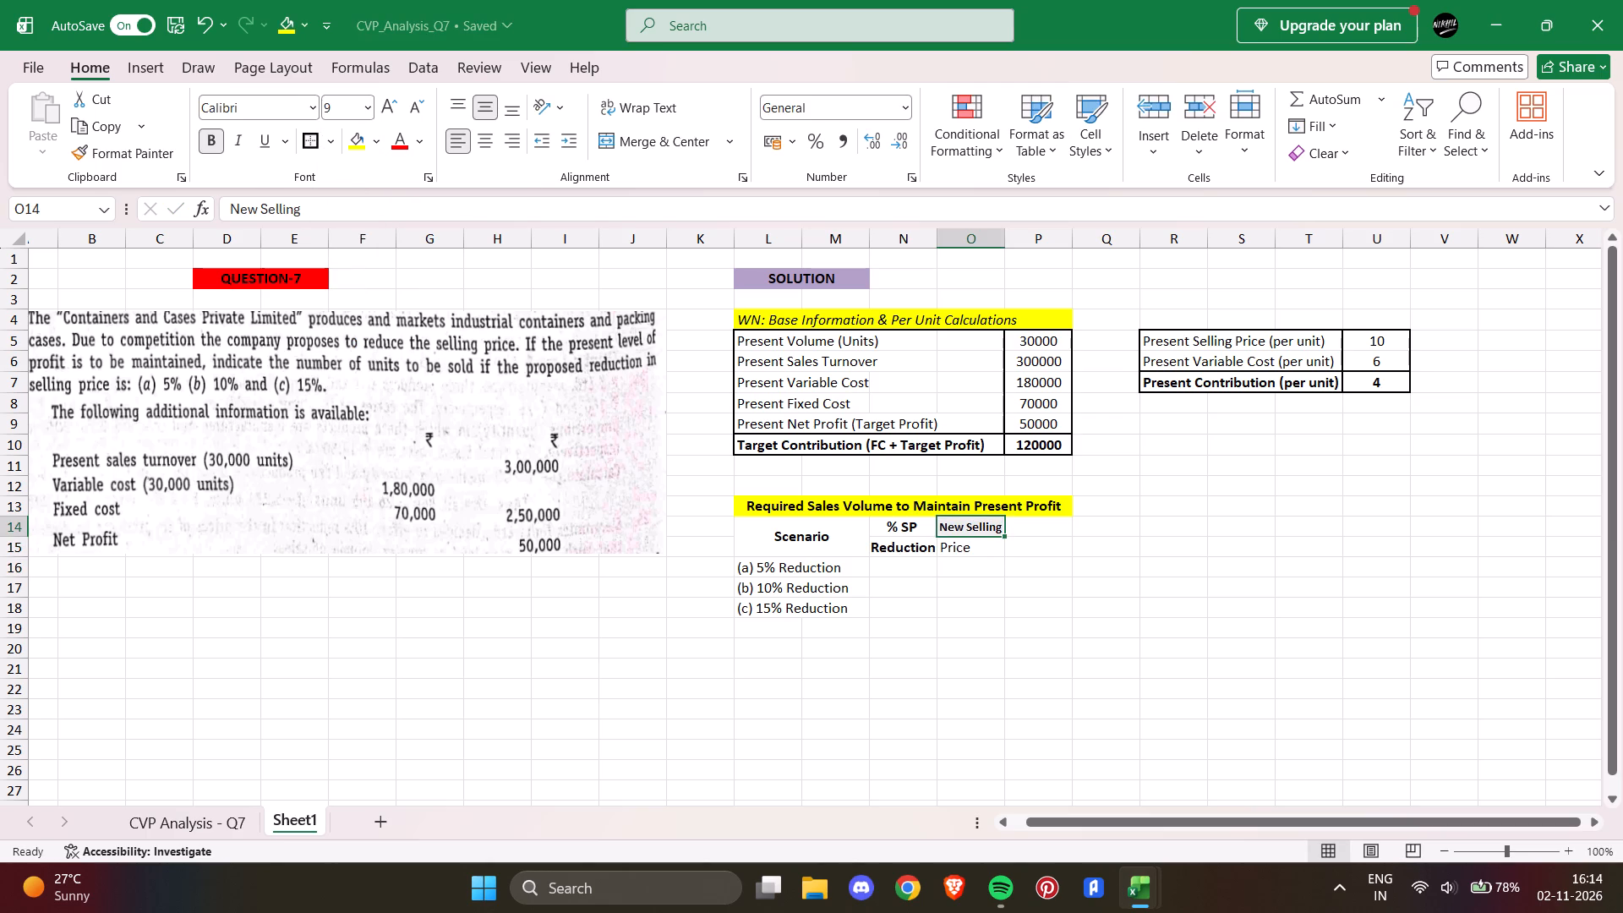
# Bold and centre the "Price" header line in O15.
pyautogui.click(962, 545)
pyautogui.click(216, 139)
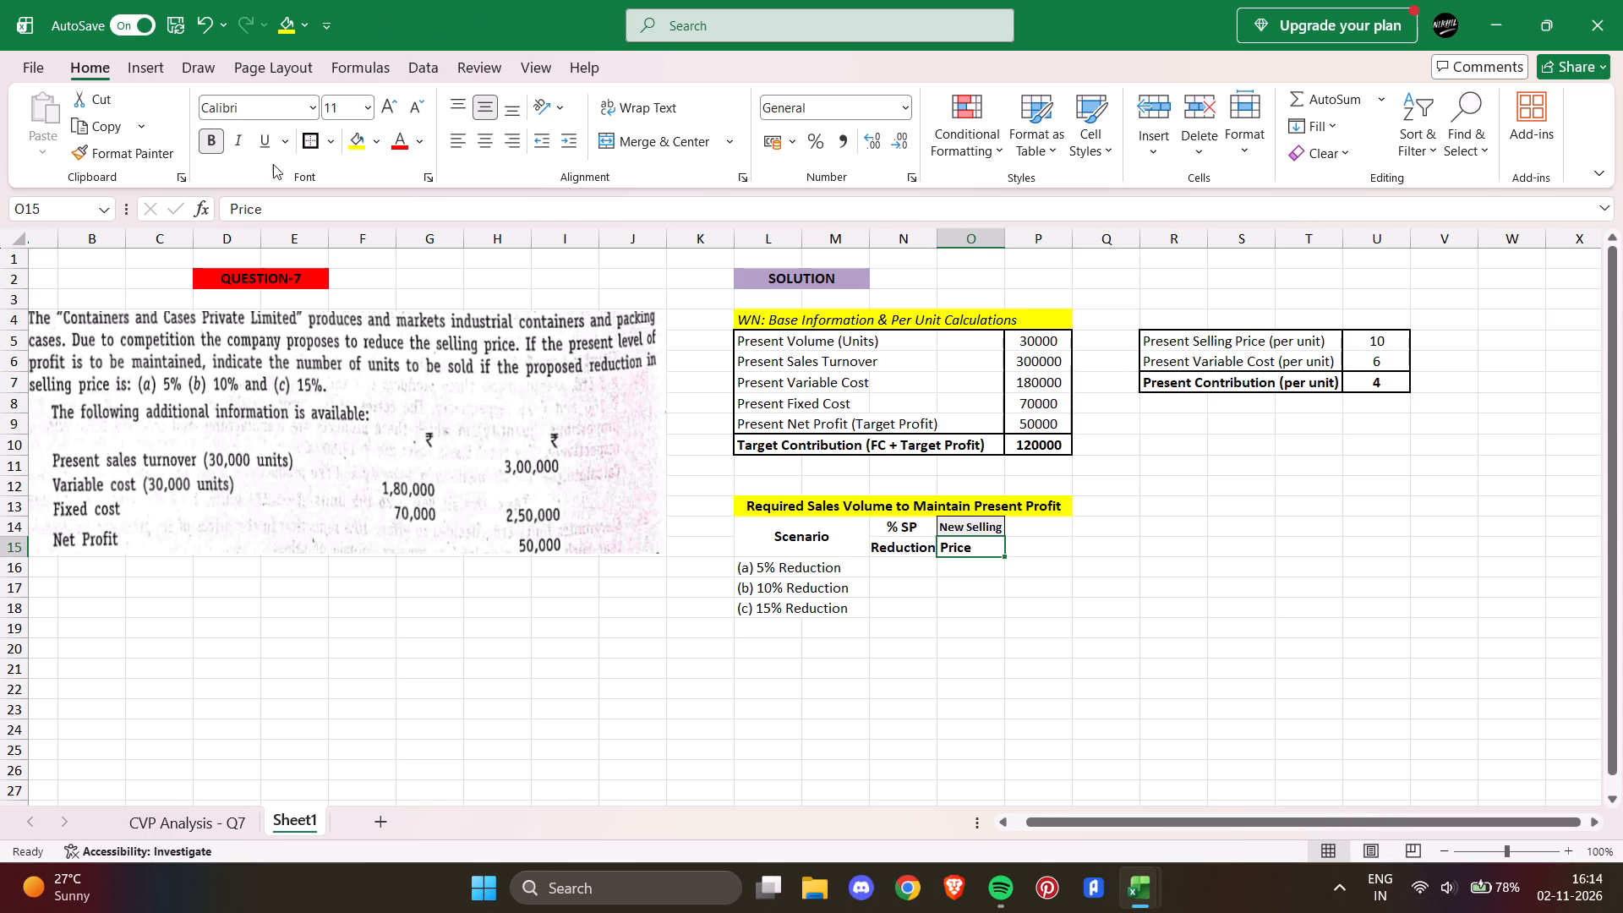
pyautogui.click(485, 144)
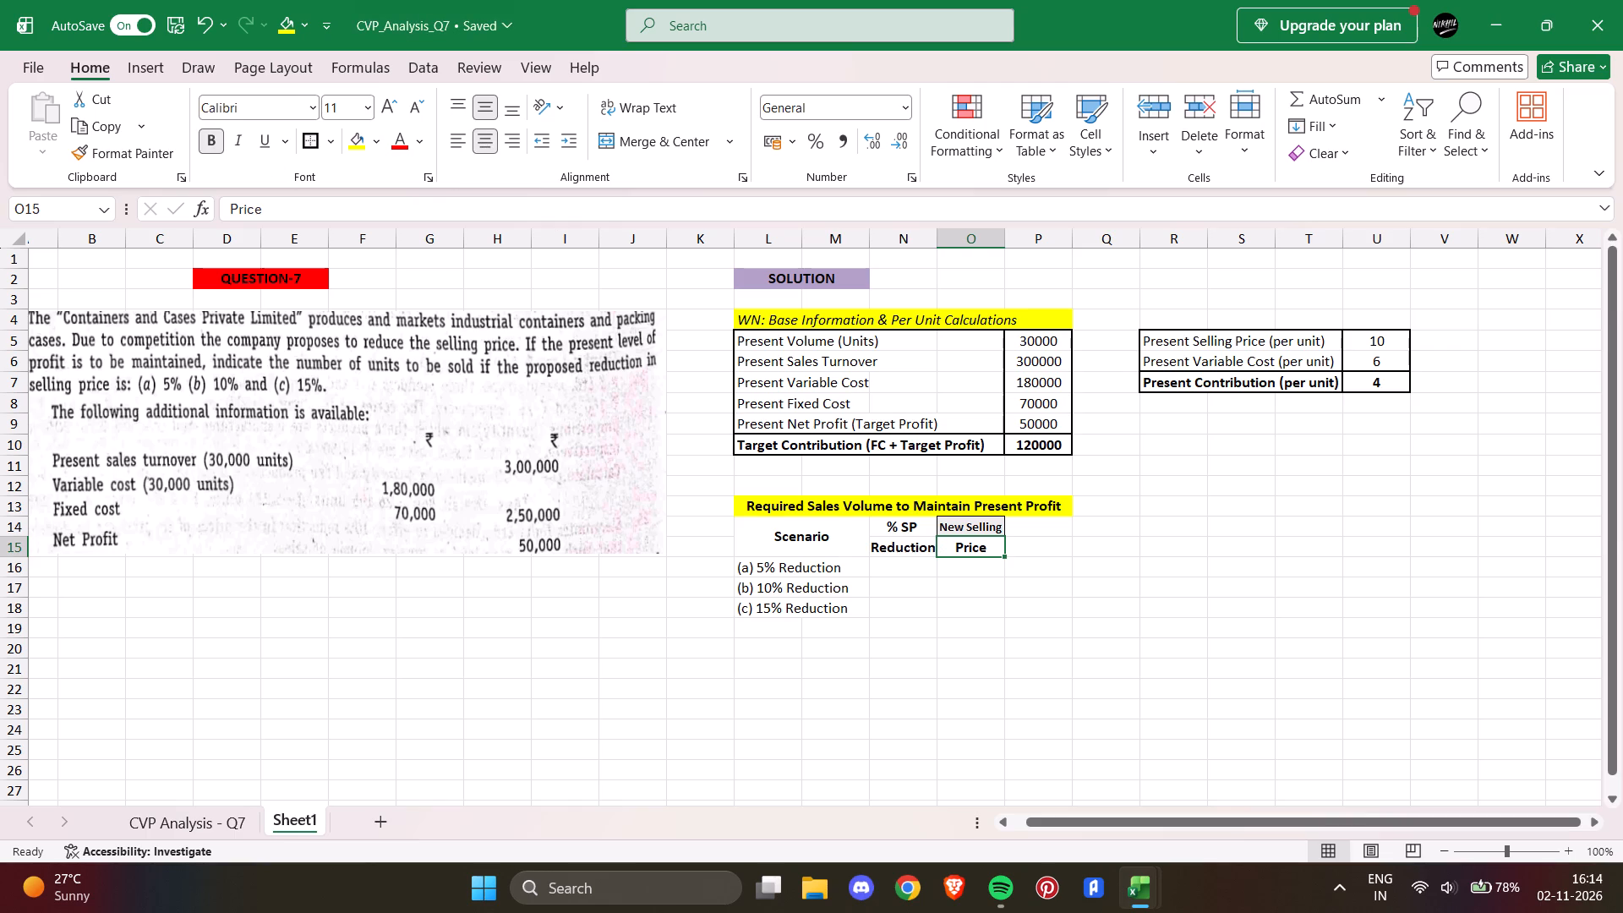
# Remove the fill colour from the "New Selling" header cell O14.
pyautogui.click(986, 533)
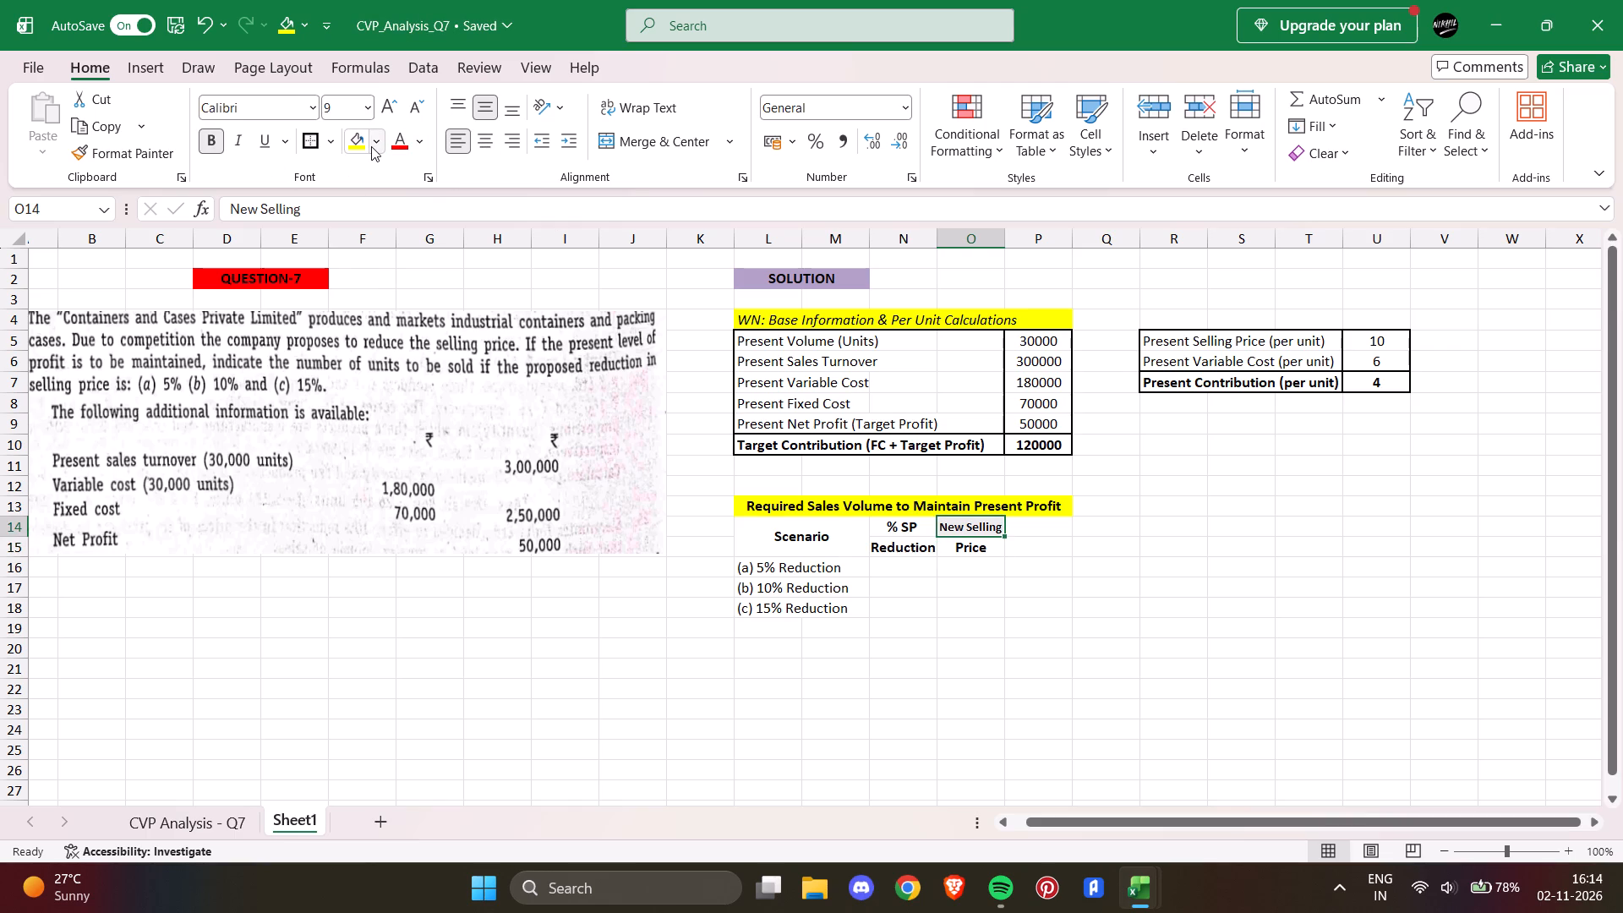
pyautogui.click(371, 146)
pyautogui.click(445, 504)
# Enter "Variable" in P14 as the first line of the next column header.
pyautogui.click(1027, 528)
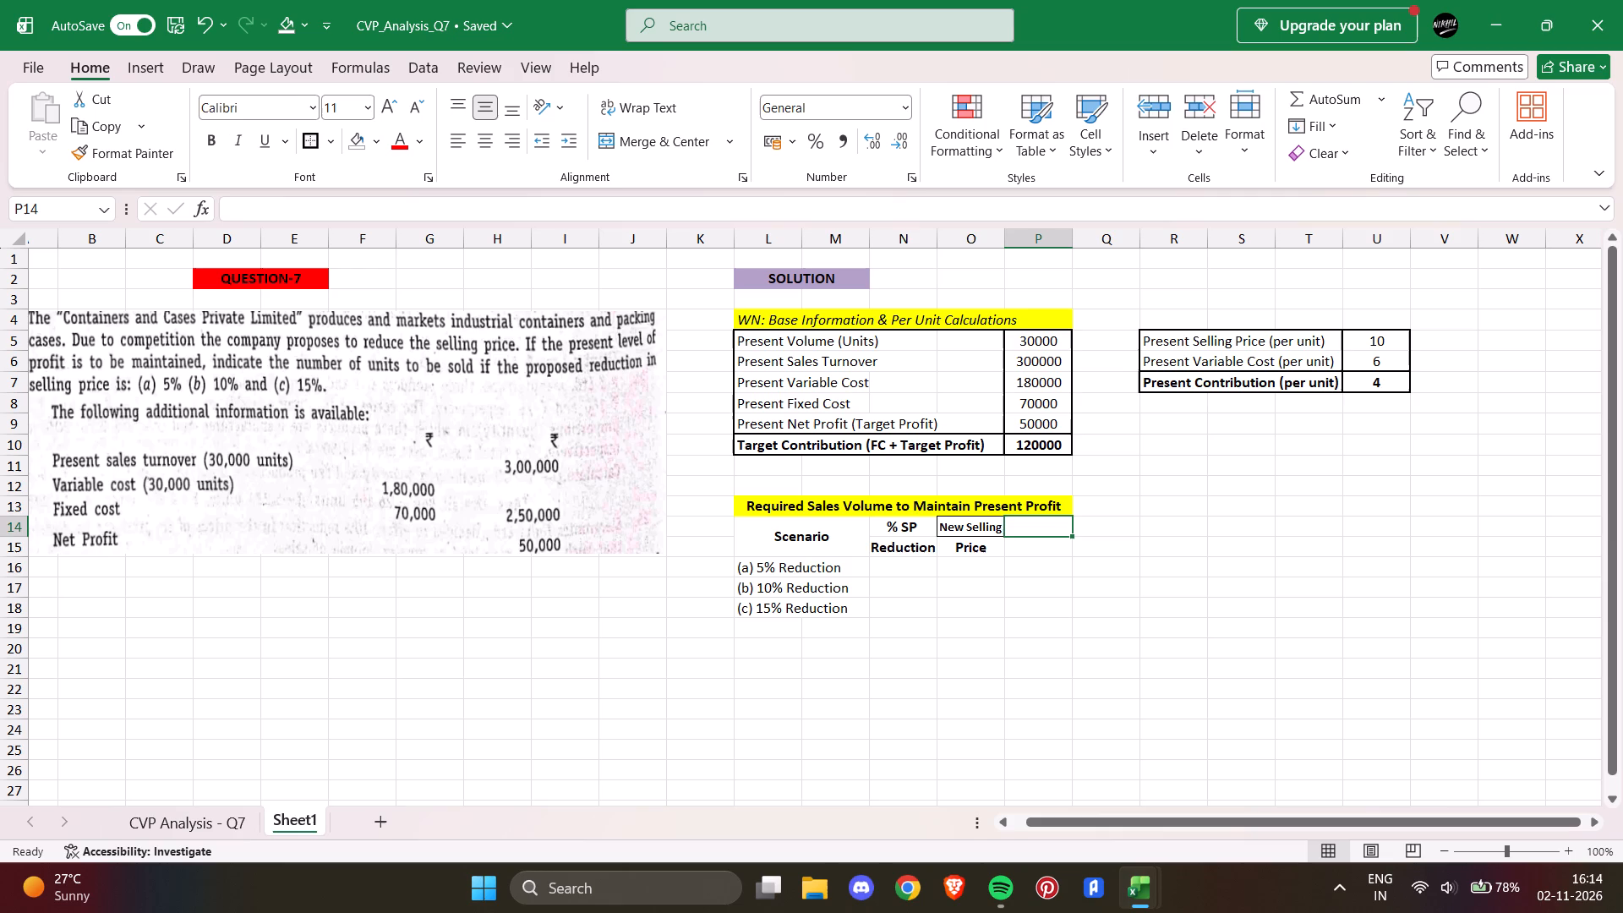
pyautogui.write('ar')
pyautogui.press('i')
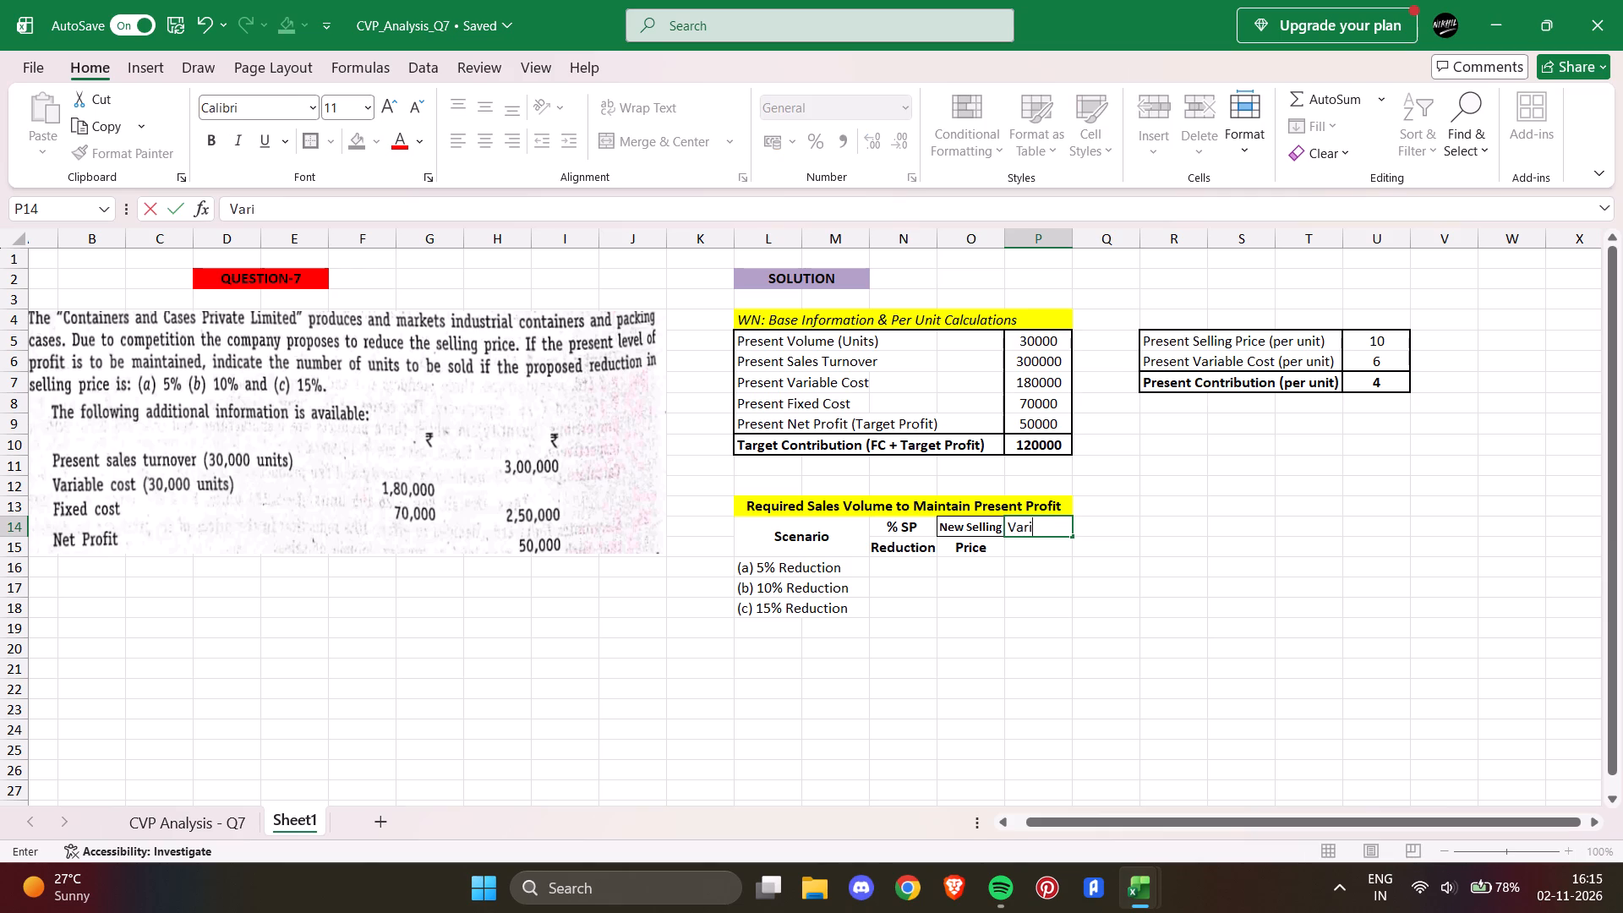
pyautogui.write('able')
pyautogui.press('Return')
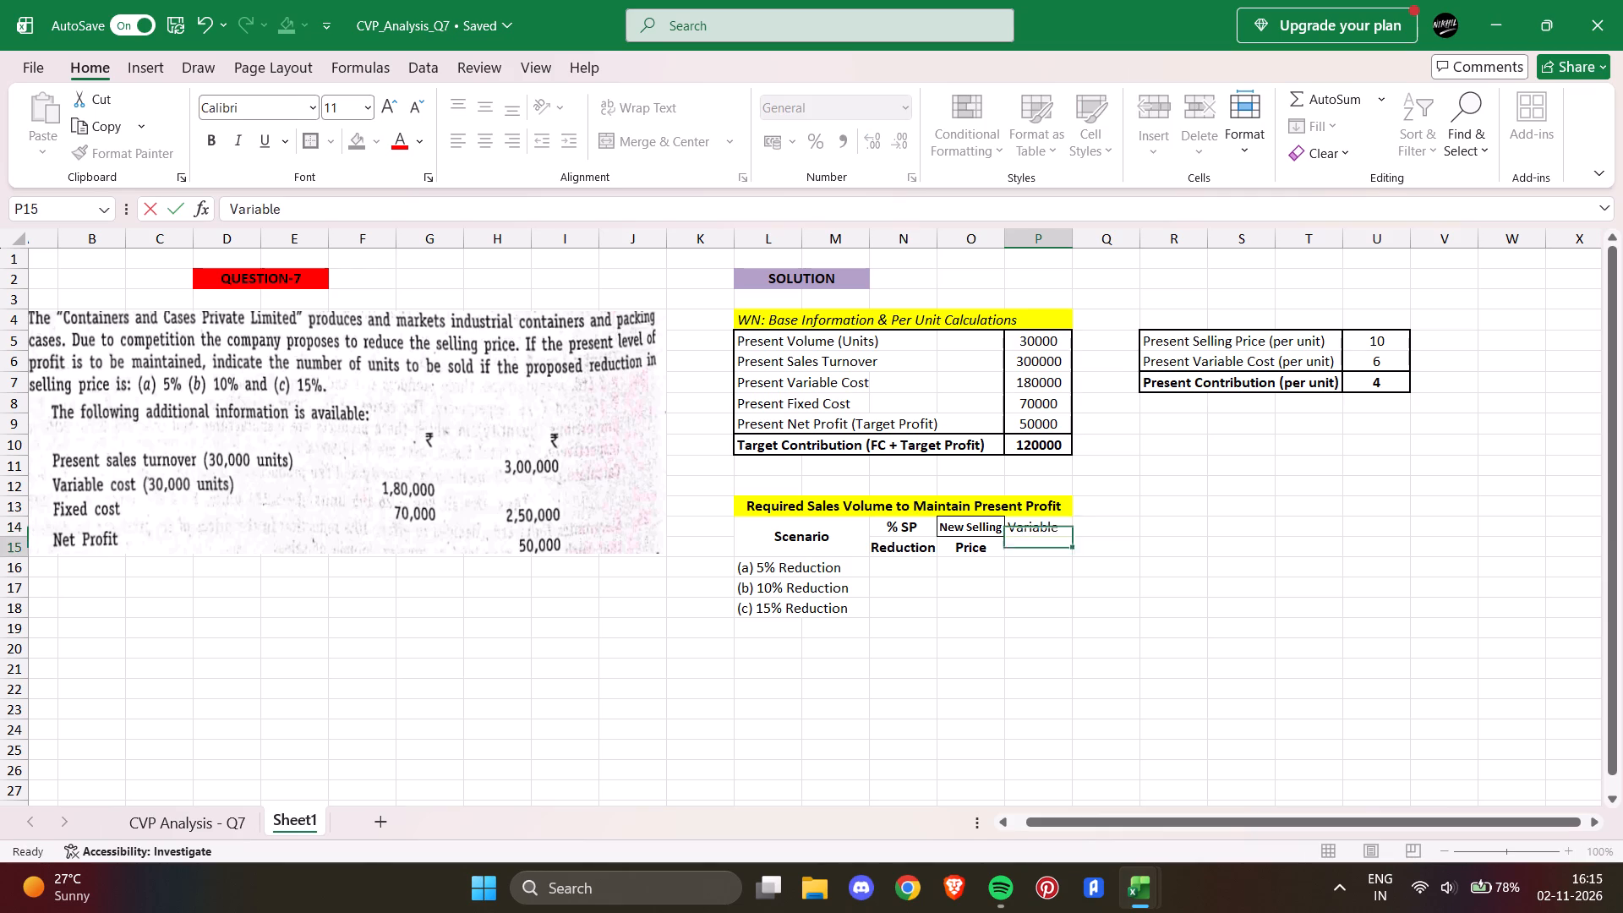
# Enter "Cost" in P15 as the second line of the "Variable" column header.
pyautogui.write('COS')
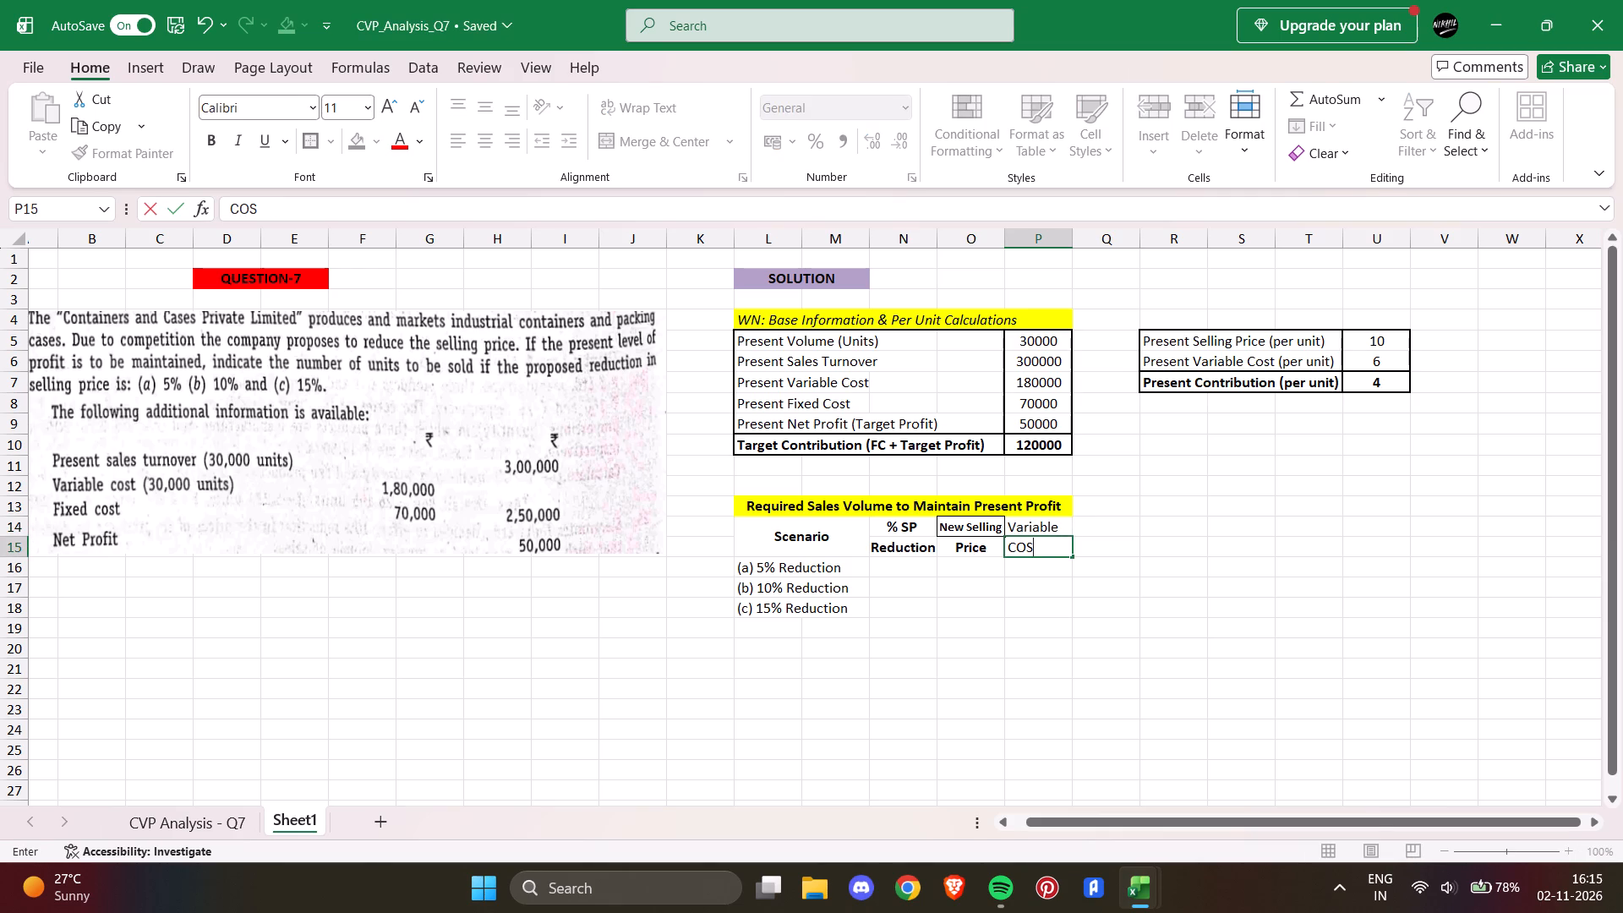
pyautogui.press('BackSpace')
pyautogui.press('BackSpace')
pyautogui.write('ost')
pyautogui.press('Return')
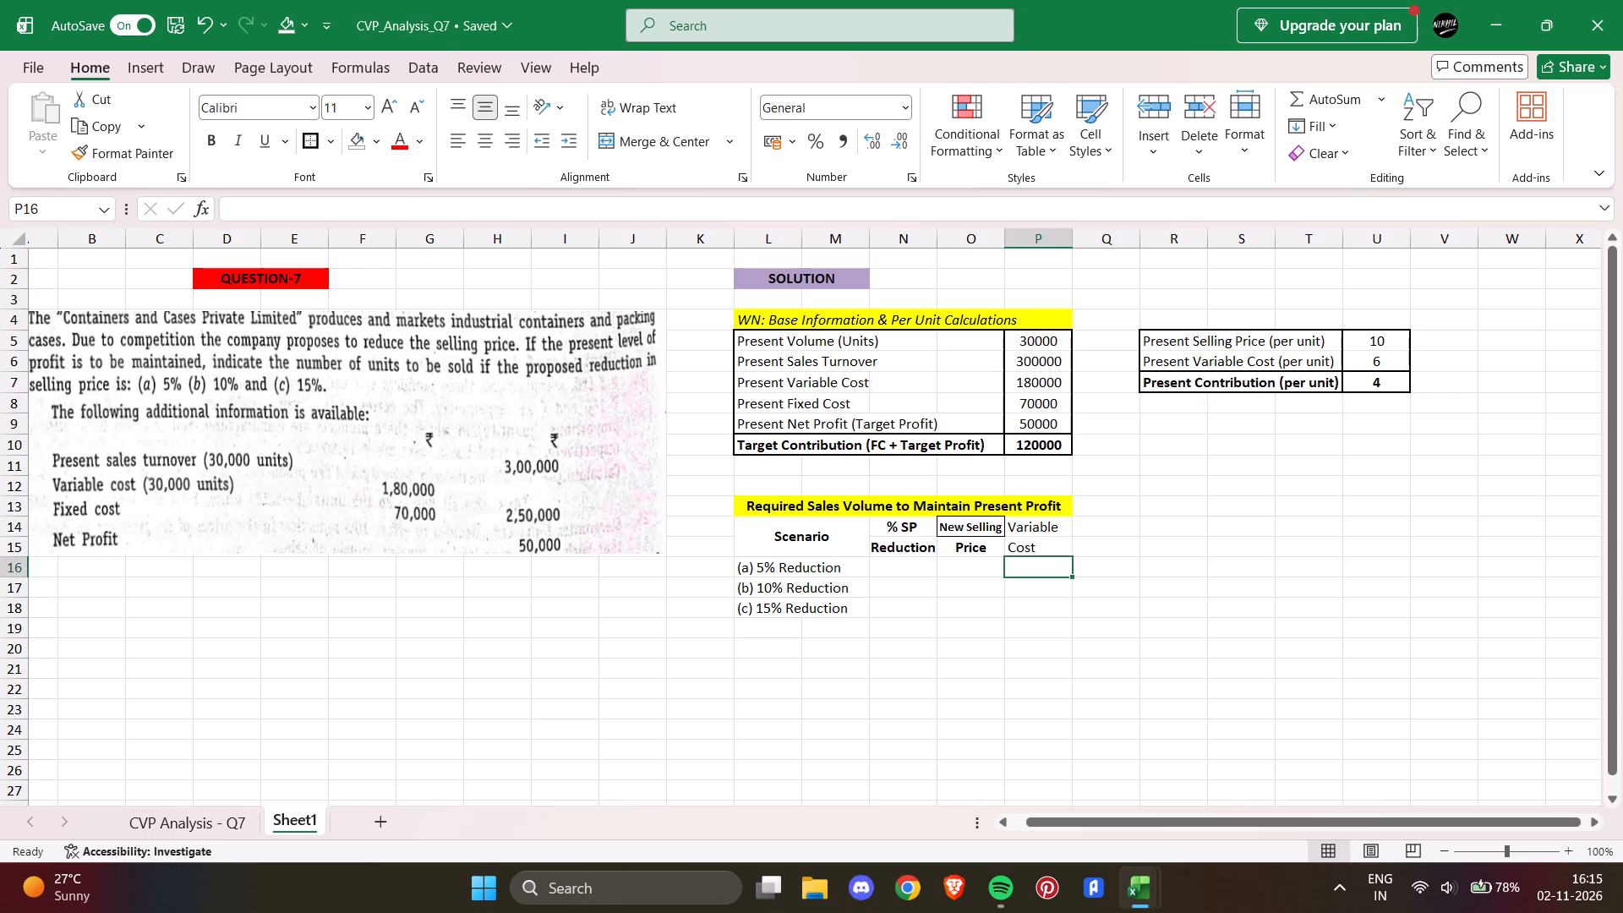
# Enter "New Cont." in Q14 as the header of the column after "Variable Cost".
pyautogui.press('Right')
pyautogui.press('Up')
pyautogui.press('Up')
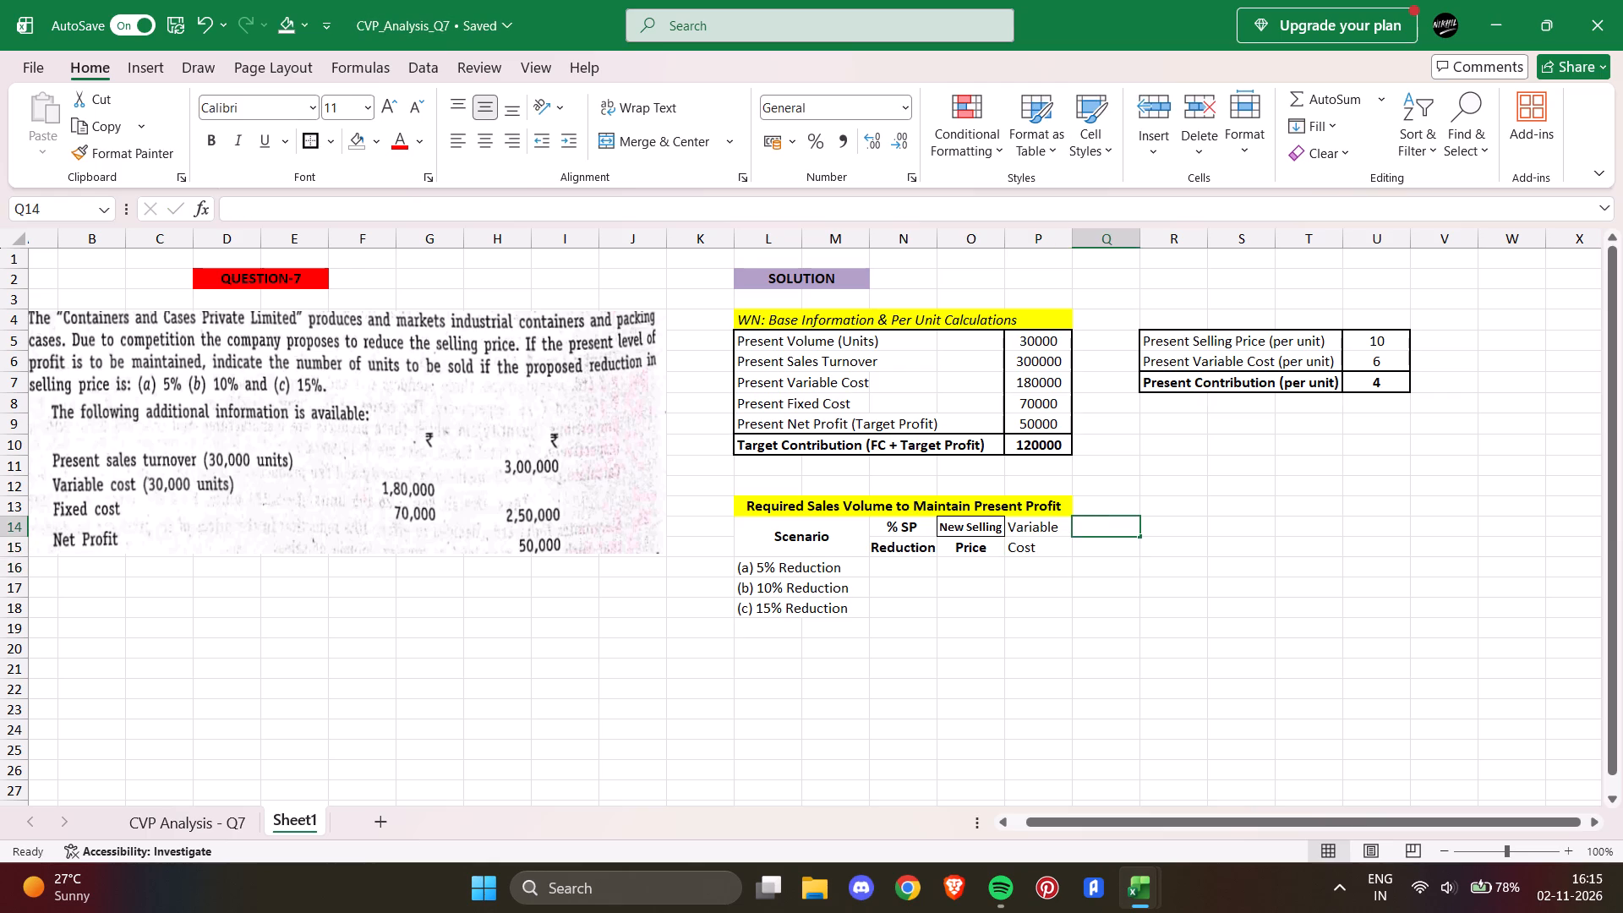
pyautogui.write('ew')
pyautogui.press('space')
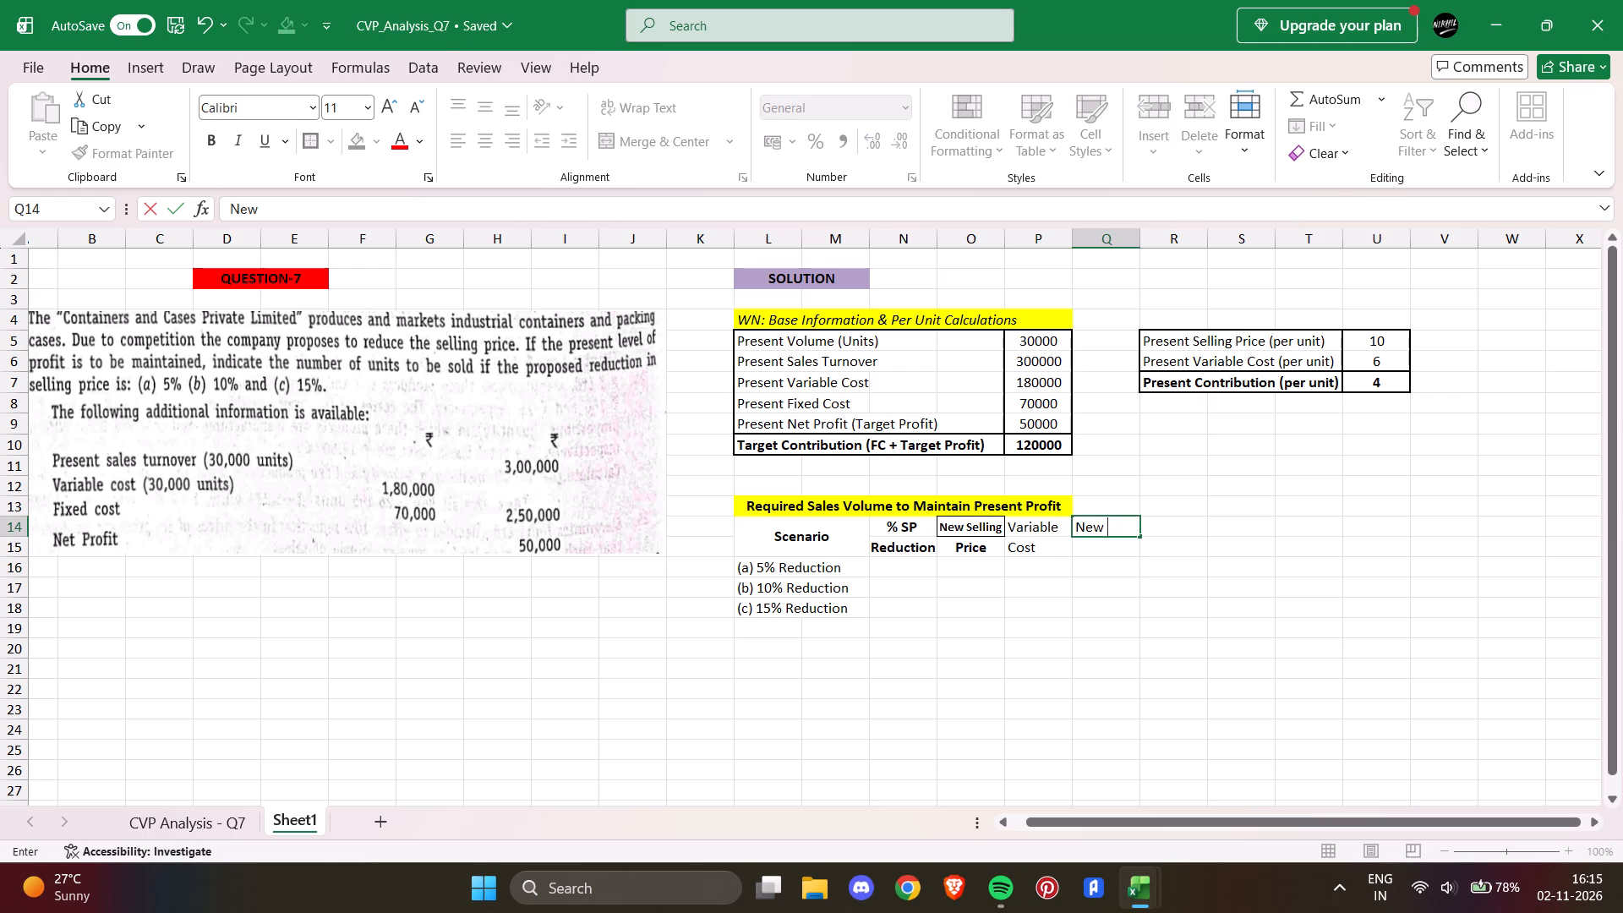
pyautogui.press('c')
pyautogui.write('ont')
pyautogui.press('.')
pyautogui.click(1186, 535)
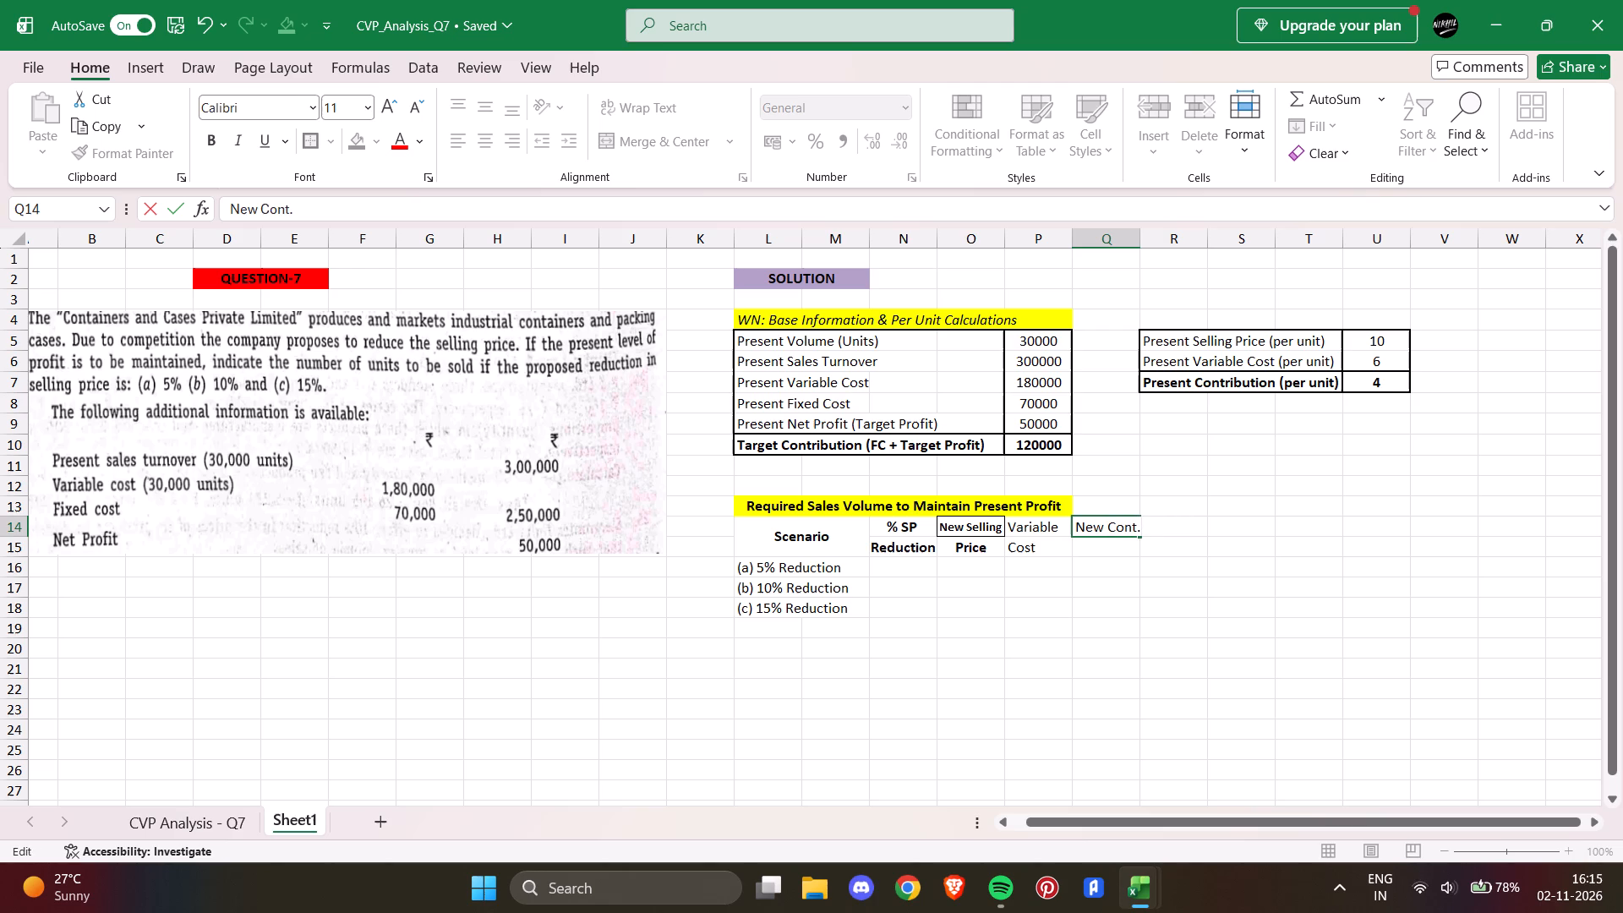
pyautogui.click(1279, 532)
pyautogui.click(1180, 528)
# Bold the "New Cont." header in Q14 and set its font size to 10.
pyautogui.click(1108, 526)
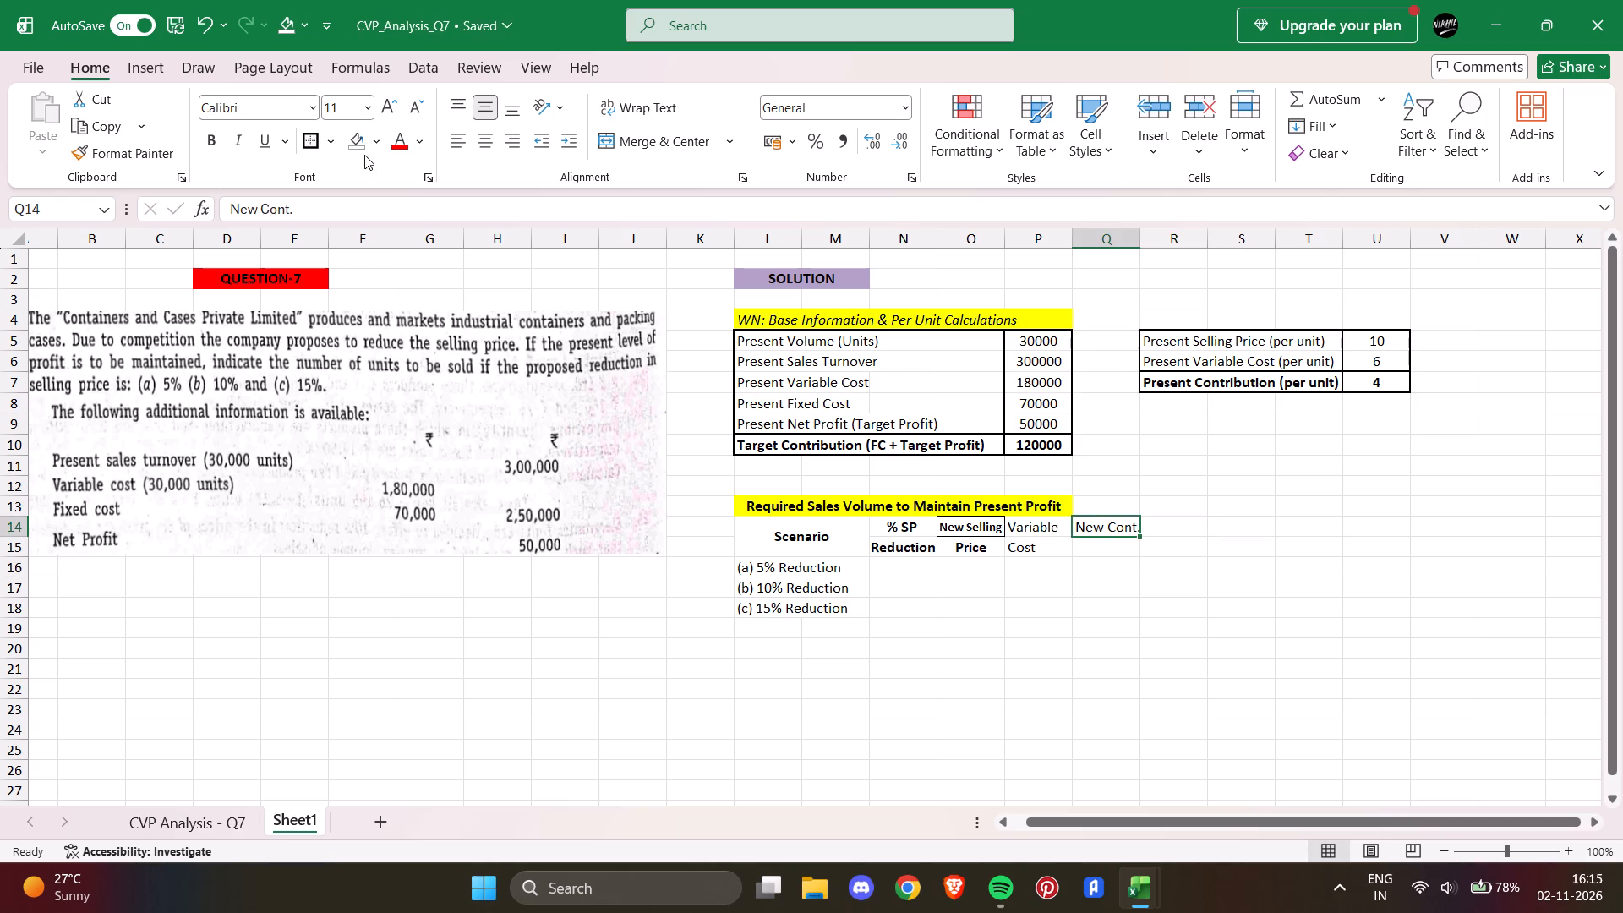
pyautogui.click(1167, 530)
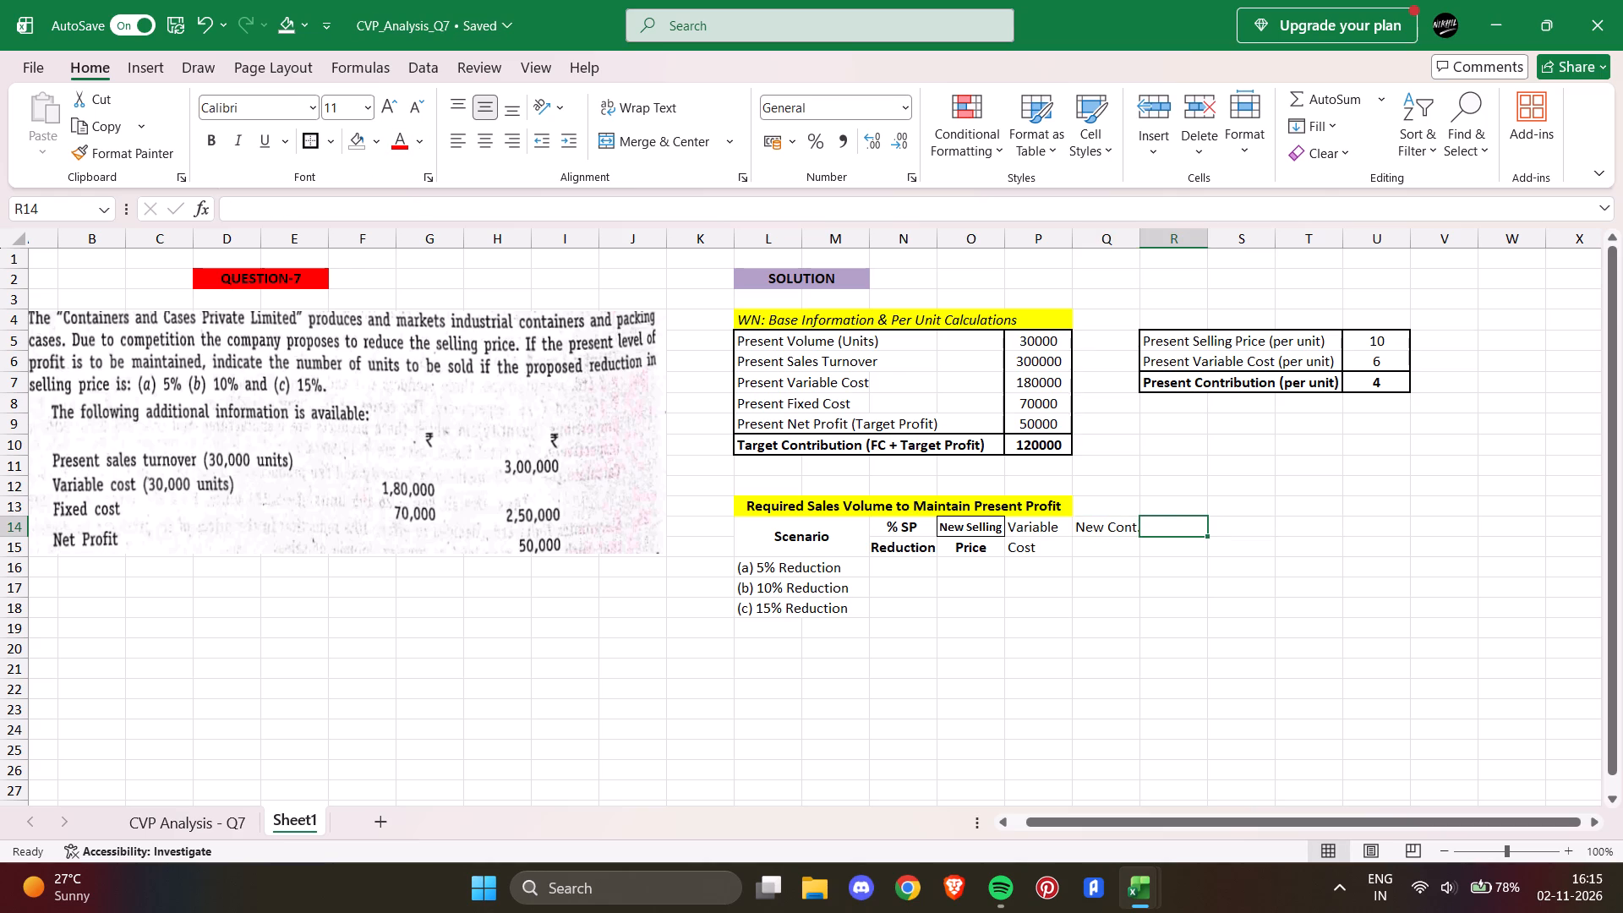
pyautogui.click(1111, 531)
pyautogui.click(220, 136)
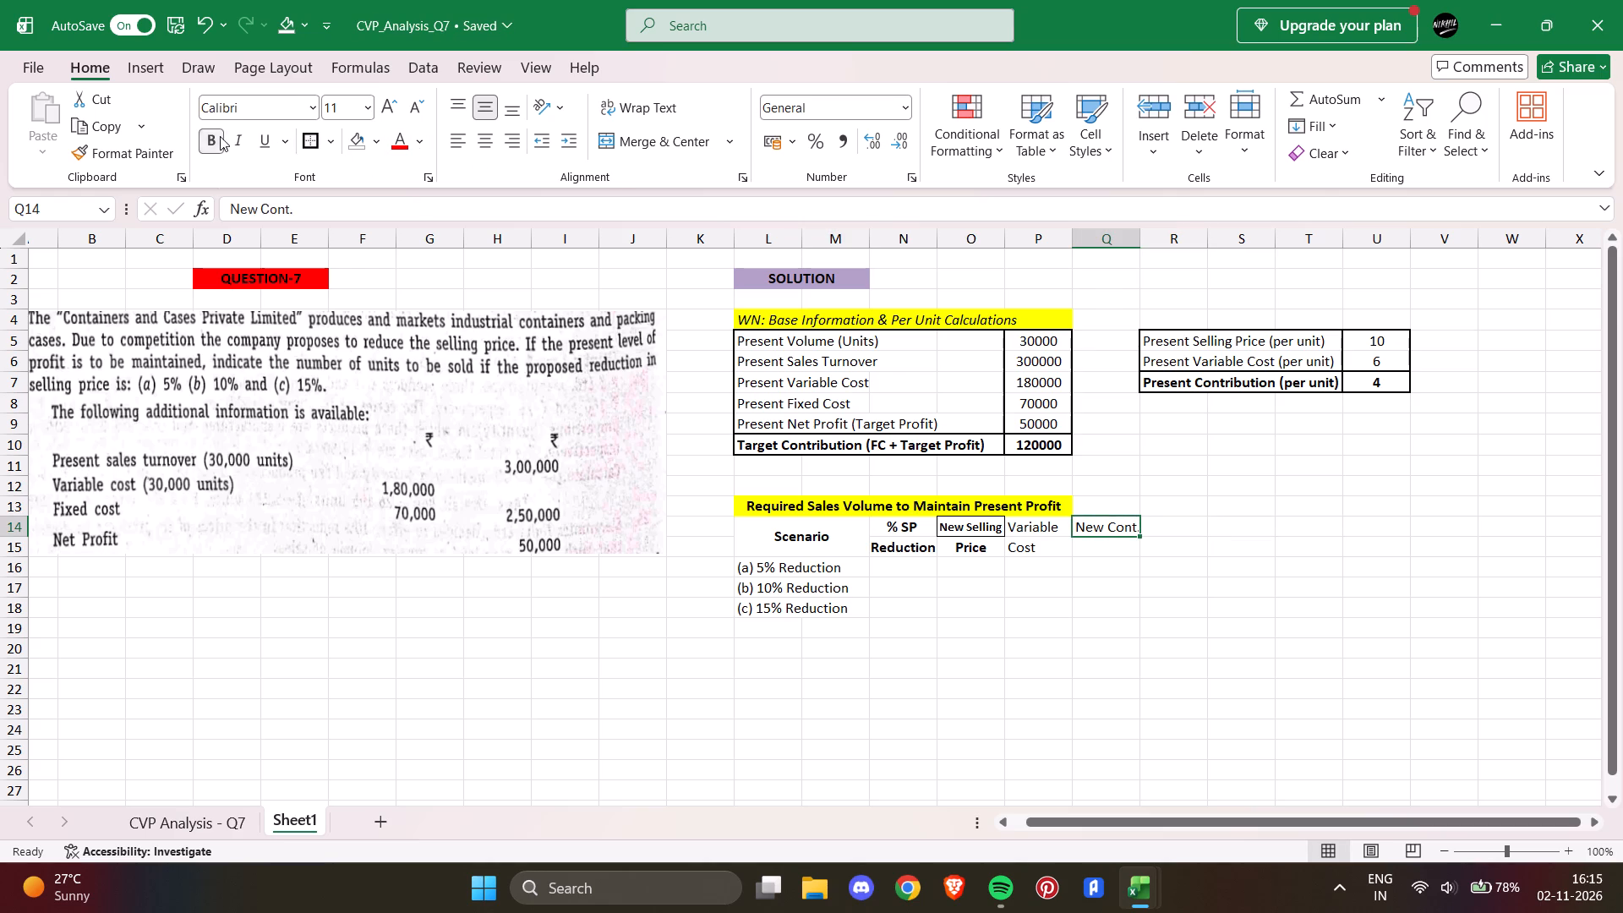
pyautogui.click(367, 110)
pyautogui.click(342, 181)
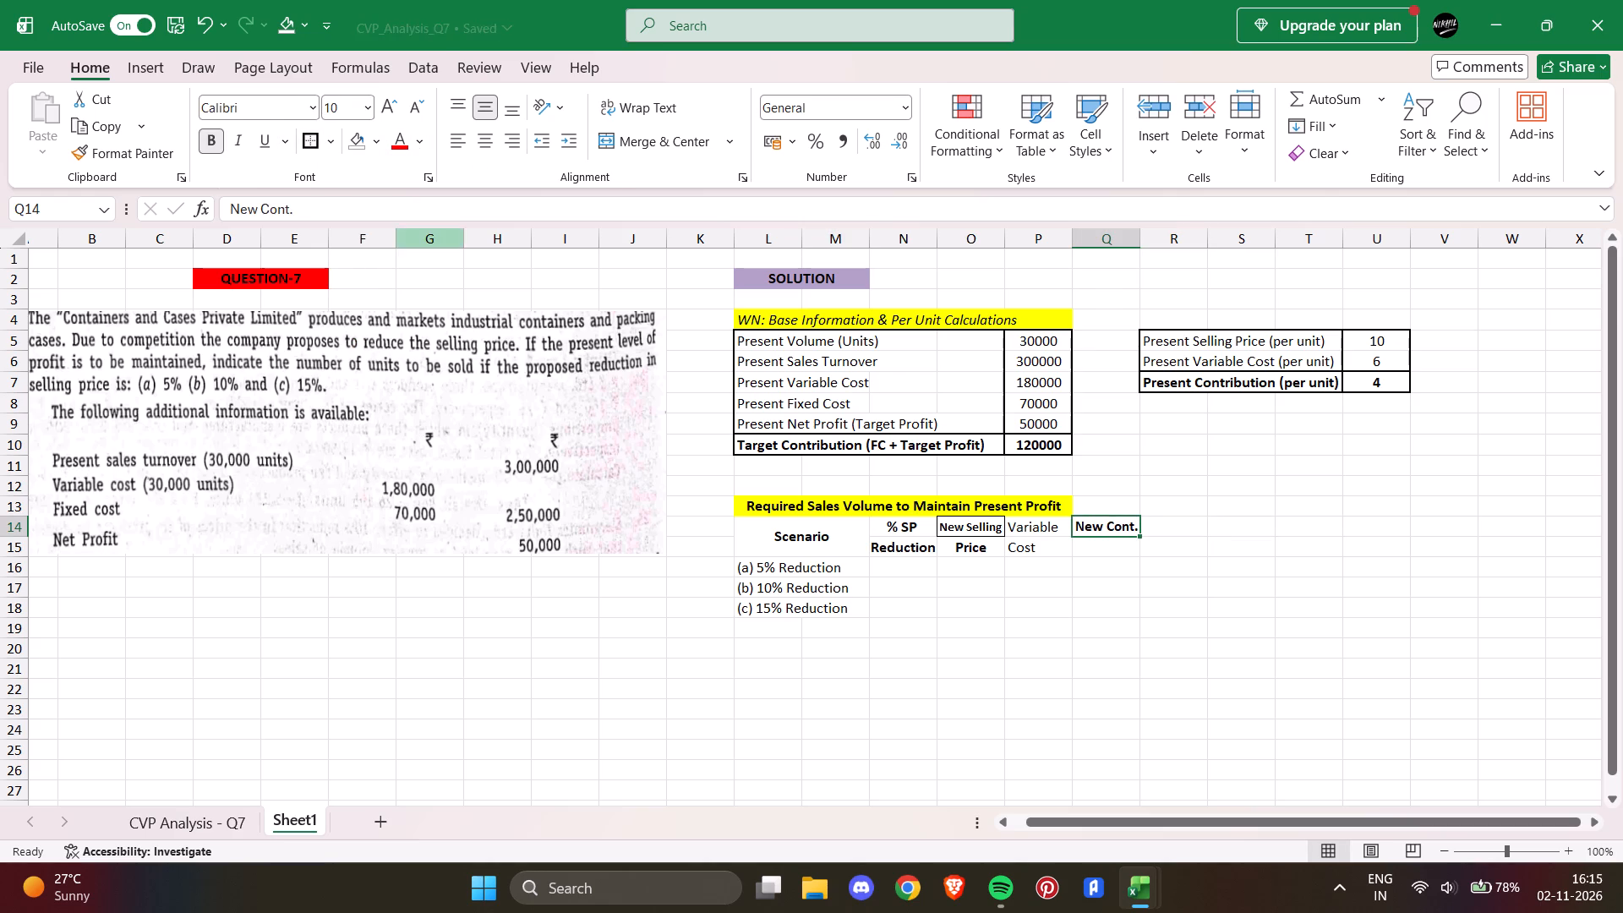
# Centre and bold the two-line "Variable Cost" header in P14:P15.
pyautogui.moveTo(1028, 522); pyautogui.dragTo(1039, 547)
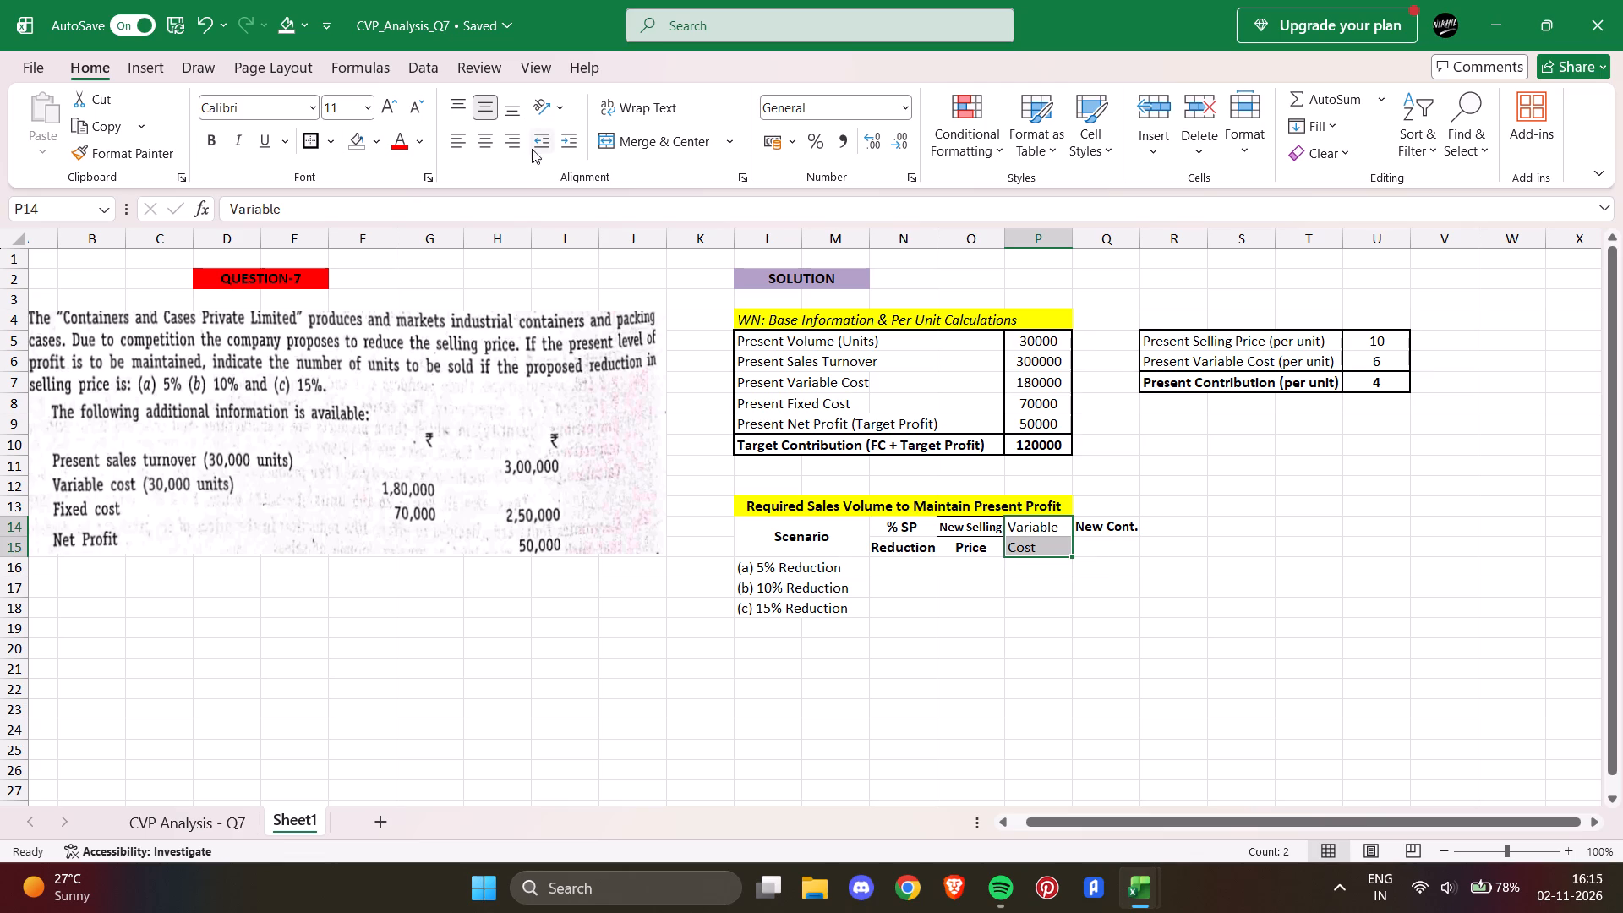
pyautogui.click(489, 135)
pyautogui.click(202, 147)
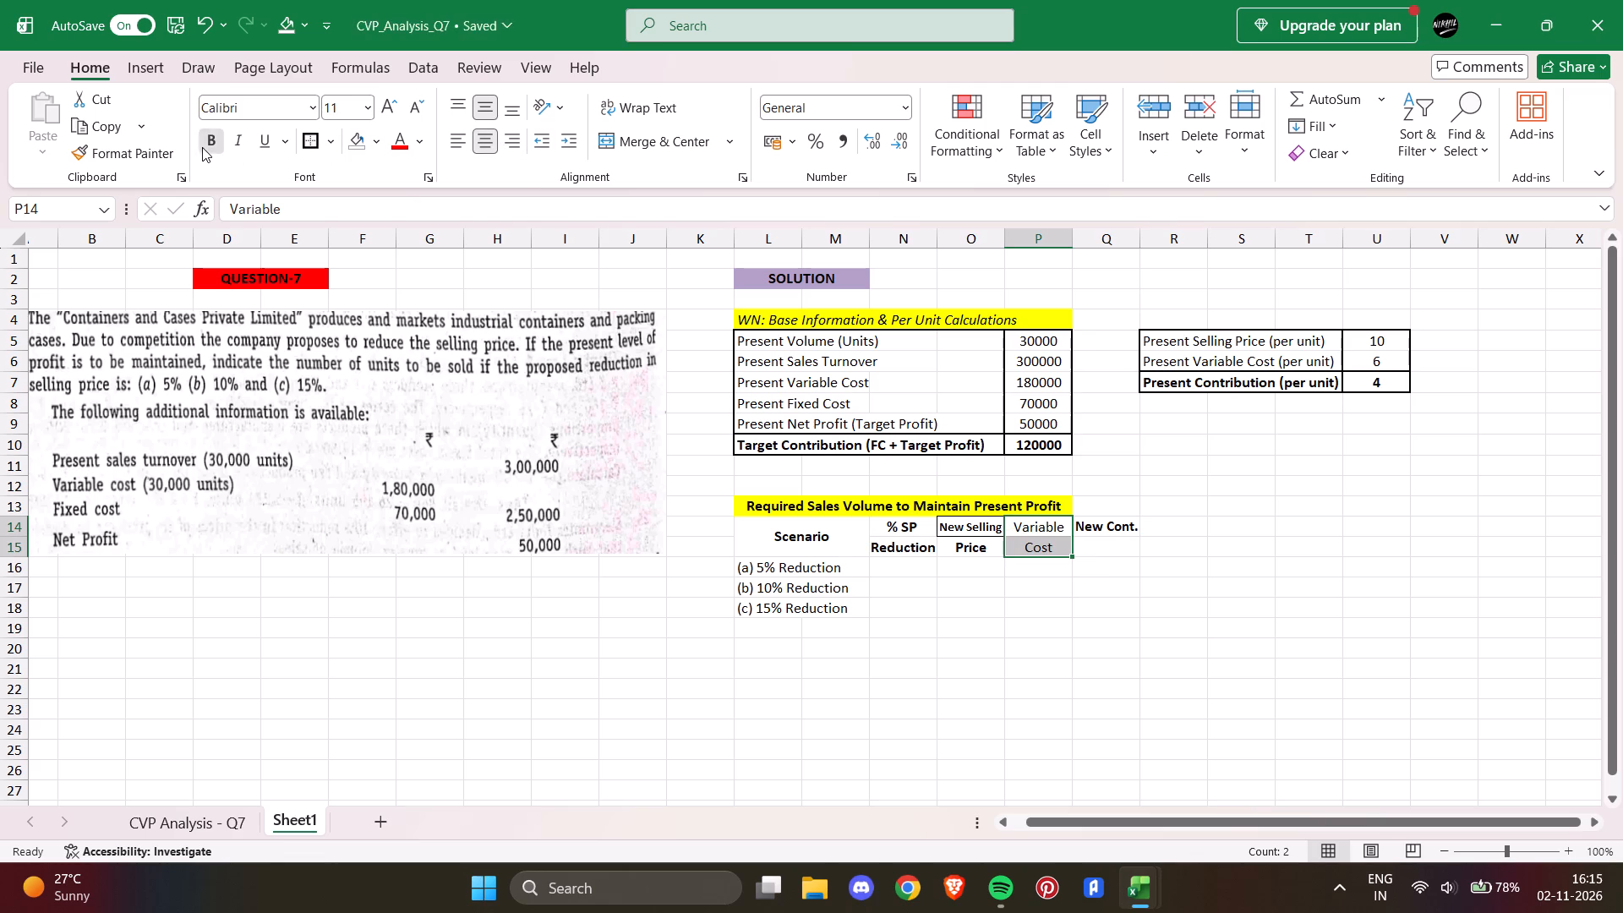
# Enter "Required Sales" in R14 as the first line of the next column header.
pyautogui.click(1185, 527)
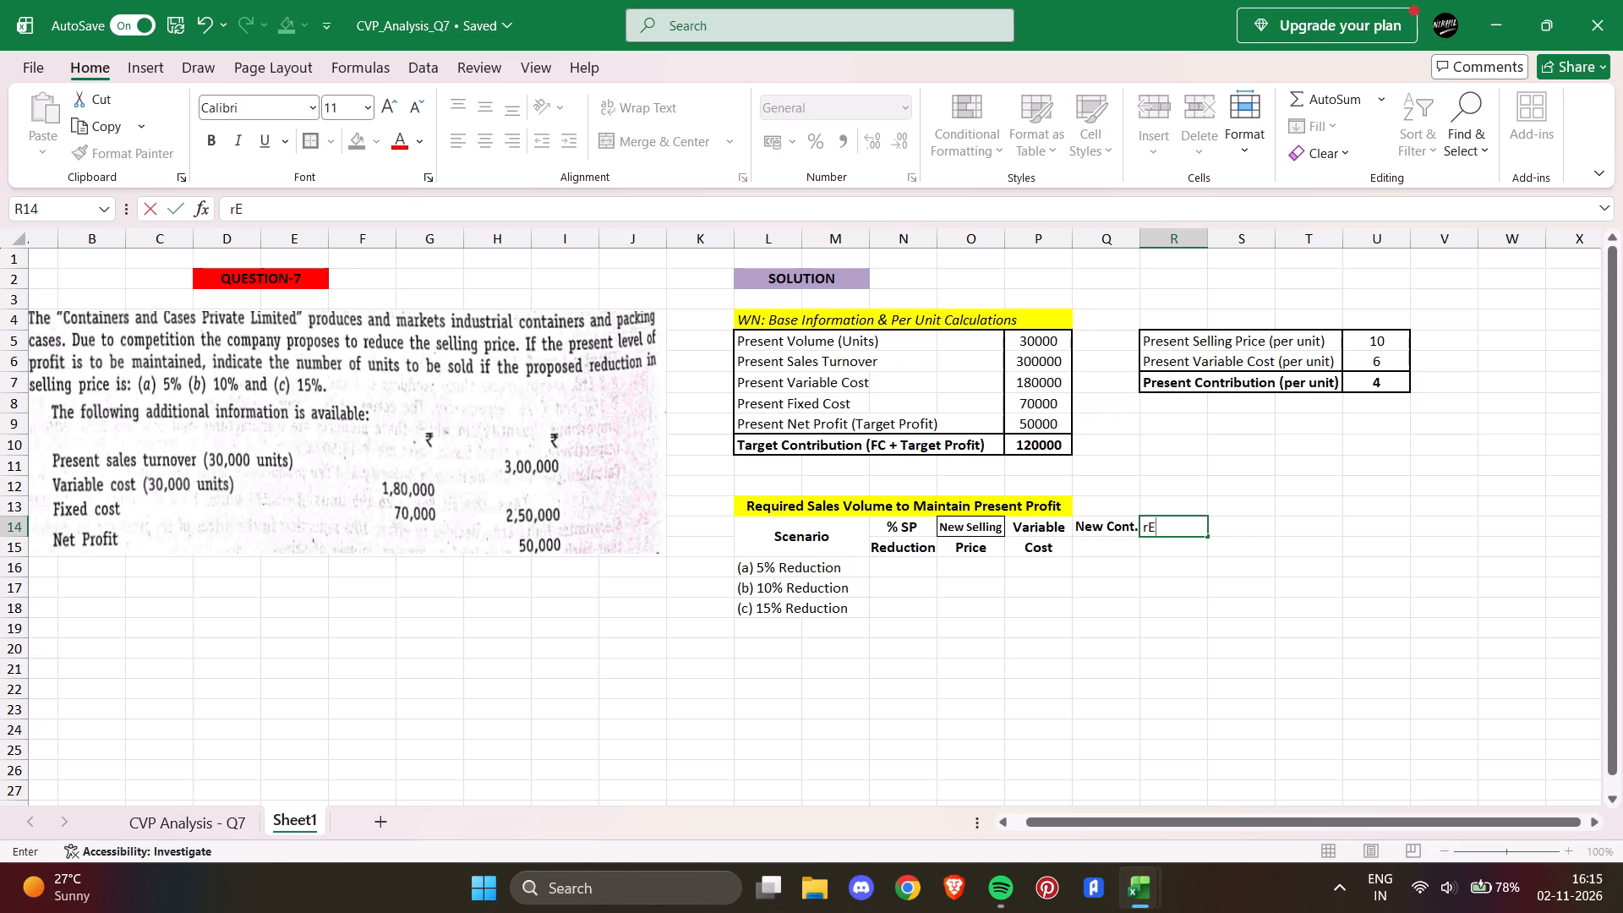
pyautogui.press('BackSpace')
pyautogui.press('BackSpace')
pyautogui.press('r')
pyautogui.write('eq')
pyautogui.write('uiredd')
pyautogui.press('BackSpace')
pyautogui.press('space')
pyautogui.write('ales')
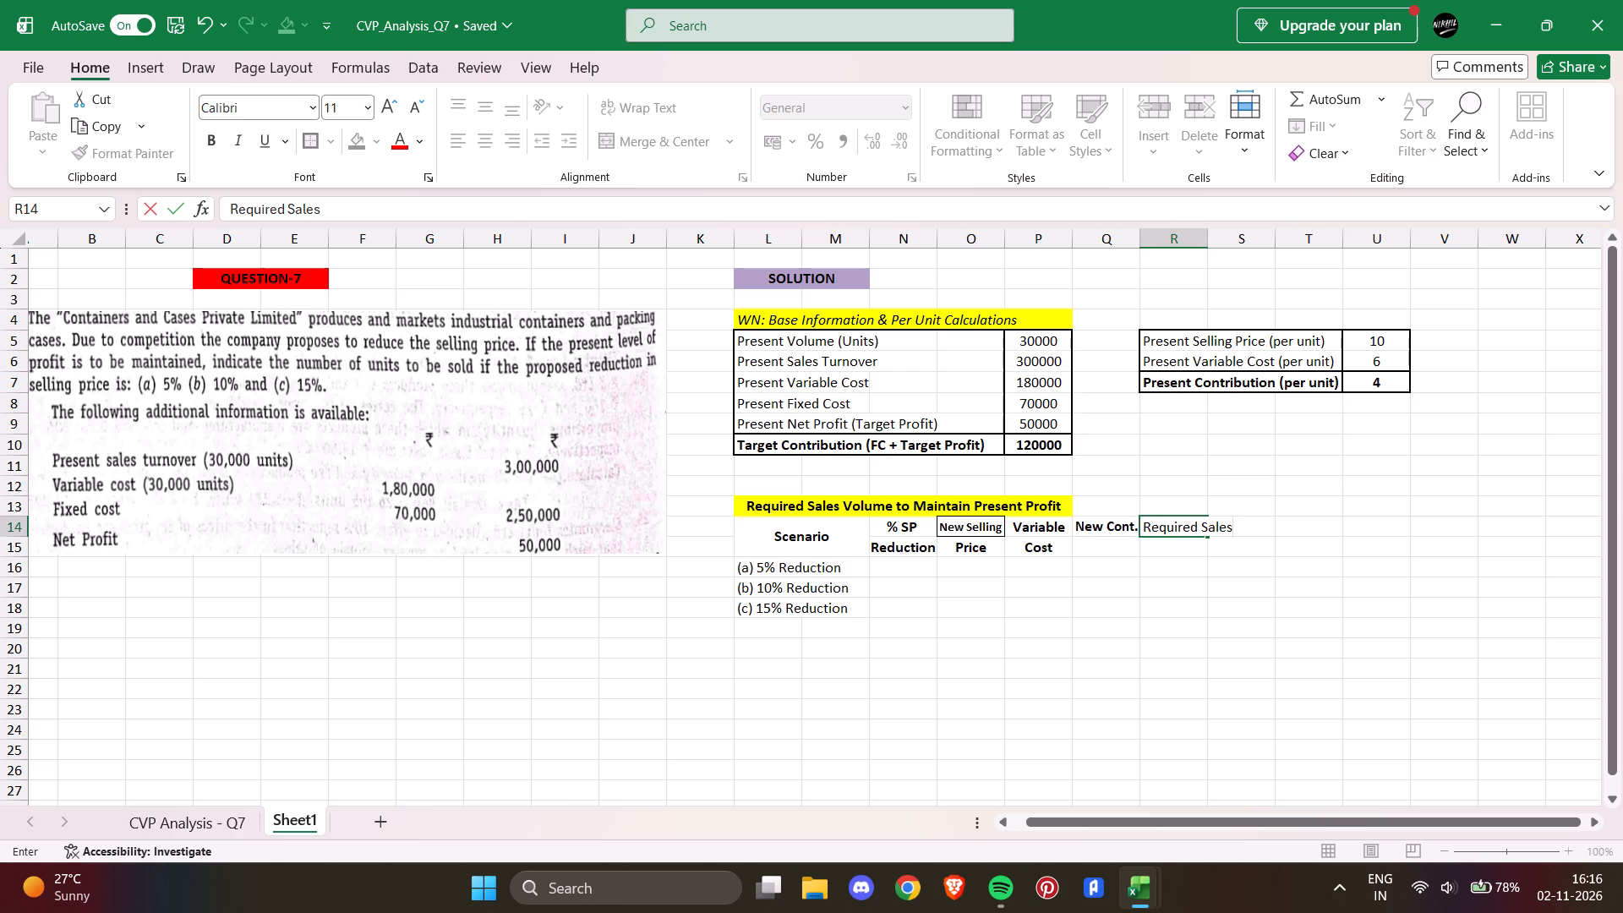
pyautogui.press('Return')
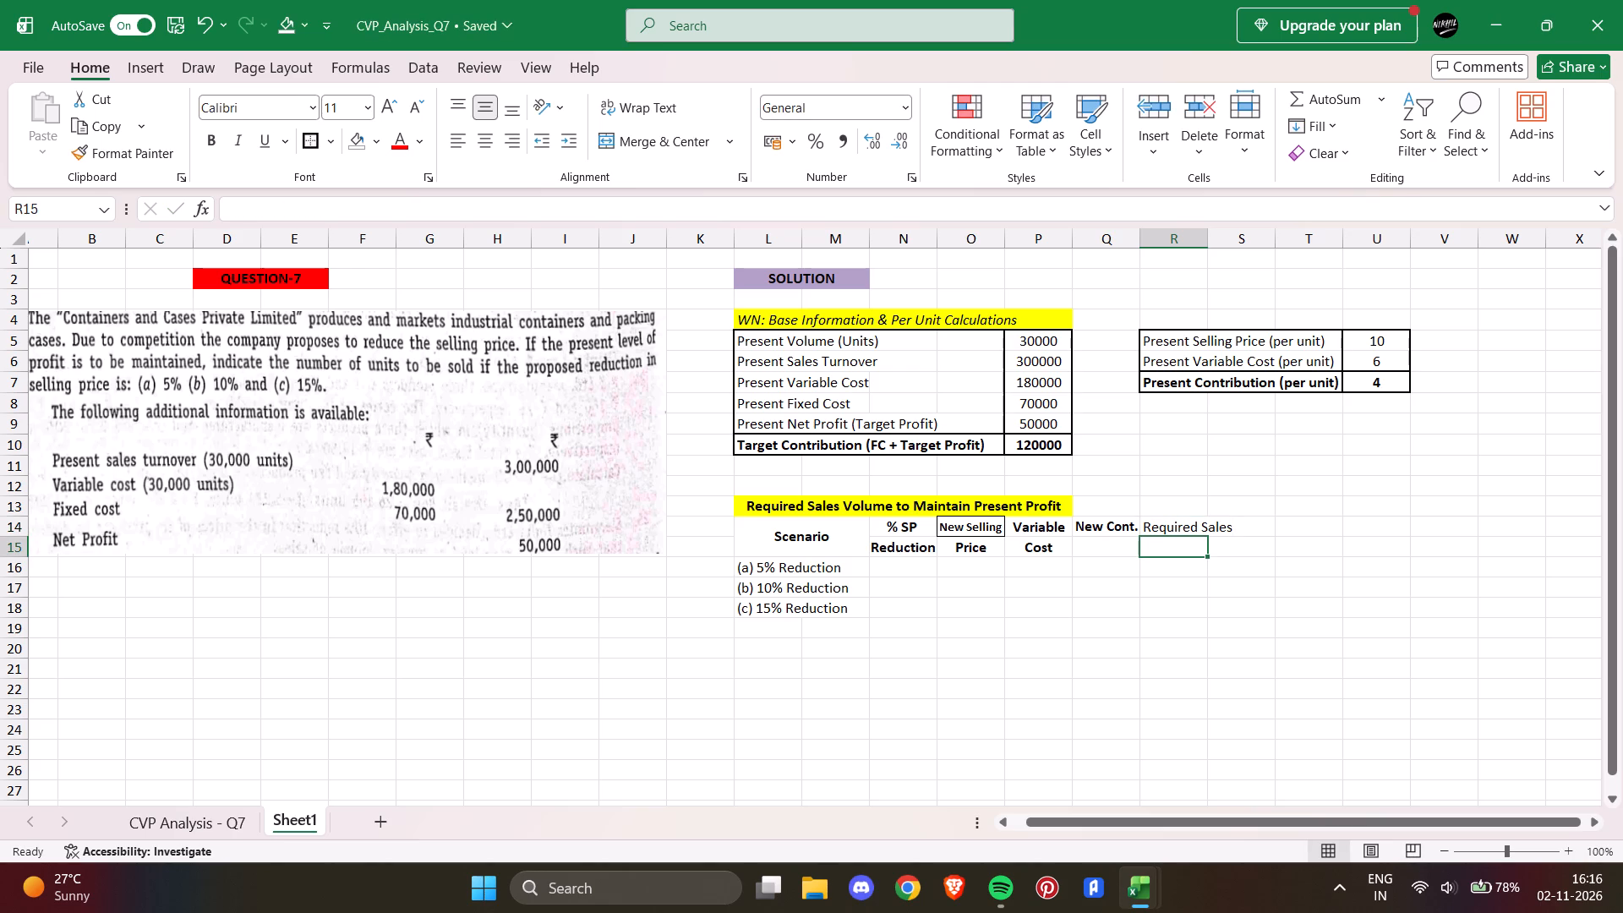
# Enter "(Units)" in R15 as the second line of the "Required Sales" header.
pyautogui.hotkey('shift', '(')
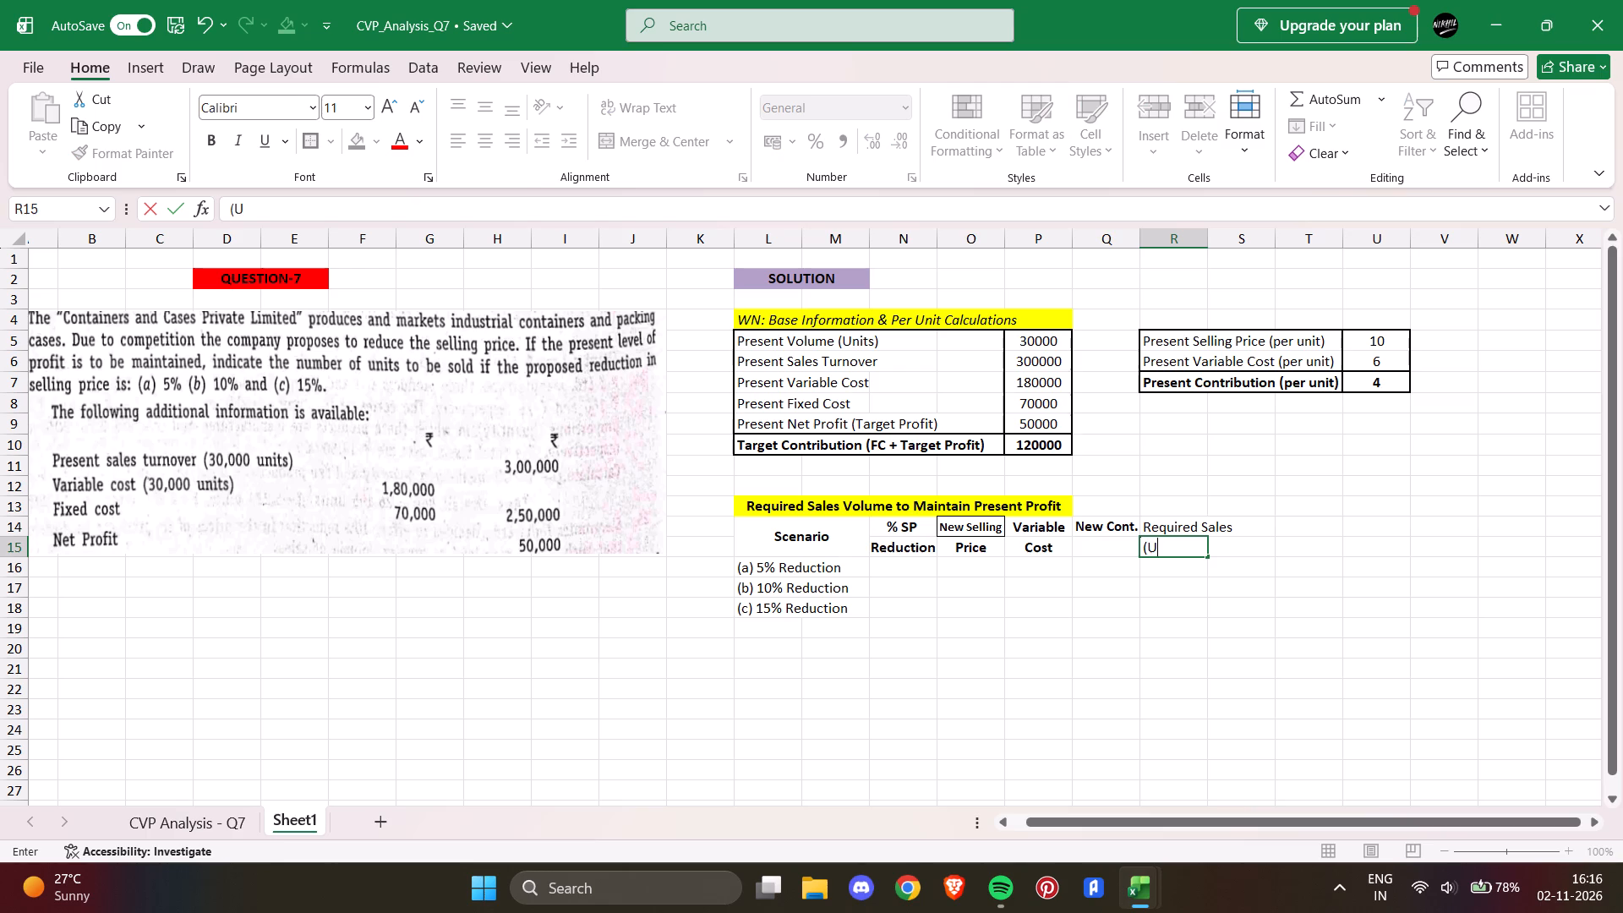
pyautogui.hotkey('shift', ')')
pyautogui.press('Return')
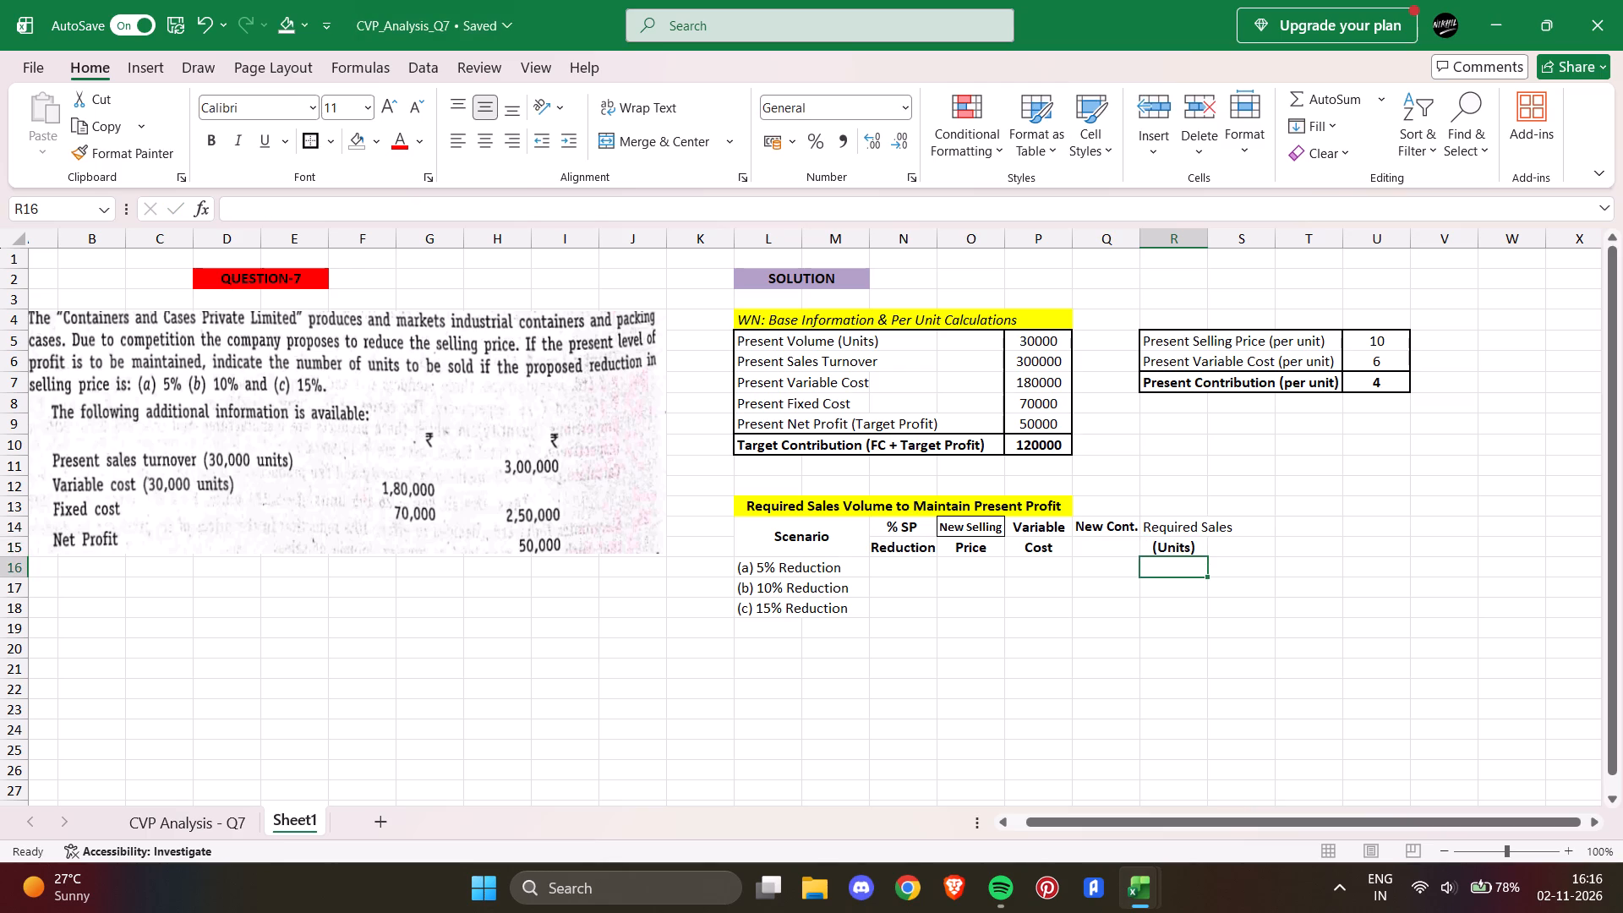
# Change the second header line in R15 to "Sales (Units)".
pyautogui.click(1170, 528)
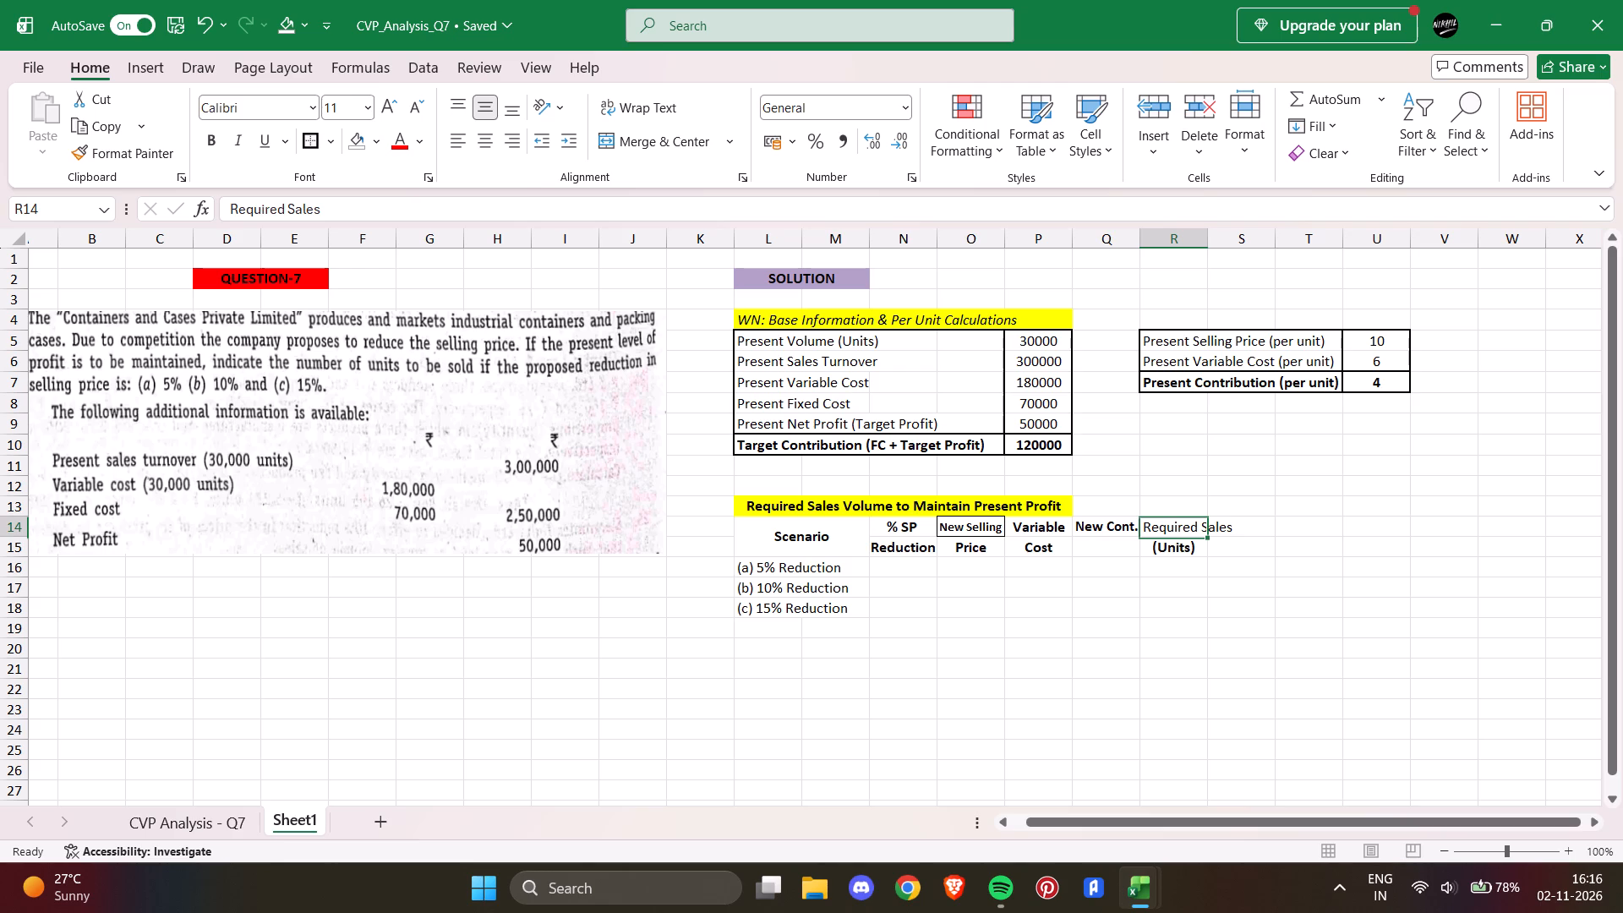
pyautogui.click(1187, 531)
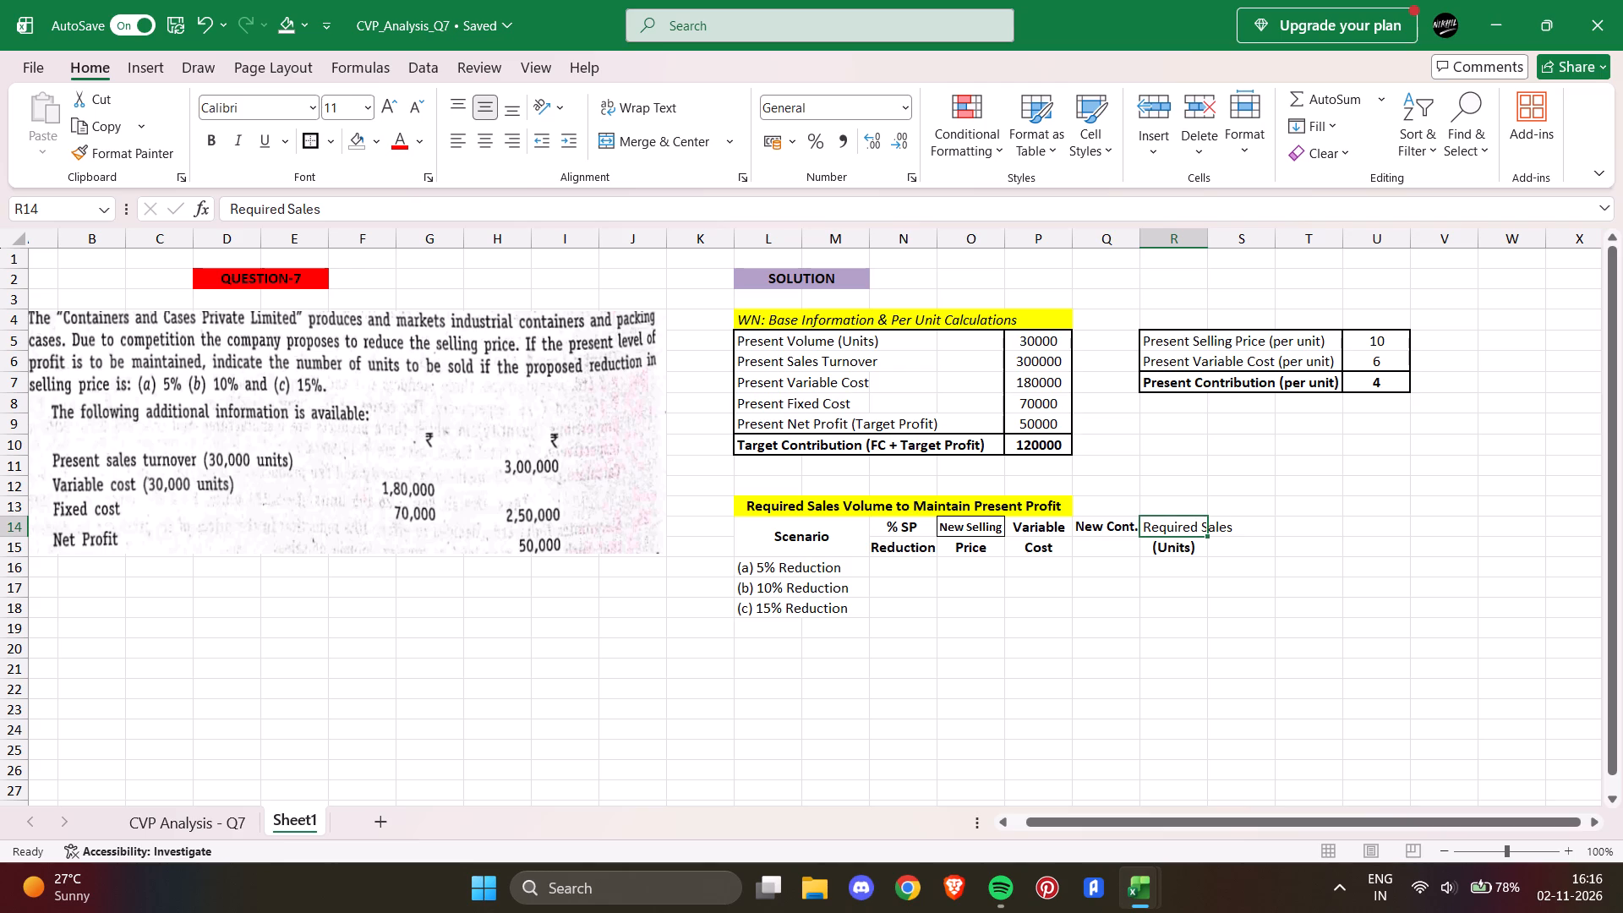
pyautogui.click(1194, 551)
pyautogui.click(222, 211)
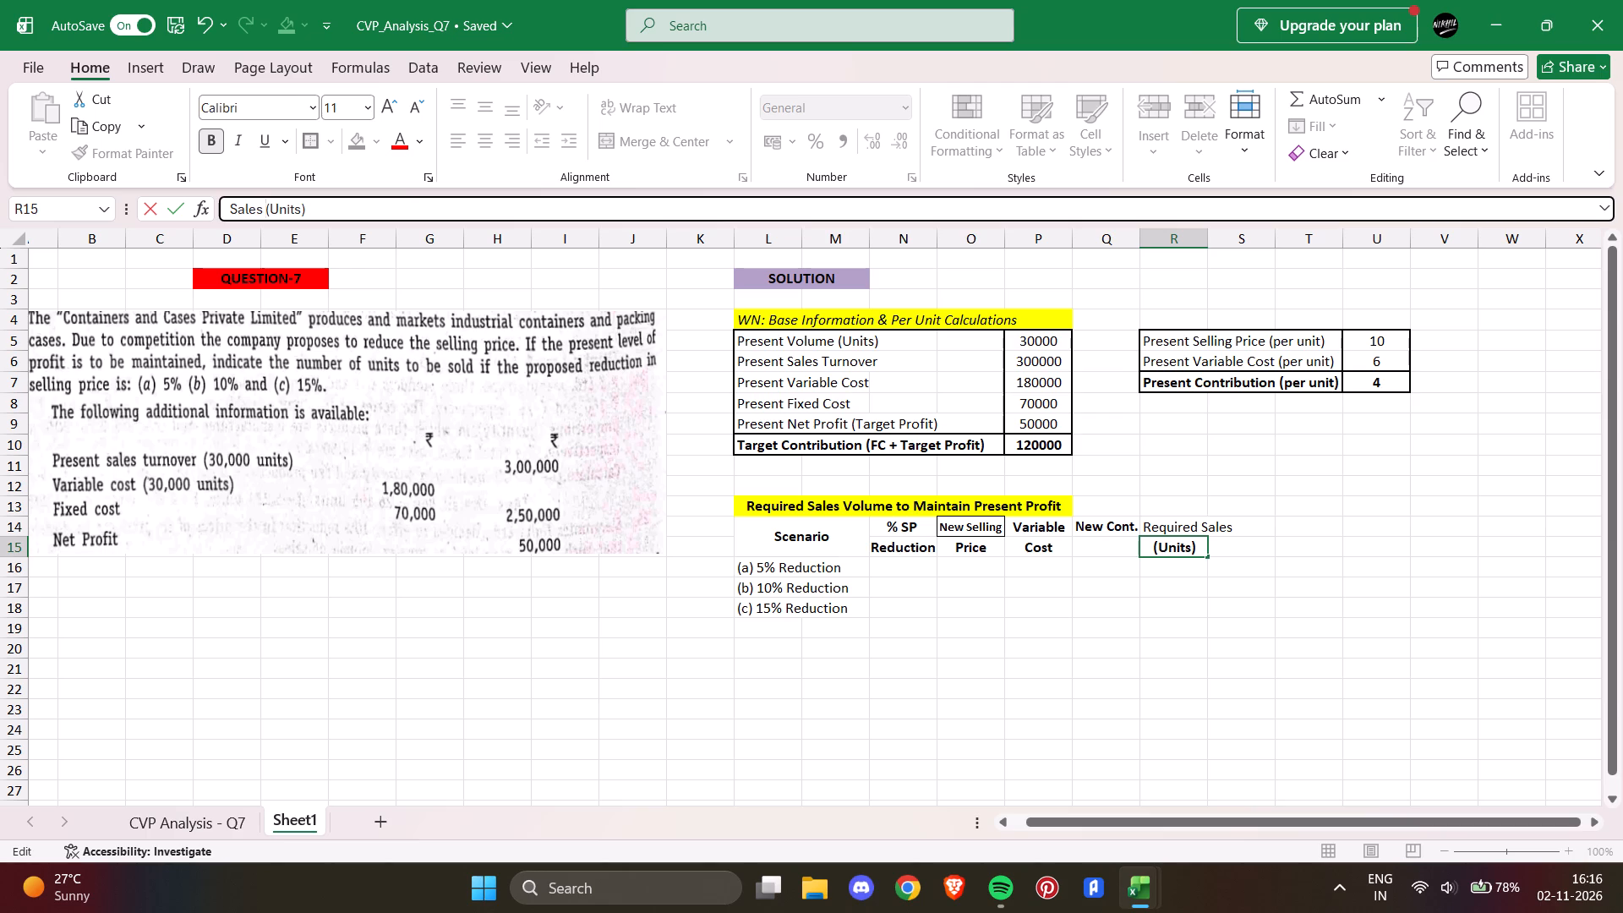
pyautogui.click(1200, 641)
# Set the font size of the "Sales (Units)" header line in R15 to 9.
pyautogui.click(1177, 548)
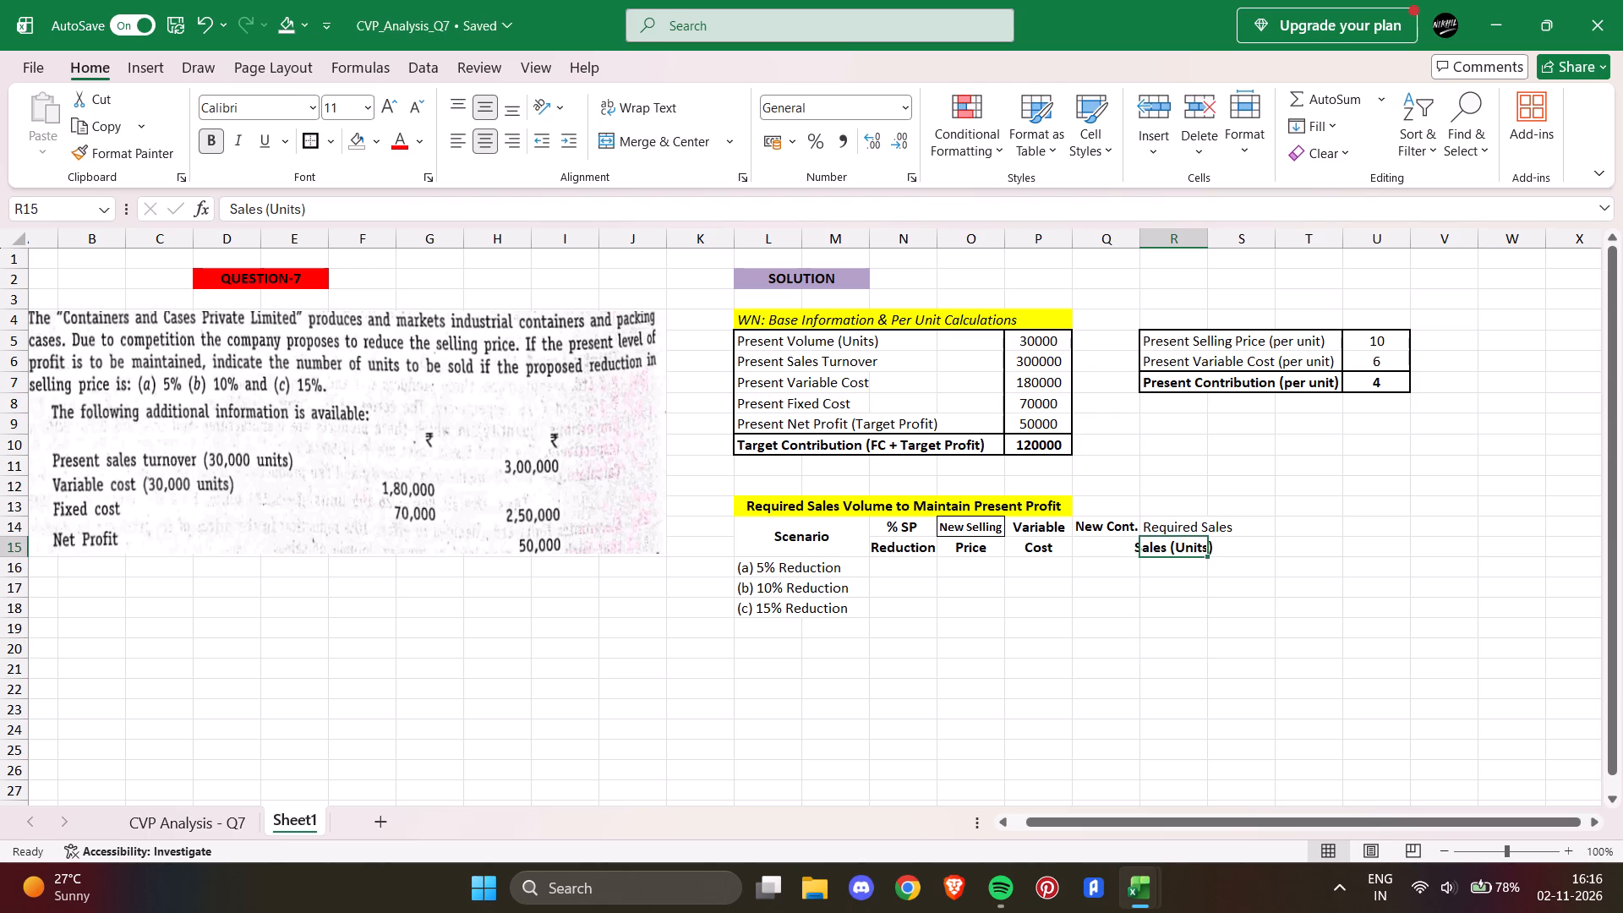
pyautogui.click(367, 107)
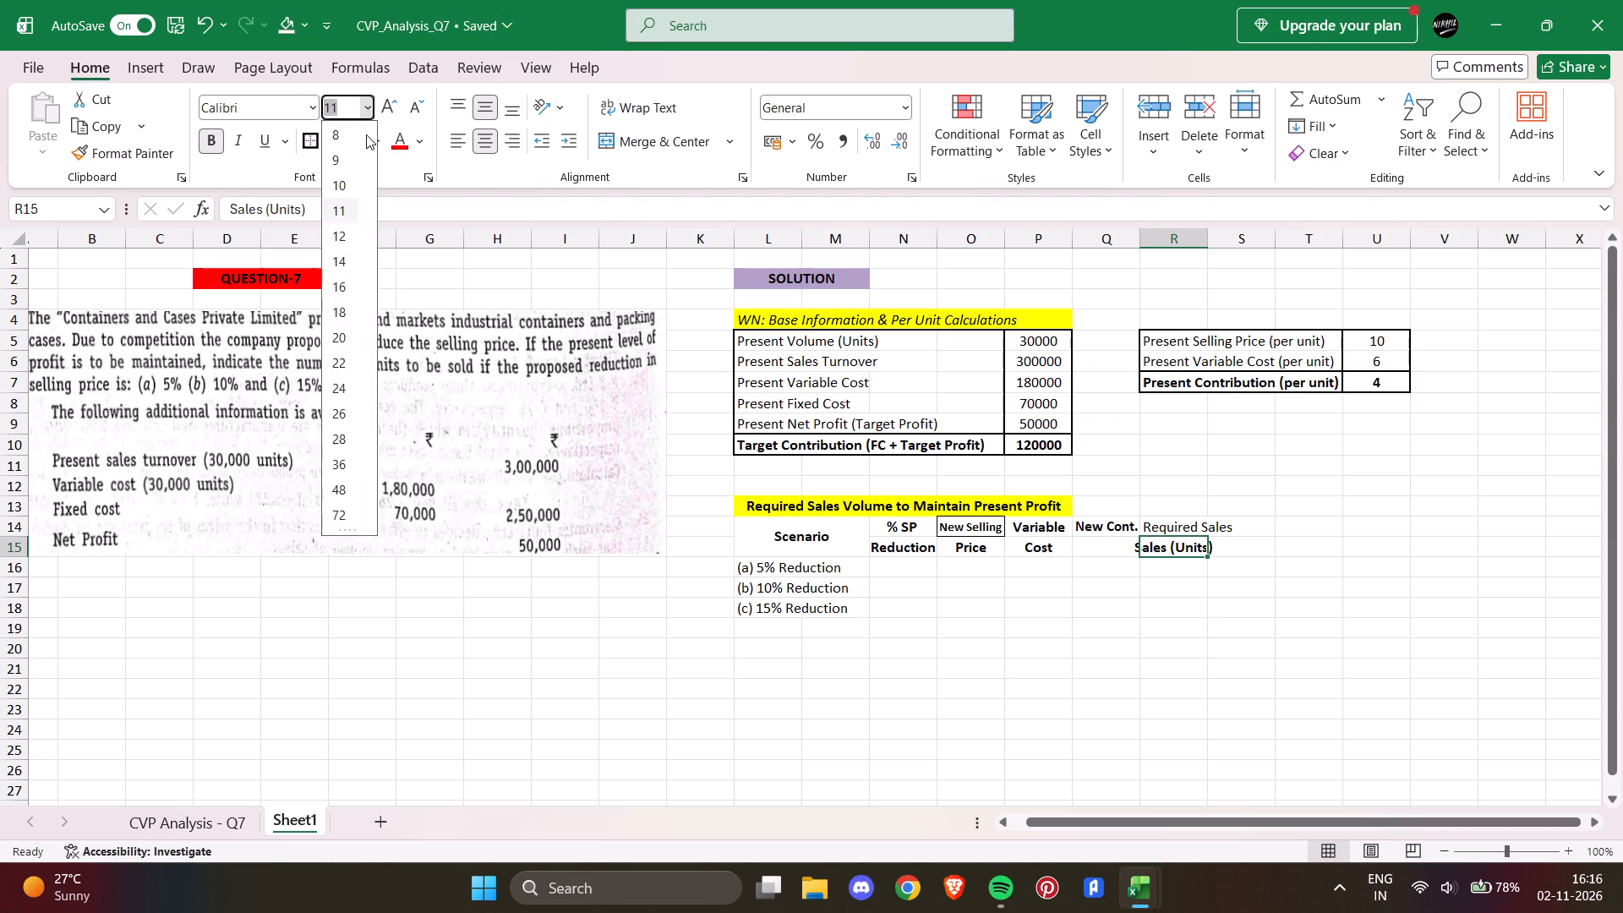
pyautogui.click(345, 160)
# Shorten the first header line in R14 to "Required".
pyautogui.click(1227, 523)
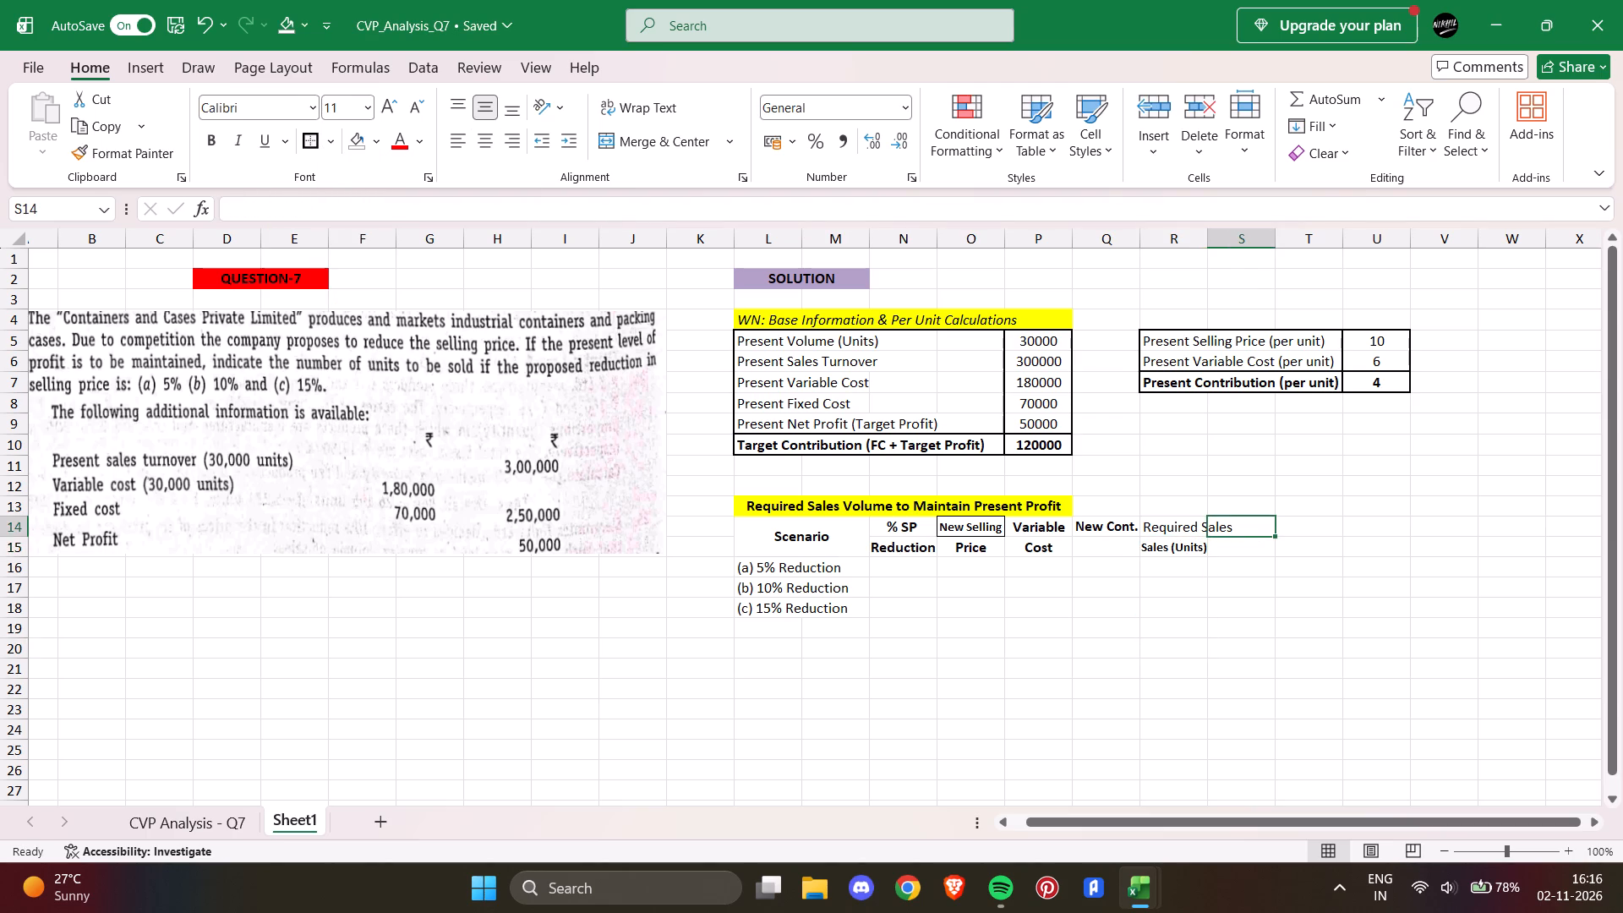
pyautogui.click(1184, 528)
pyautogui.moveTo(366, 203); pyautogui.dragTo(327, 205)
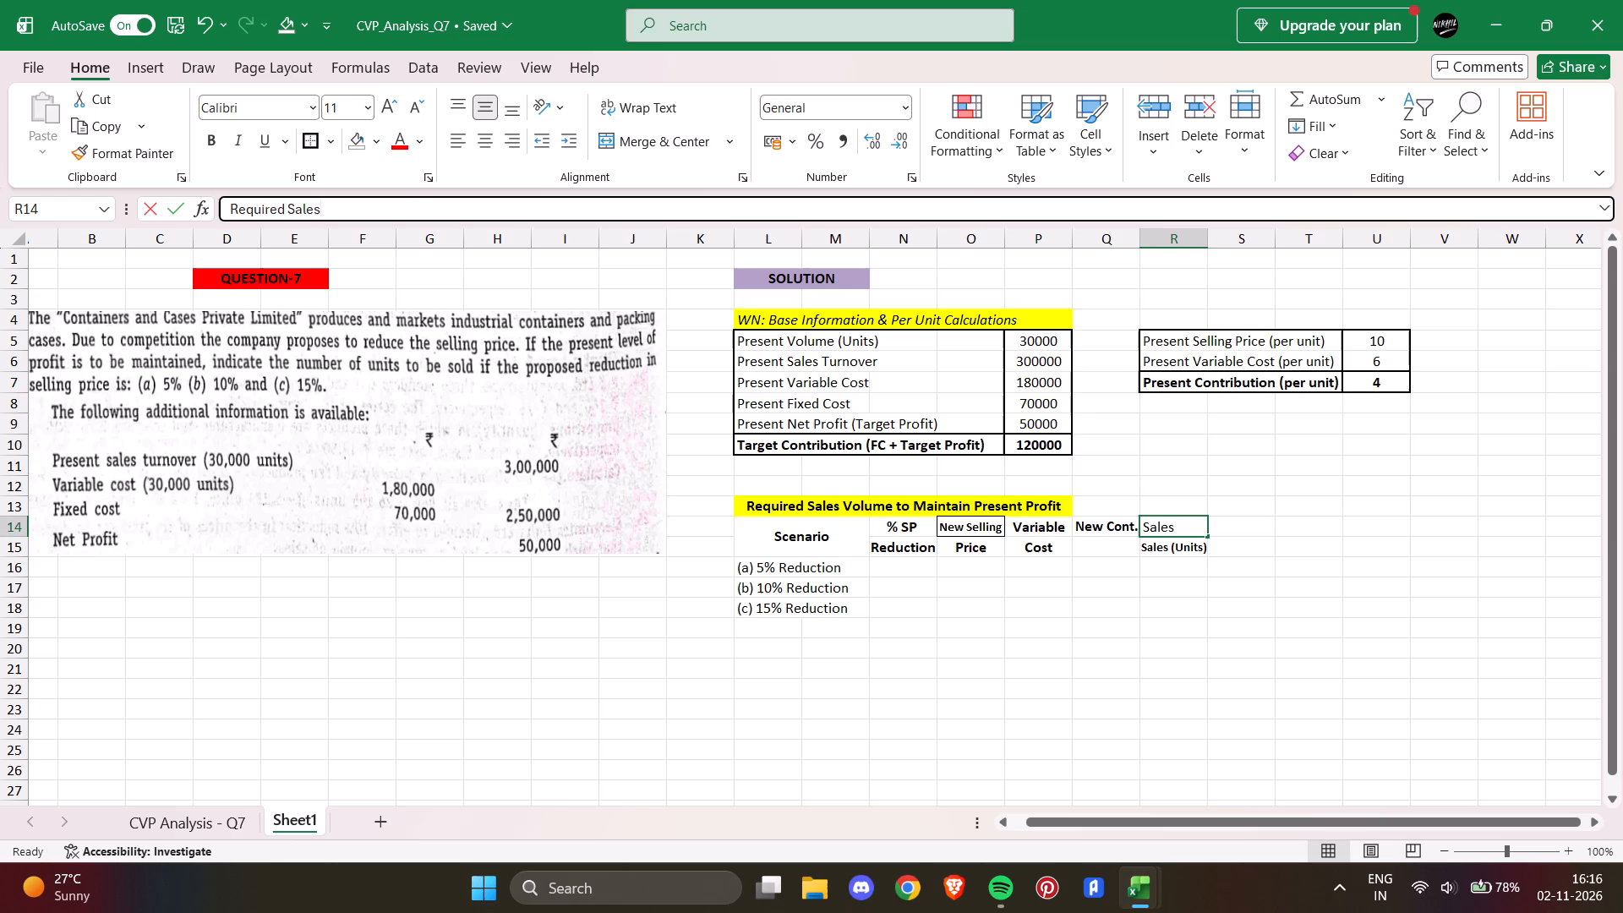
pyautogui.moveTo(327, 205); pyautogui.dragTo(287, 208)
pyautogui.press('\\')
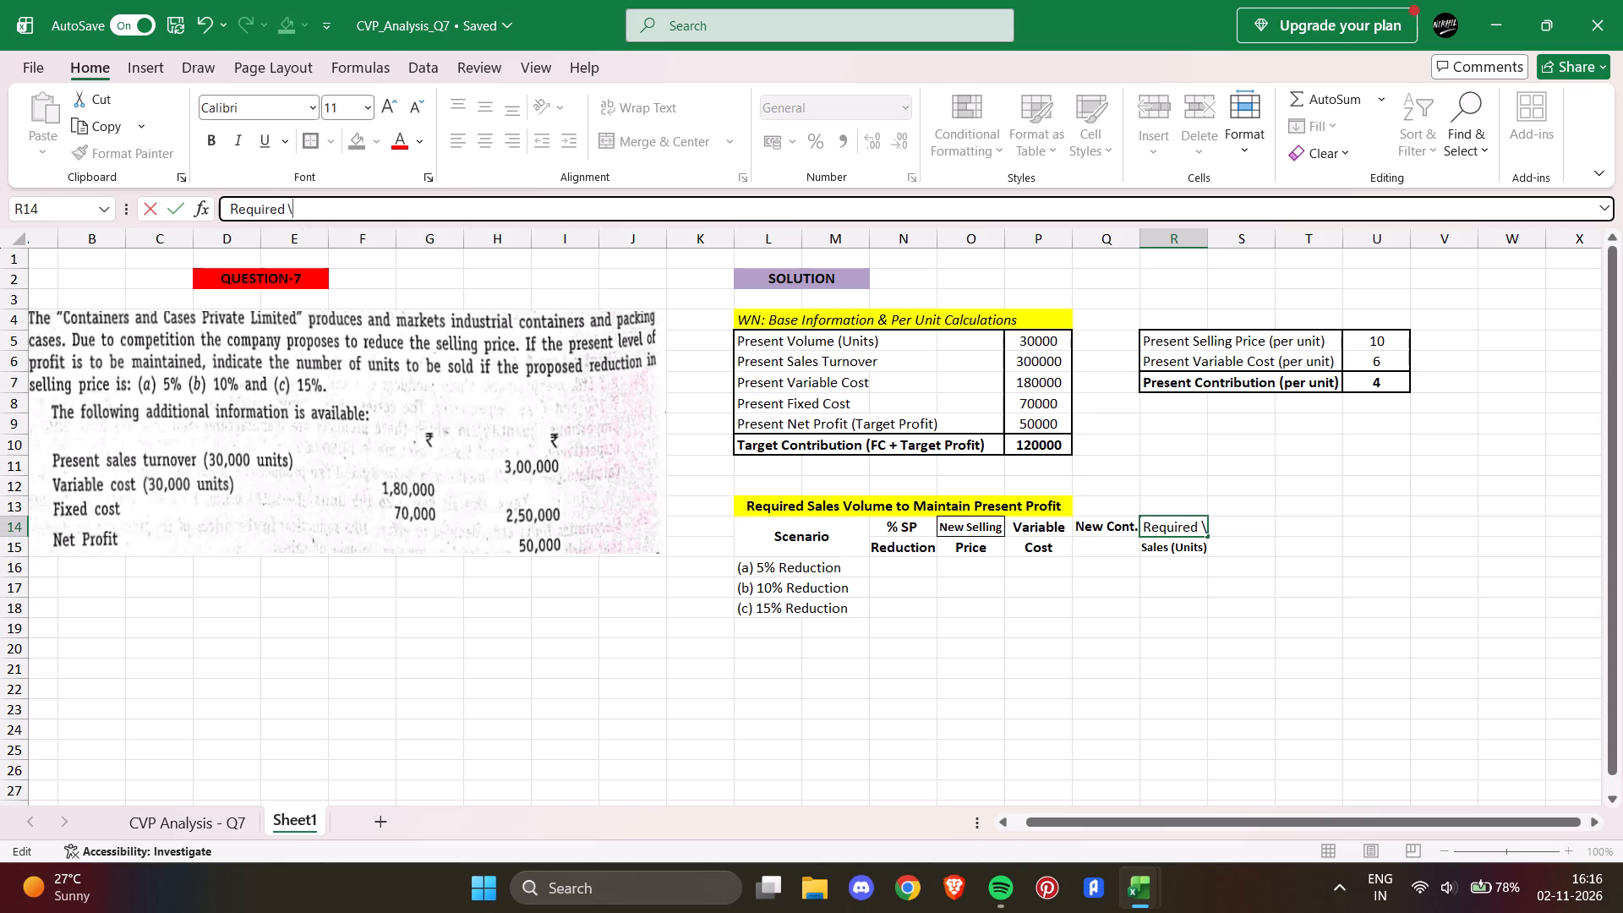
pyautogui.press('BackSpace')
pyautogui.press('BackSpace')
pyautogui.press('Return')
# Make the two-line "Required Sales (Units)" header in R14:R15 bold.
pyautogui.moveTo(1238, 592); pyautogui.dragTo(1231, 589)
pyautogui.moveTo(1154, 527); pyautogui.dragTo(1164, 545)
pyautogui.click(206, 145)
pyautogui.click(1112, 567)
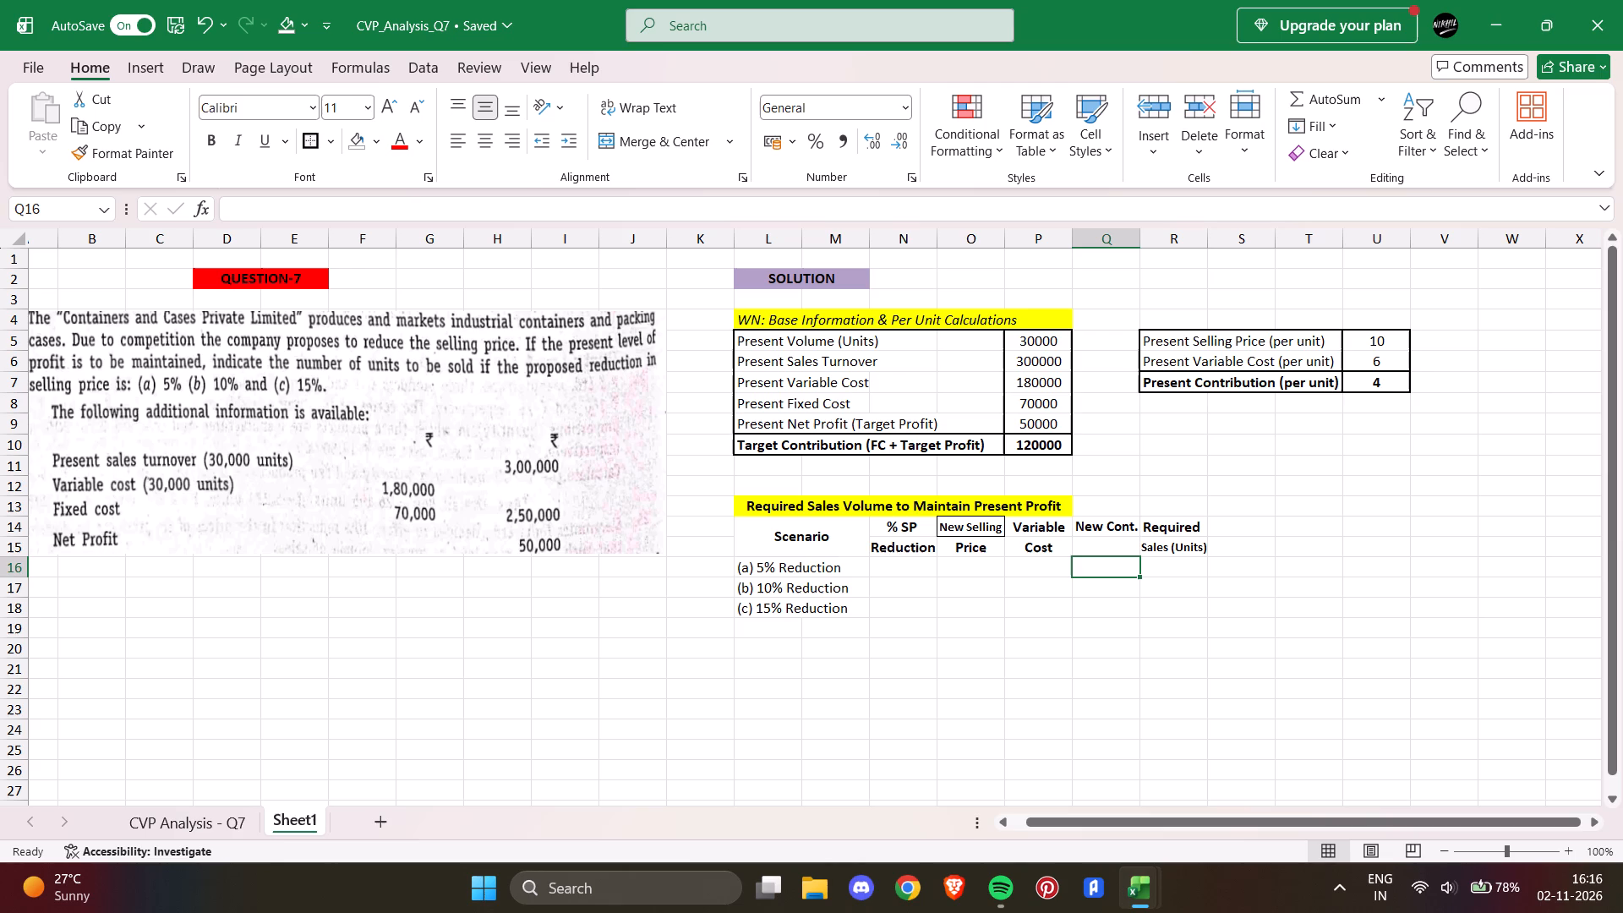
# Enter the selling price reductions 5%, 10% and 15% in N16:N18 for scenarios (a) to (c).
pyautogui.click(917, 566)
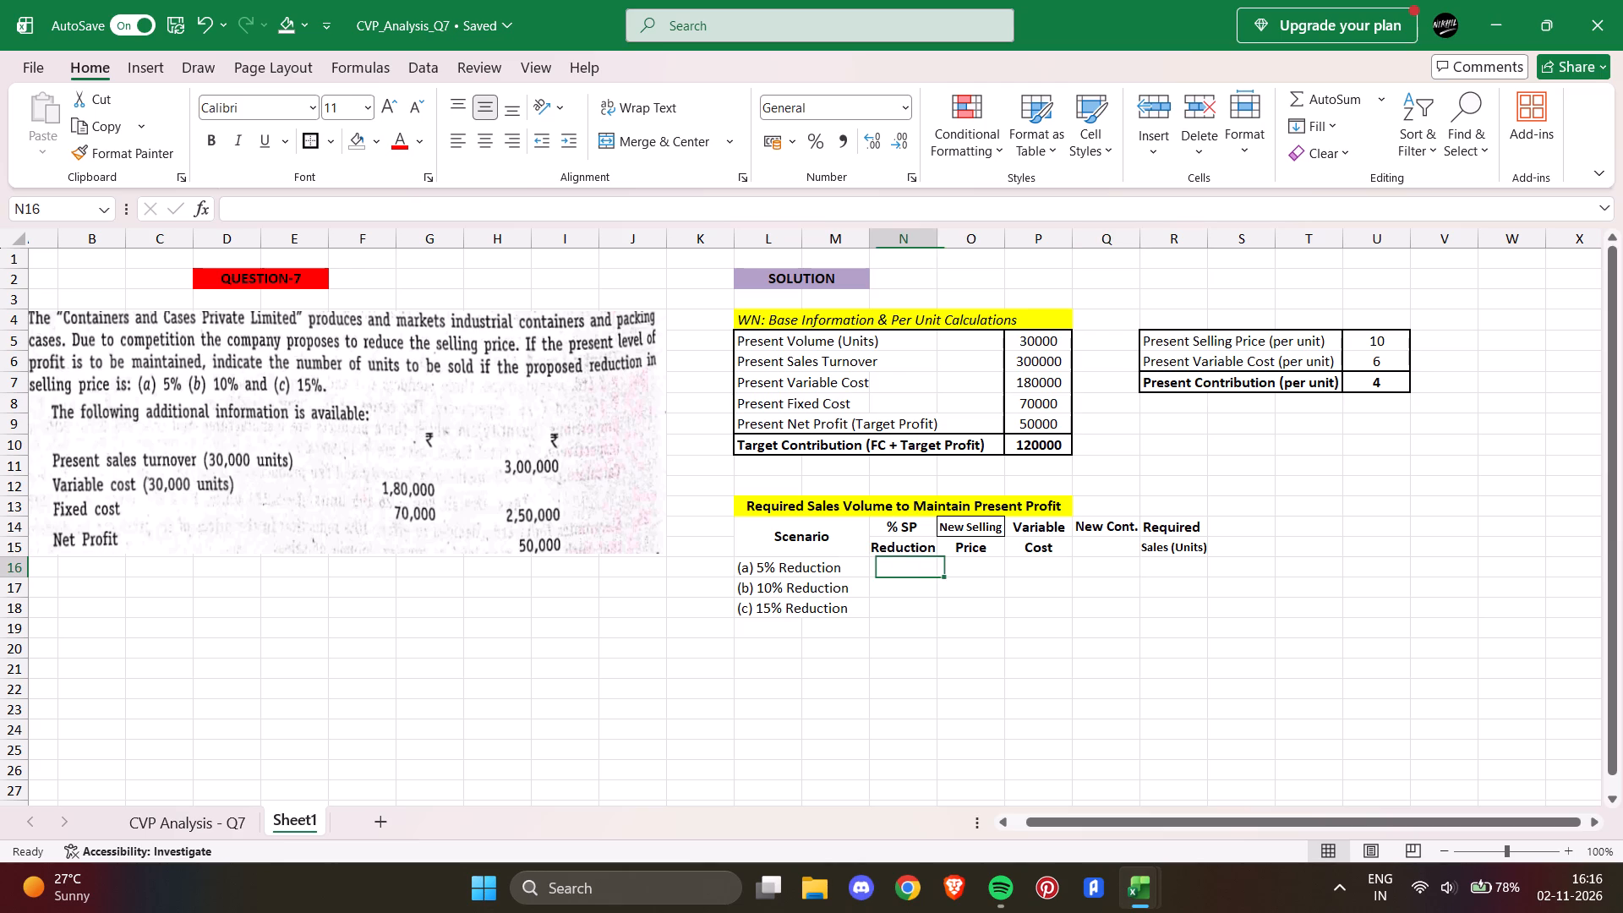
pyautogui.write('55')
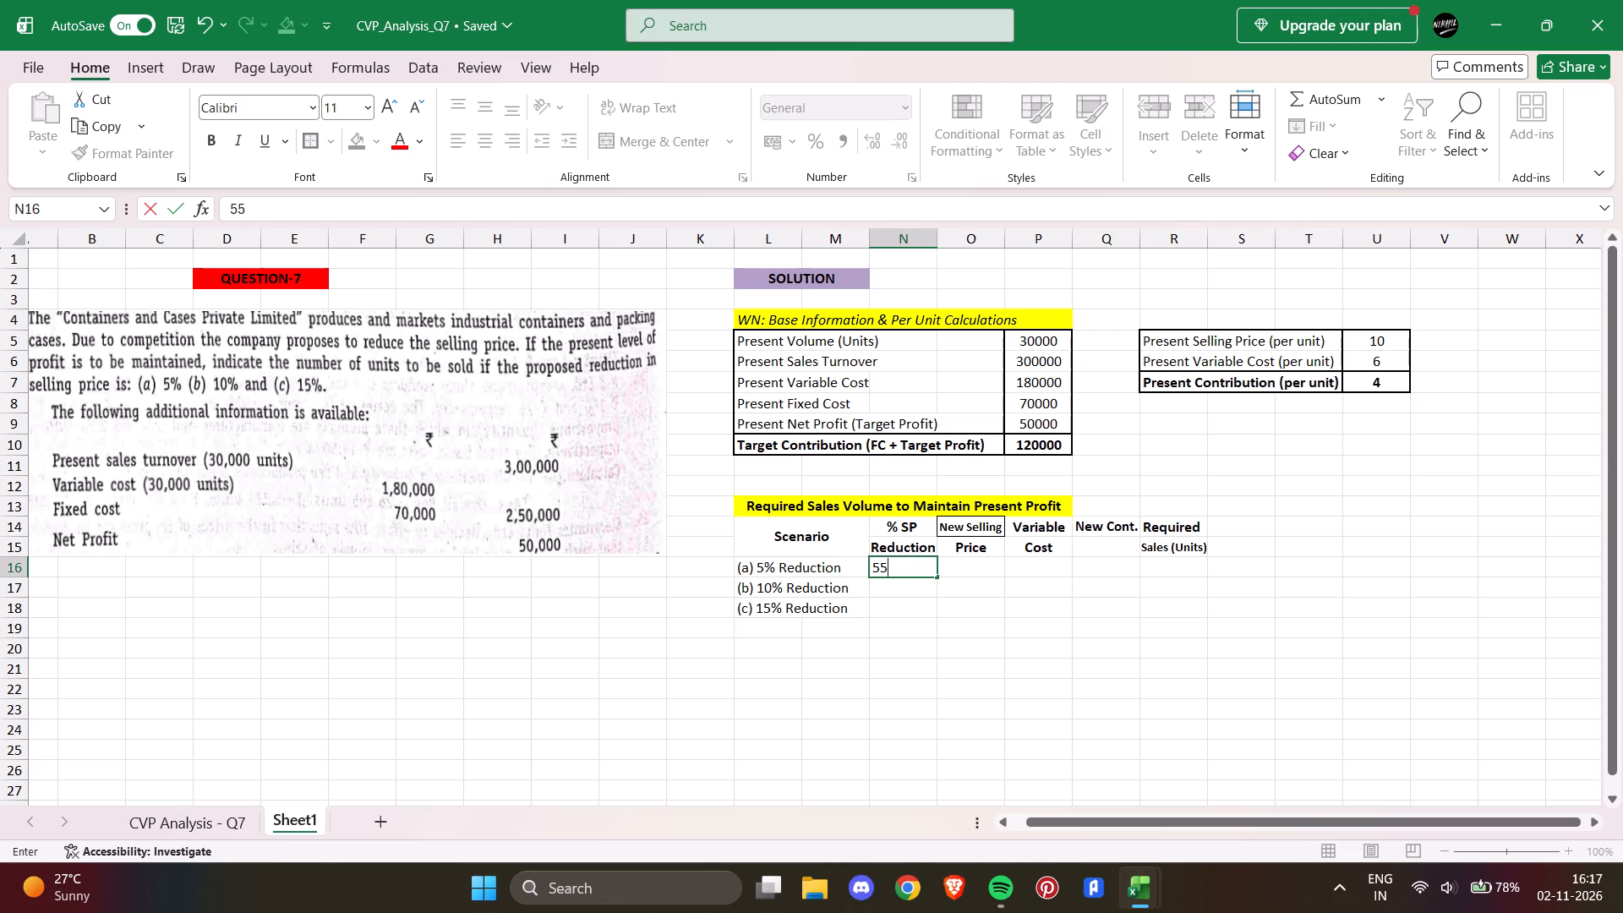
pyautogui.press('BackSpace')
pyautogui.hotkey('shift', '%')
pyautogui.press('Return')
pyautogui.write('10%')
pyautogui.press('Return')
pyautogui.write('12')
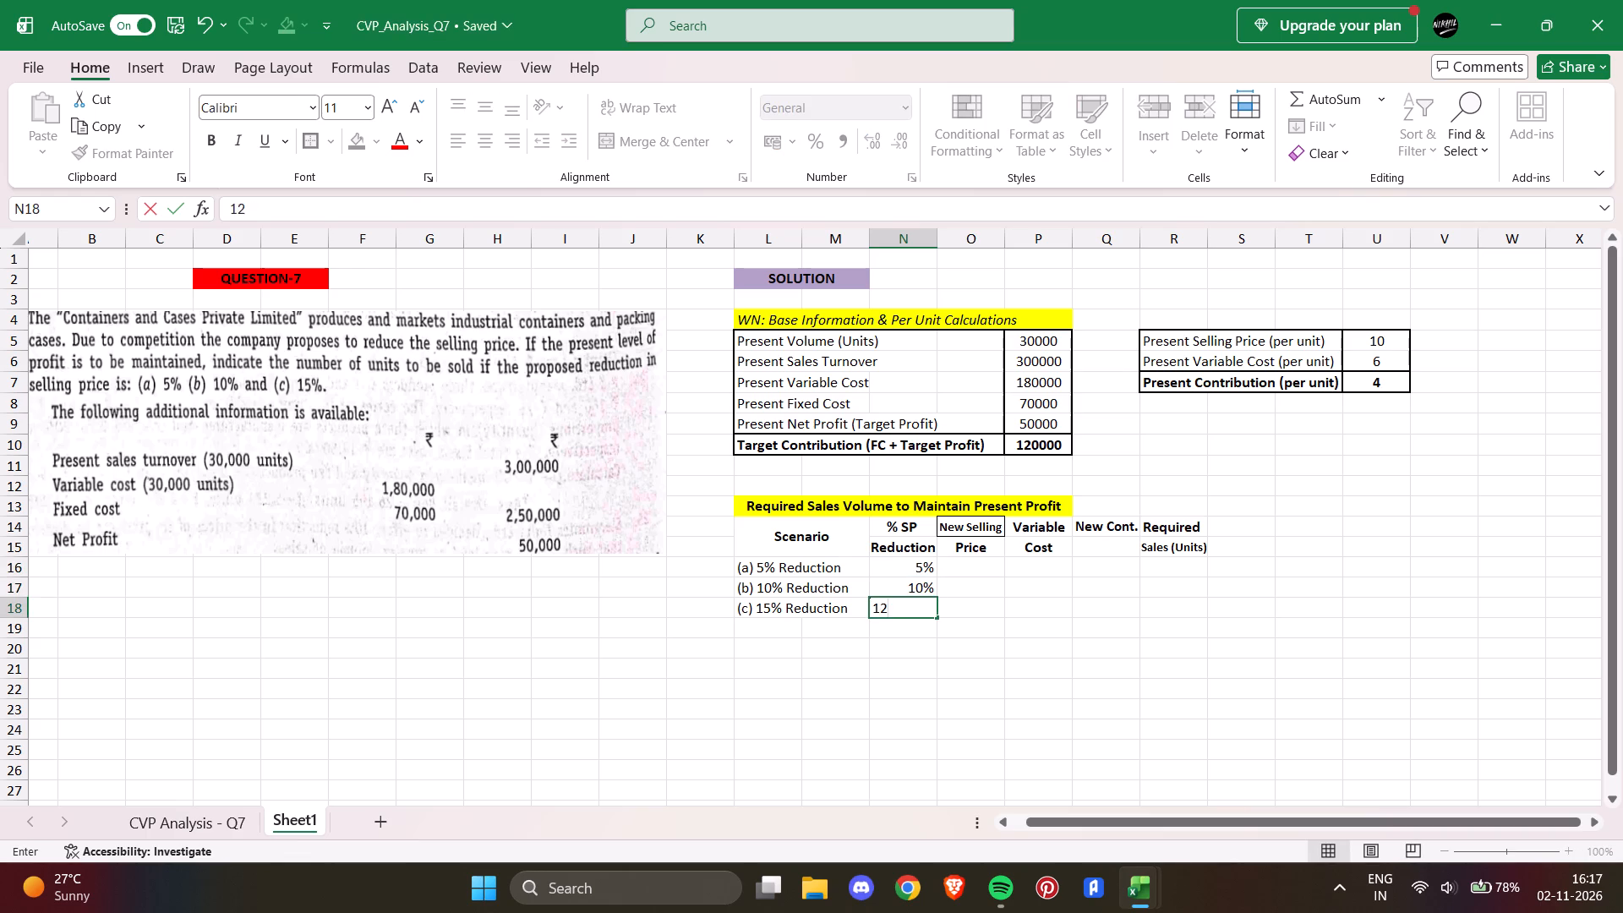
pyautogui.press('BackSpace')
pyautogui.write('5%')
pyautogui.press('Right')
# Enter the new selling prices 9.50, 9 and 8.5 in O16:O18 for scenarios (a) to (c).
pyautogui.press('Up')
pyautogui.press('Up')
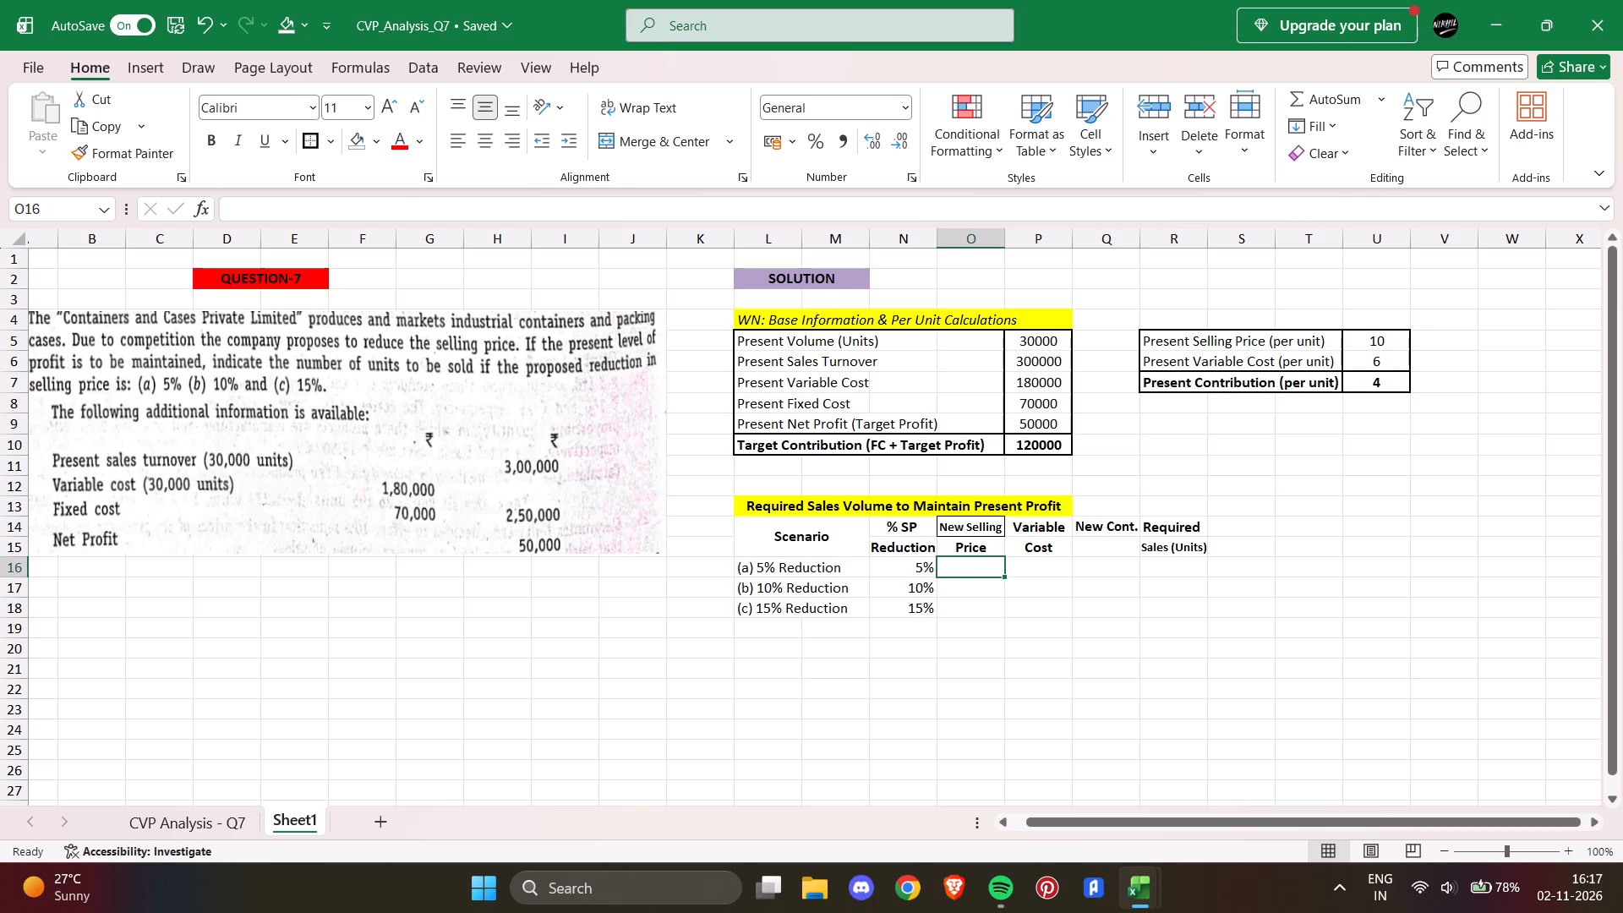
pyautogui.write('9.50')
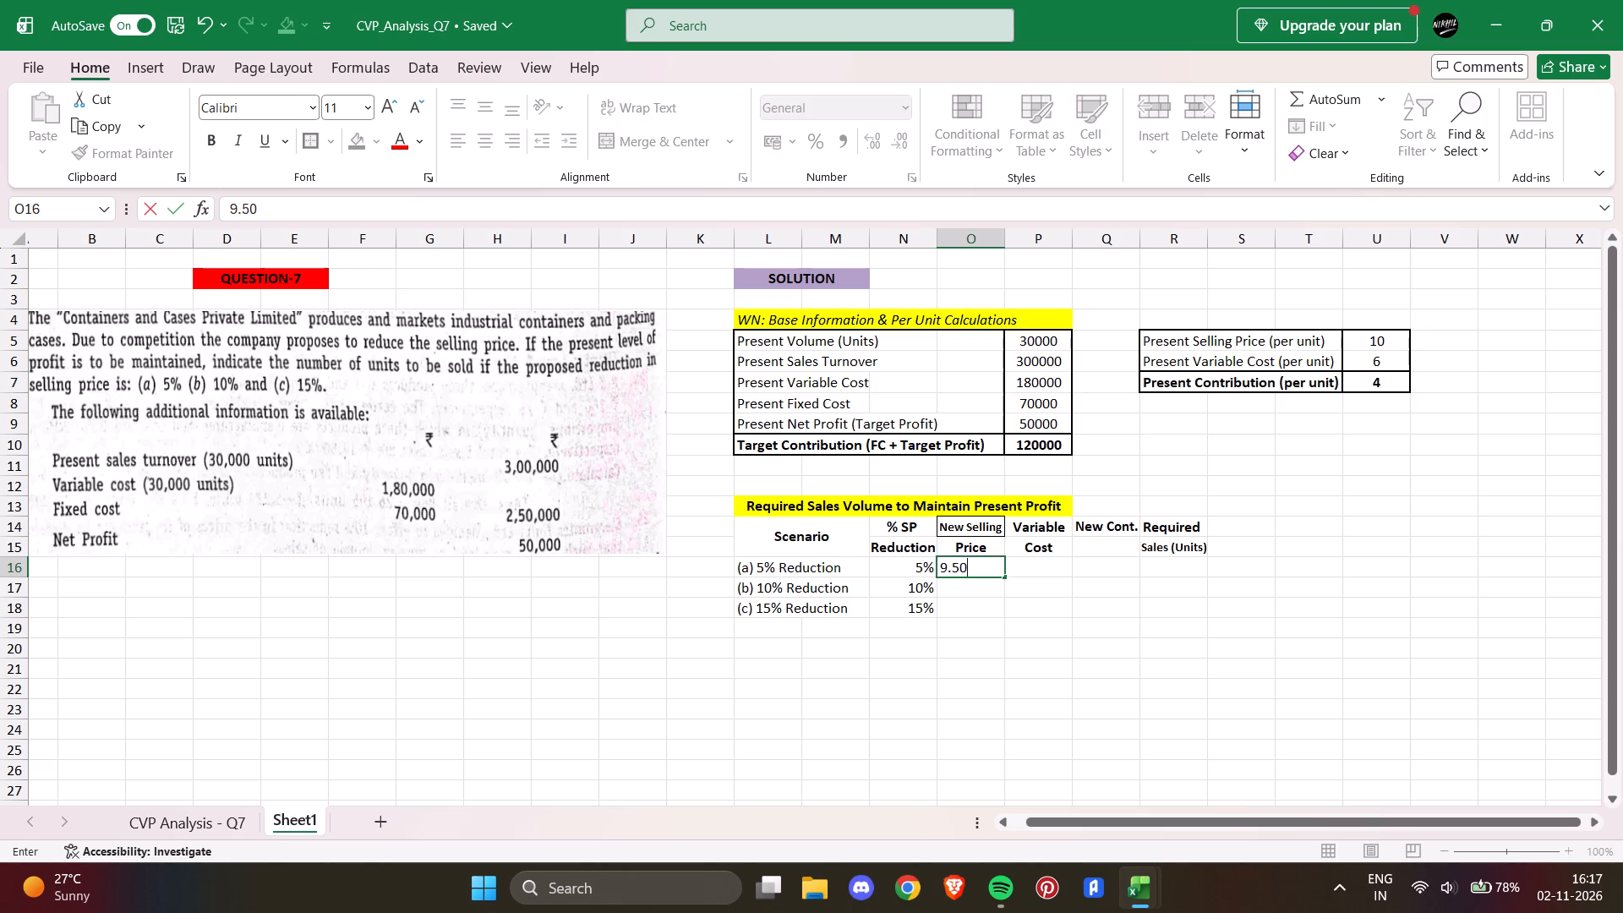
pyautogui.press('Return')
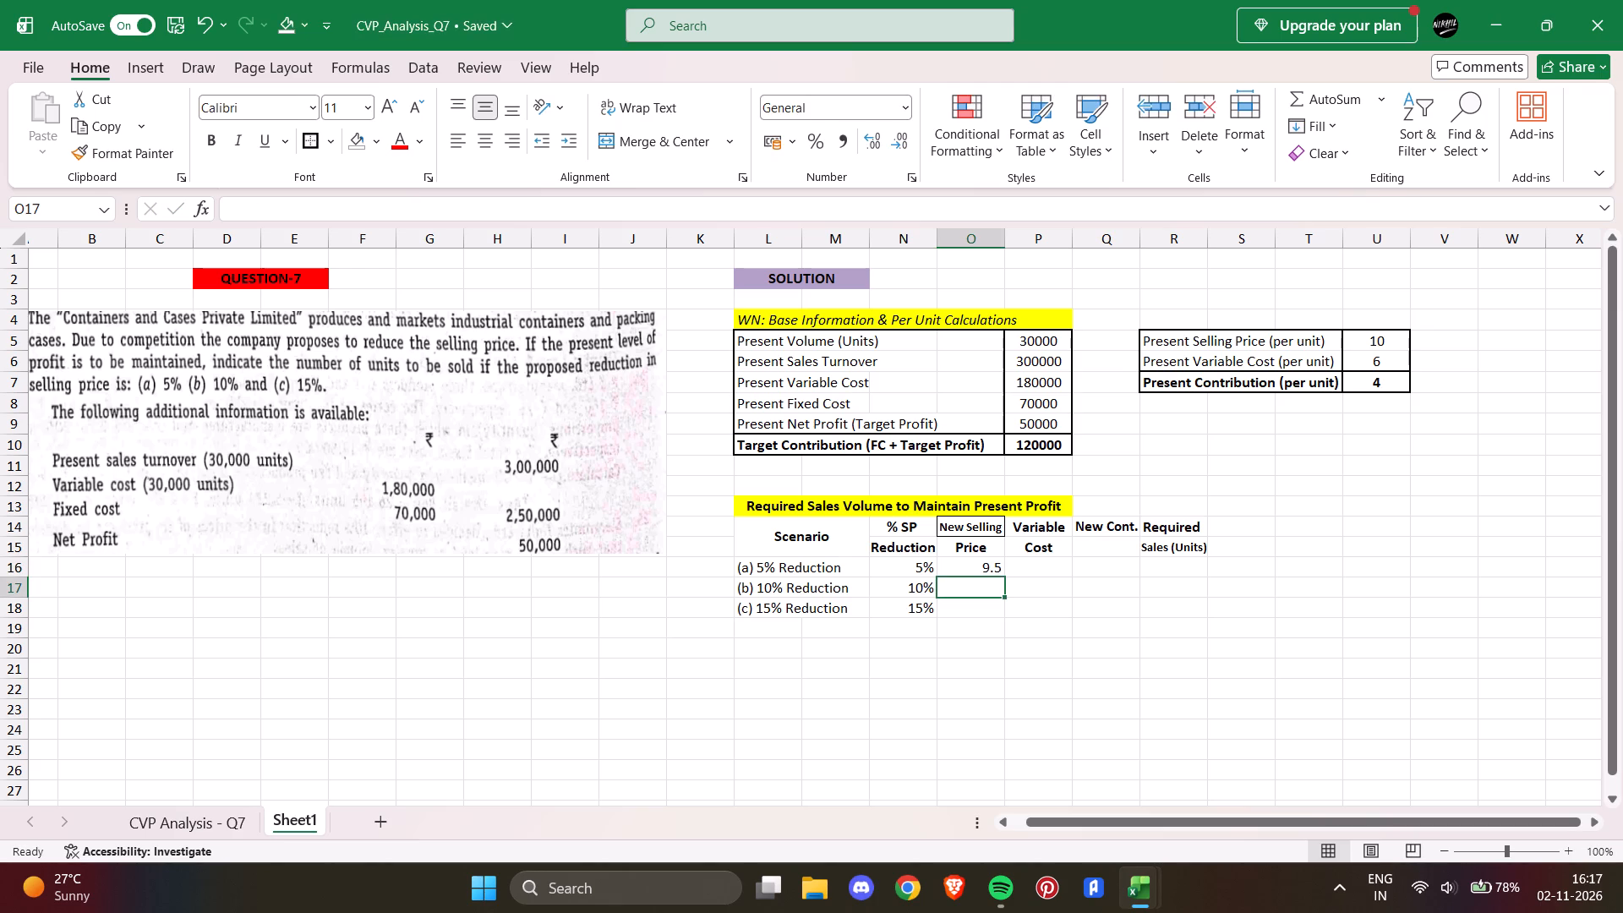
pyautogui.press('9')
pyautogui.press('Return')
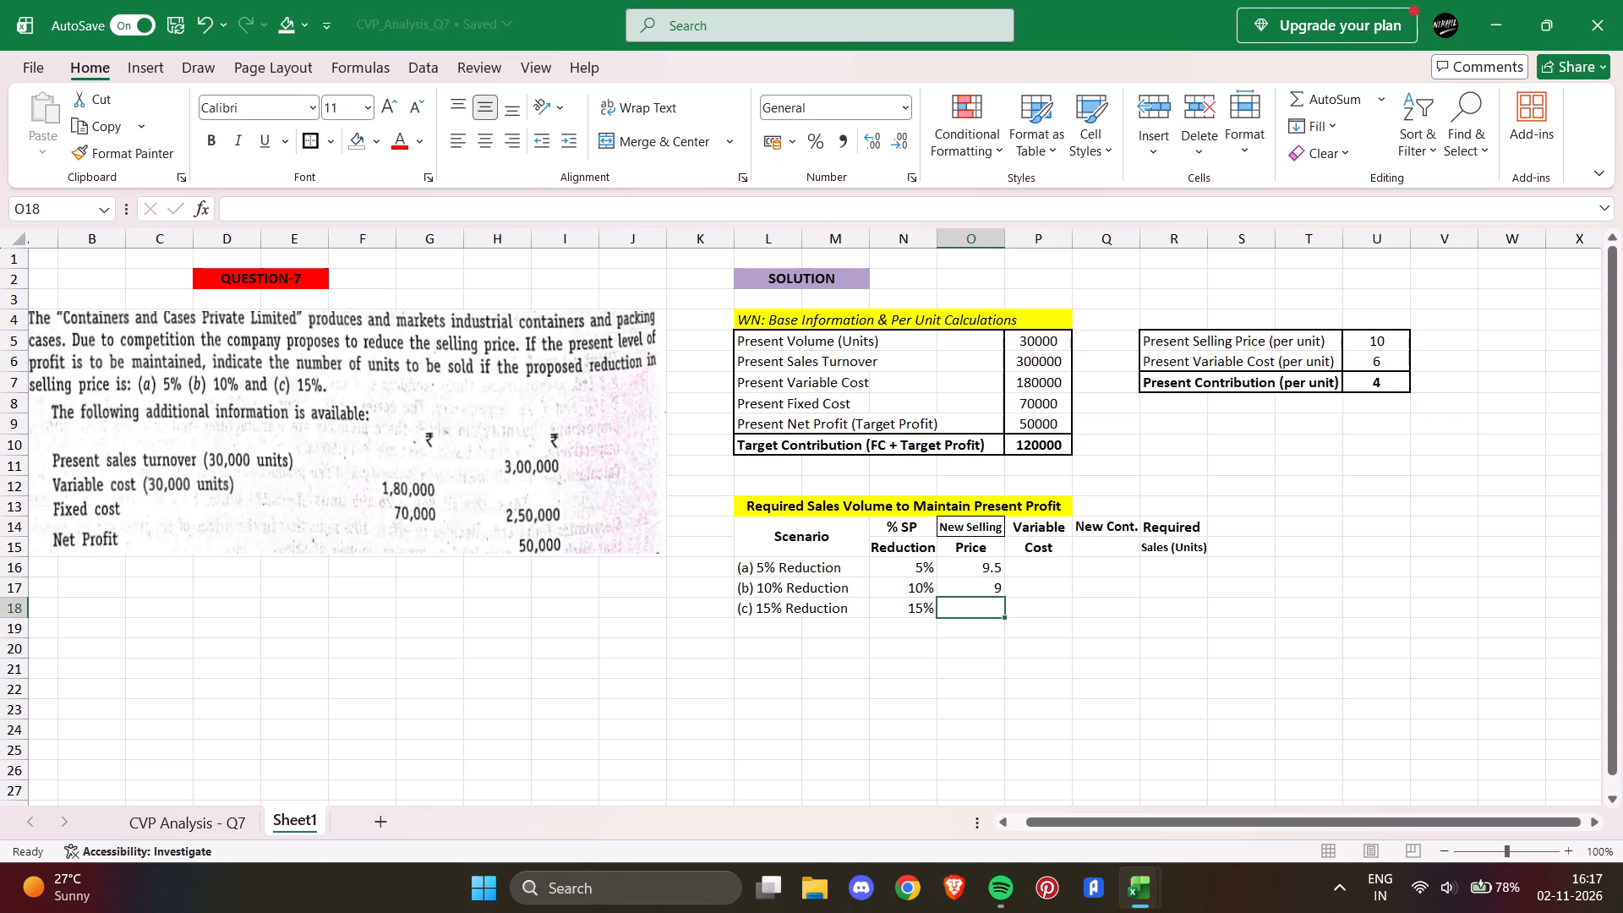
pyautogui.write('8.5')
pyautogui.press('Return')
# Enter a variable cost of 6 in each of P16:P18 for scenarios (a) to (c).
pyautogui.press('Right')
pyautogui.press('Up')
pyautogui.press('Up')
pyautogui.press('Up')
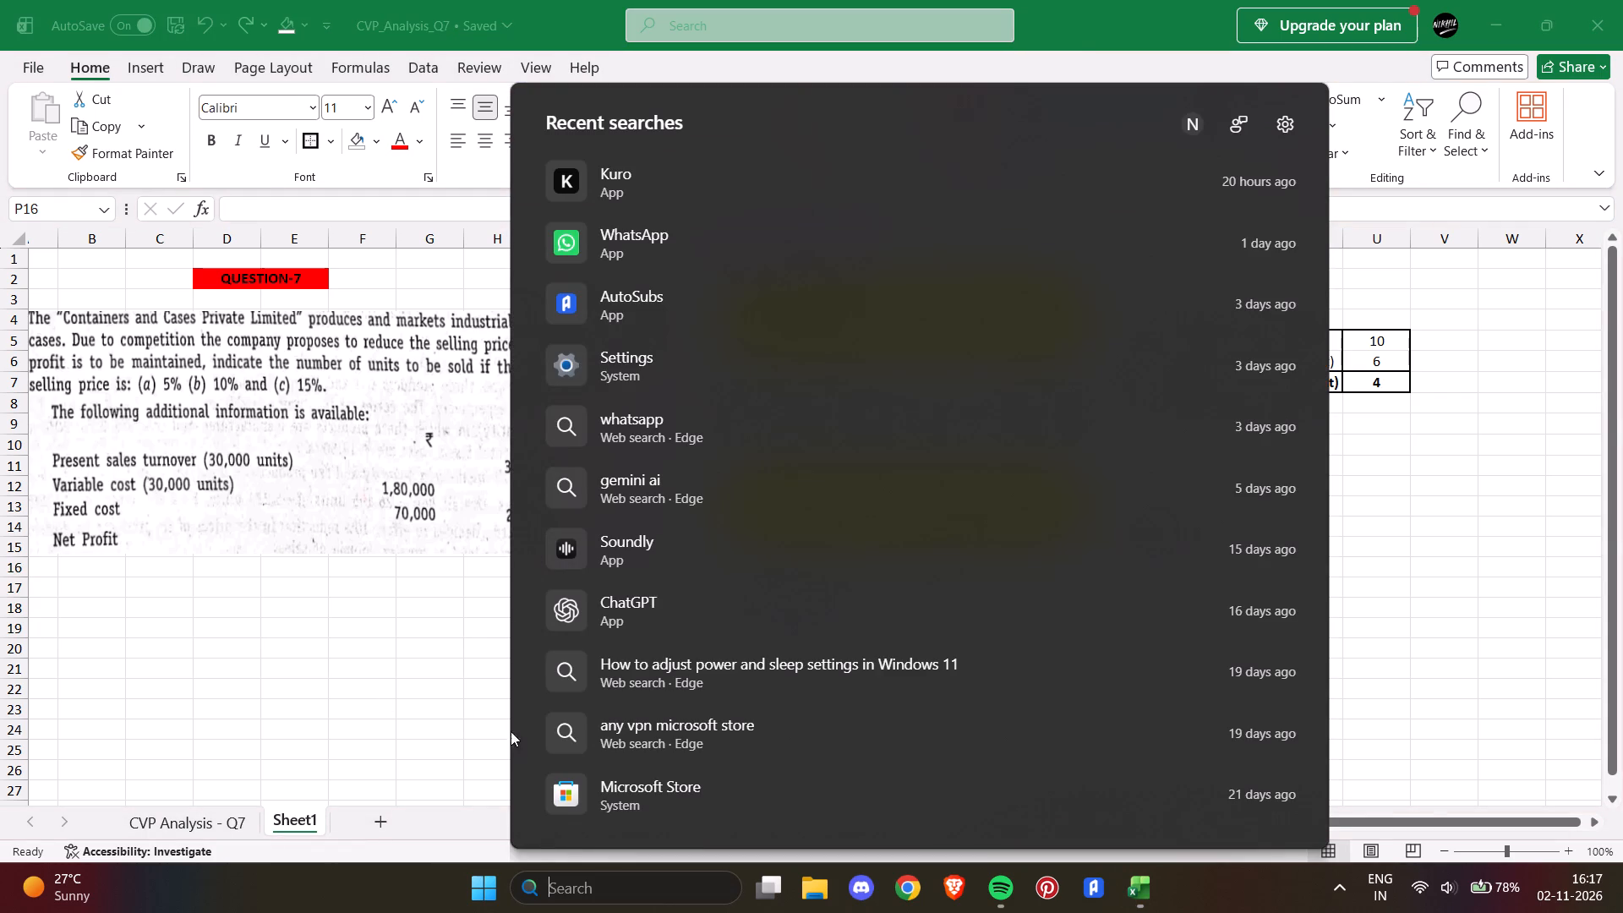
pyautogui.click(431, 678)
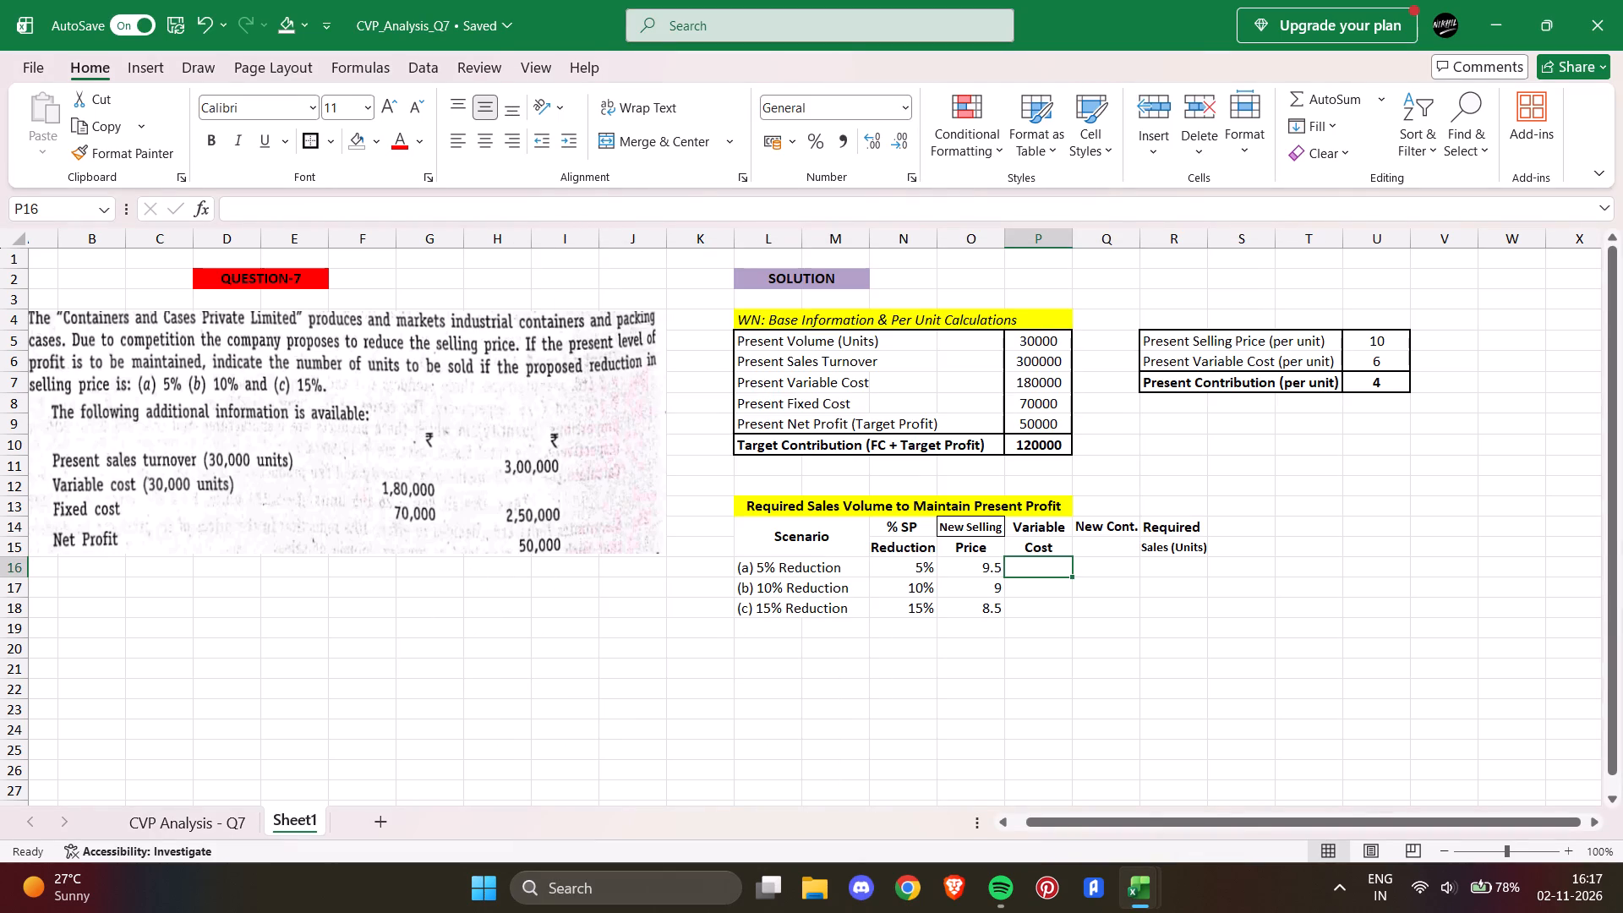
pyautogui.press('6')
pyautogui.press('Return')
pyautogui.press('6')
pyautogui.press('Return')
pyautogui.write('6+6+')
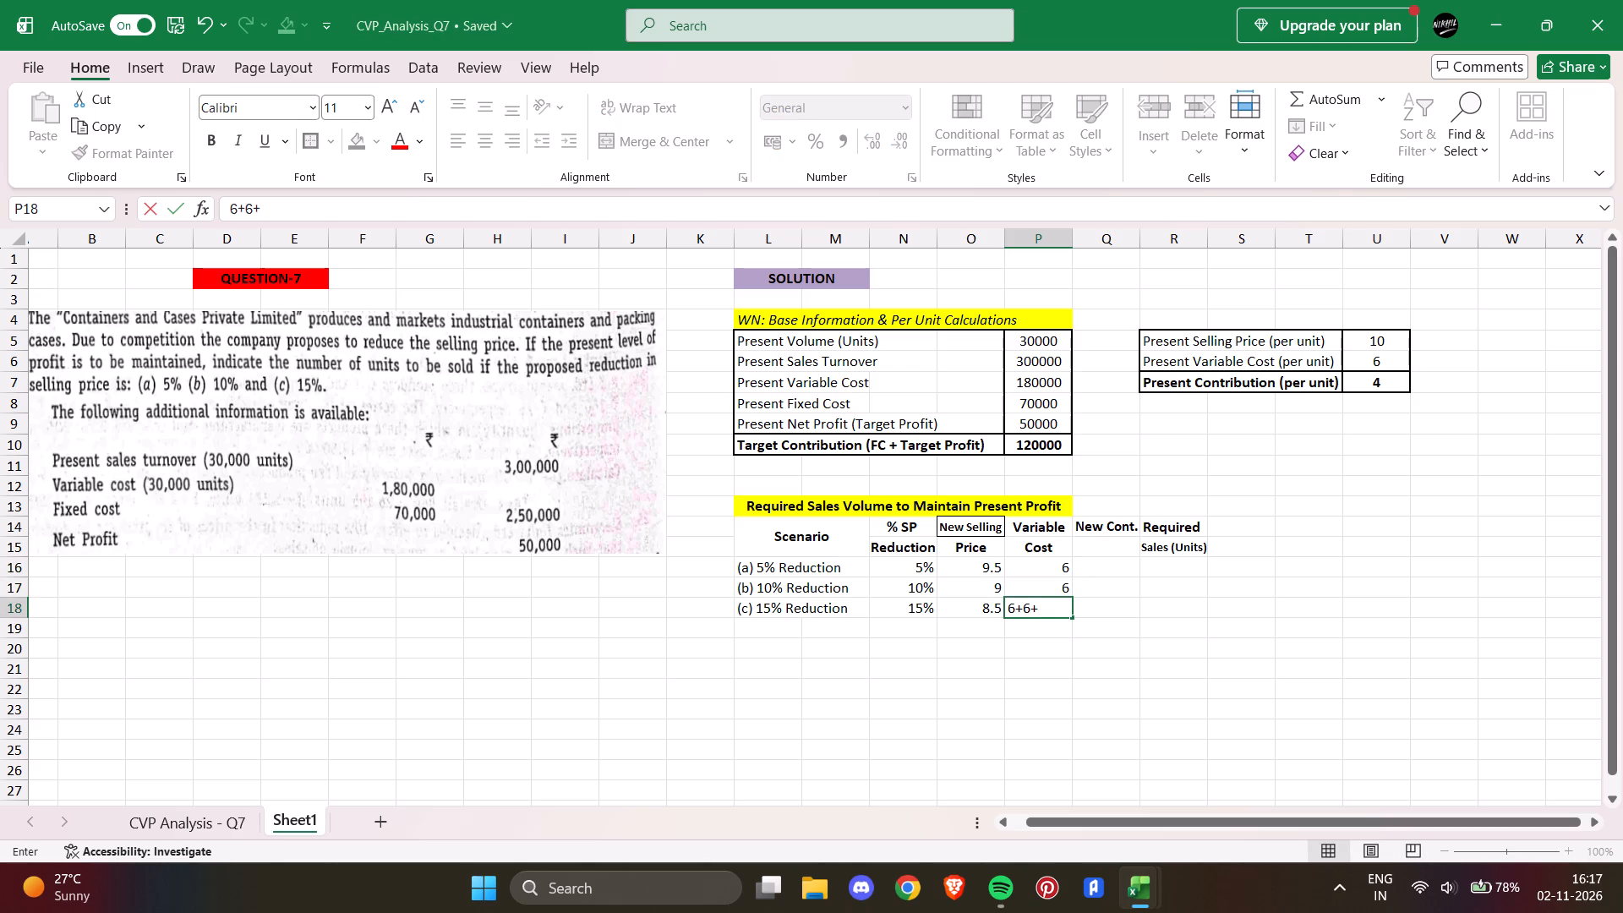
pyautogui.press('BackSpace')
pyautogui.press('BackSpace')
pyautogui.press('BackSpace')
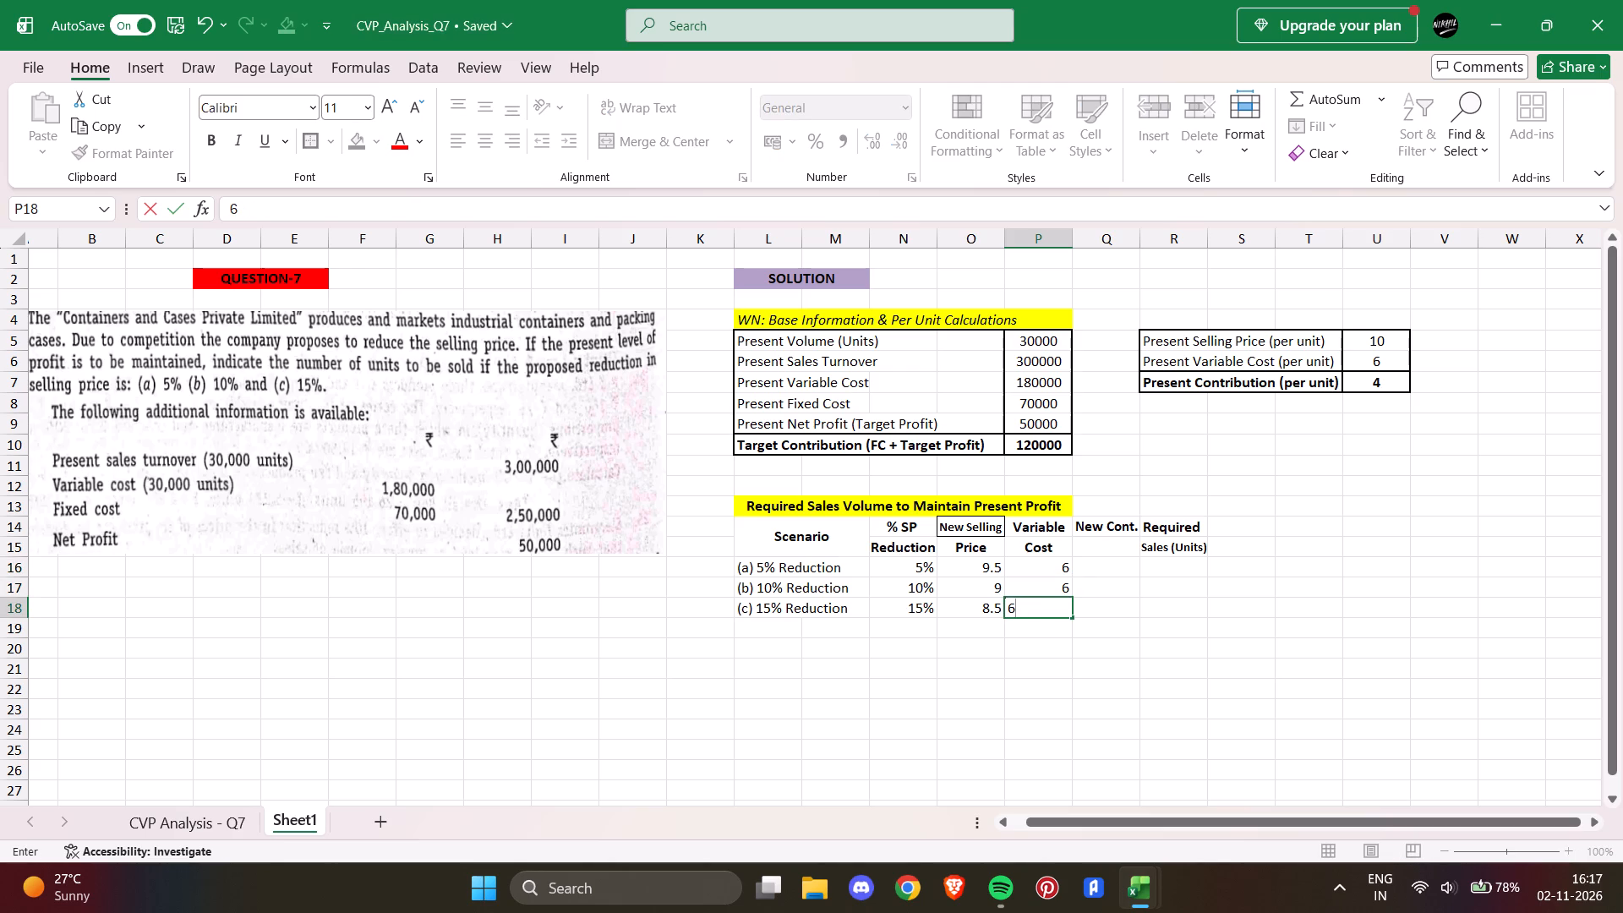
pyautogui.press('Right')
# Enter the new contributions 3.50, 3 and 2 in Q16:Q18.
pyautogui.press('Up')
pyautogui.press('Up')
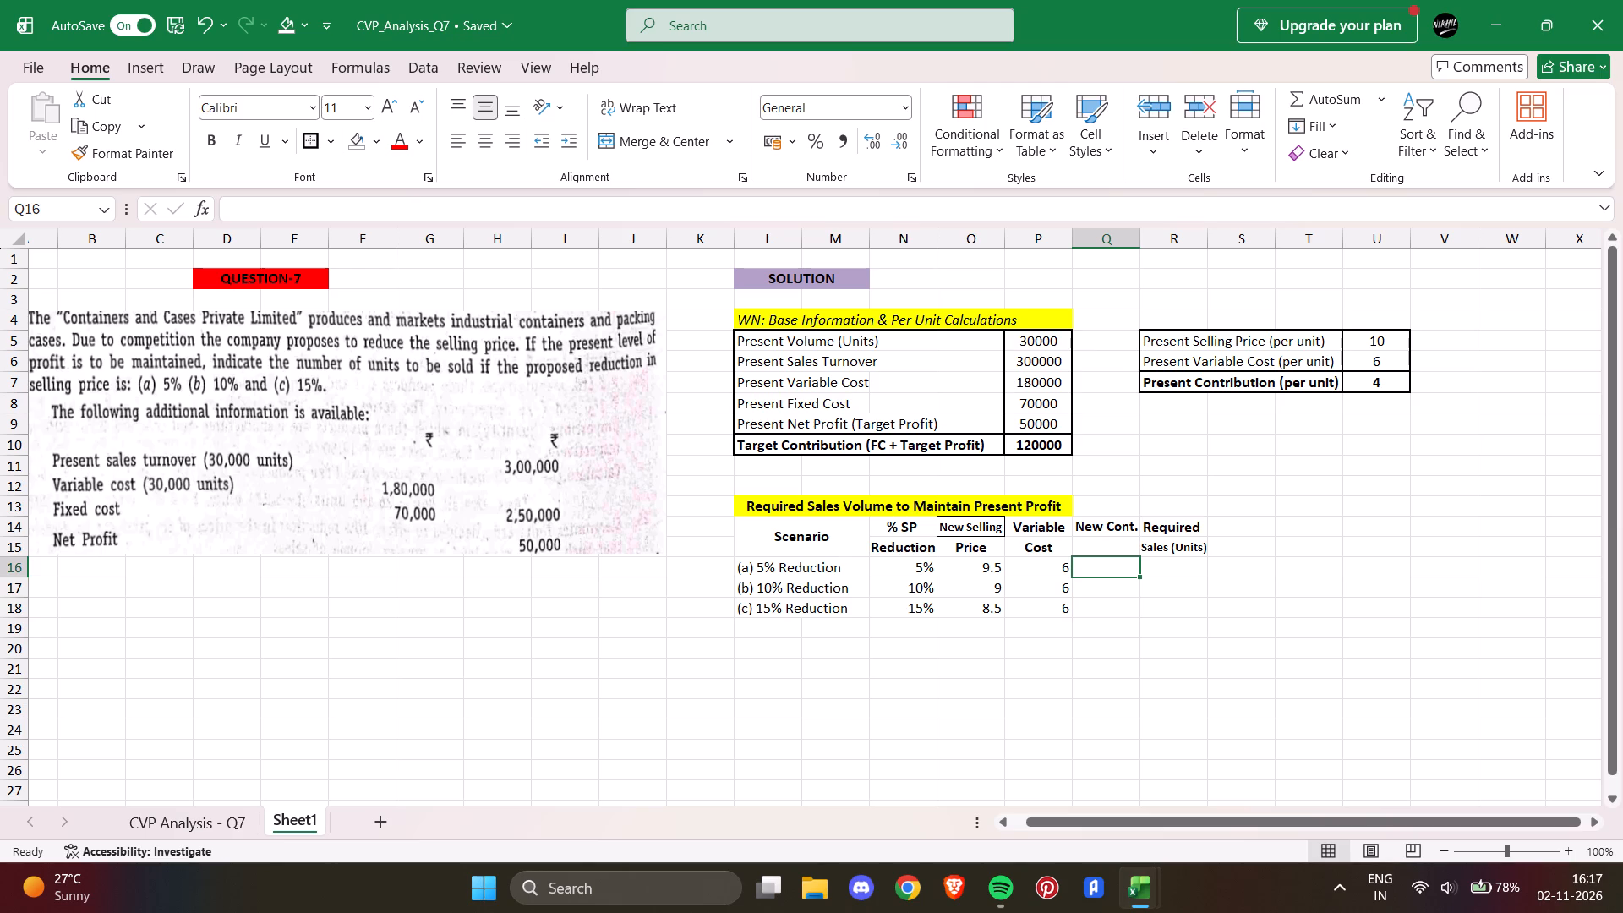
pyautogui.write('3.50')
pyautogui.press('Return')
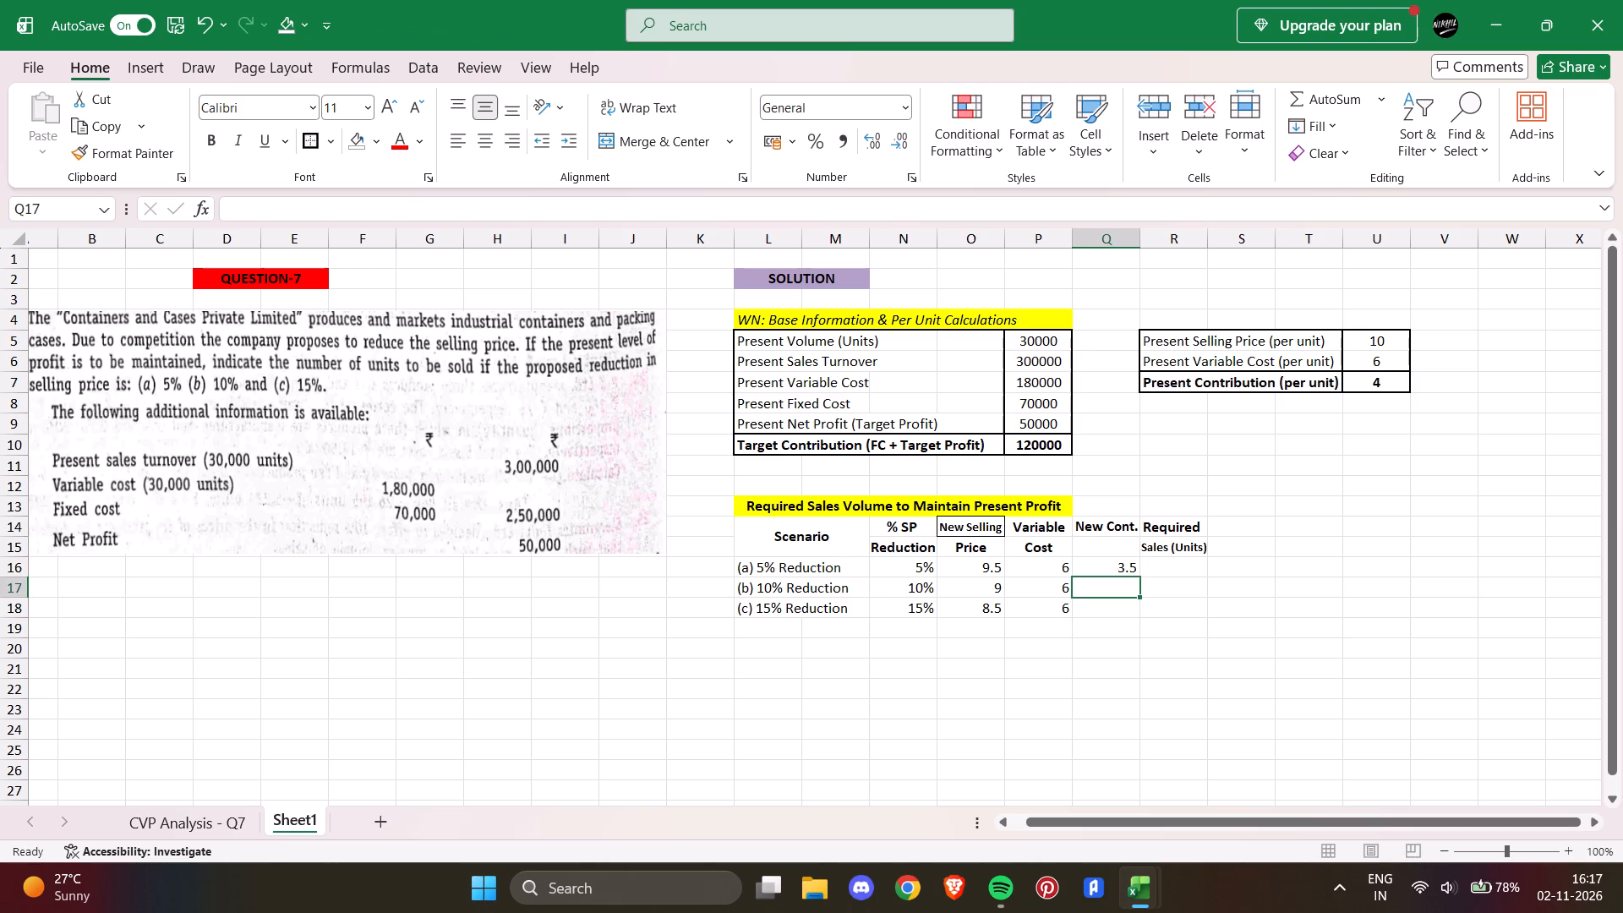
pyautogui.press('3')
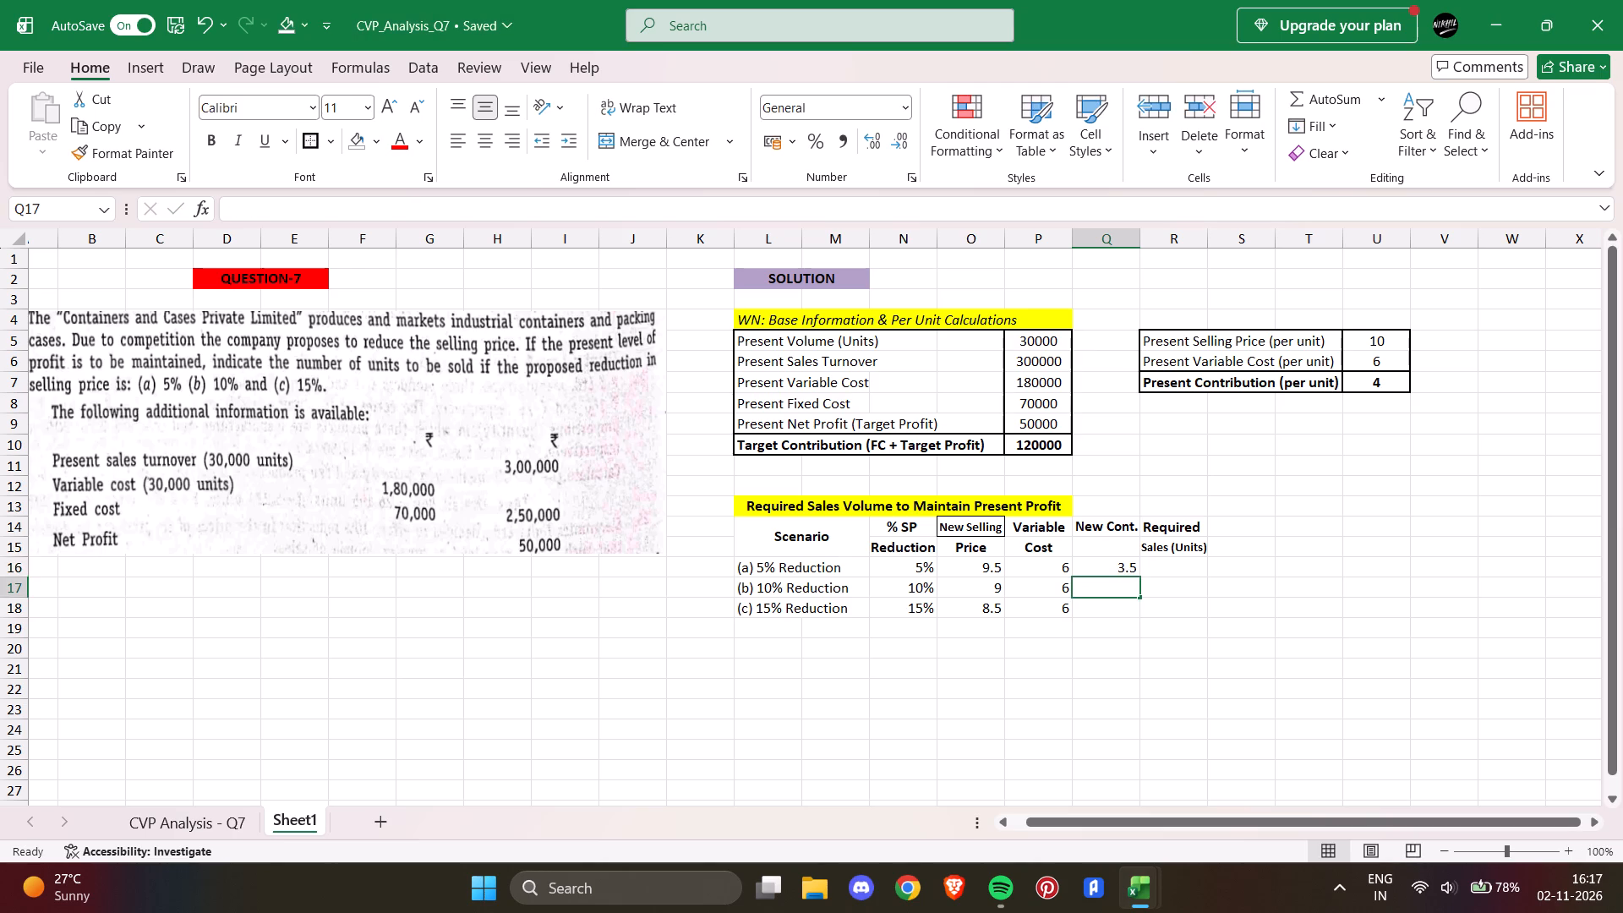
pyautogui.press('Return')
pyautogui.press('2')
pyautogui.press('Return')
# Enter the required sales units 34285.71, 400000 and 48000 in R16:R18.
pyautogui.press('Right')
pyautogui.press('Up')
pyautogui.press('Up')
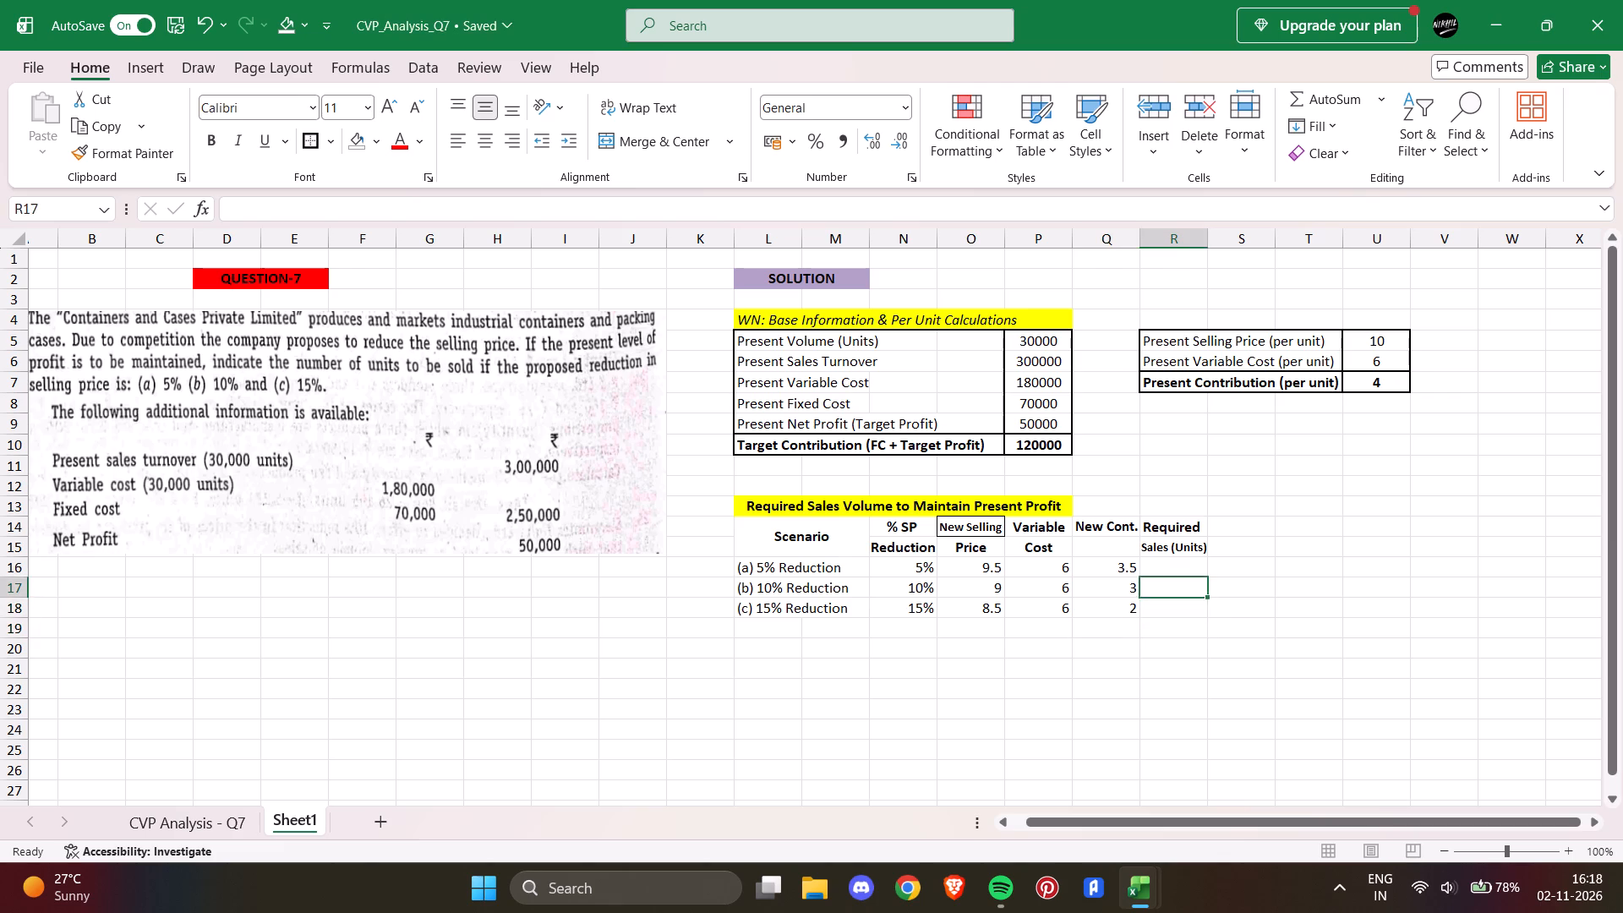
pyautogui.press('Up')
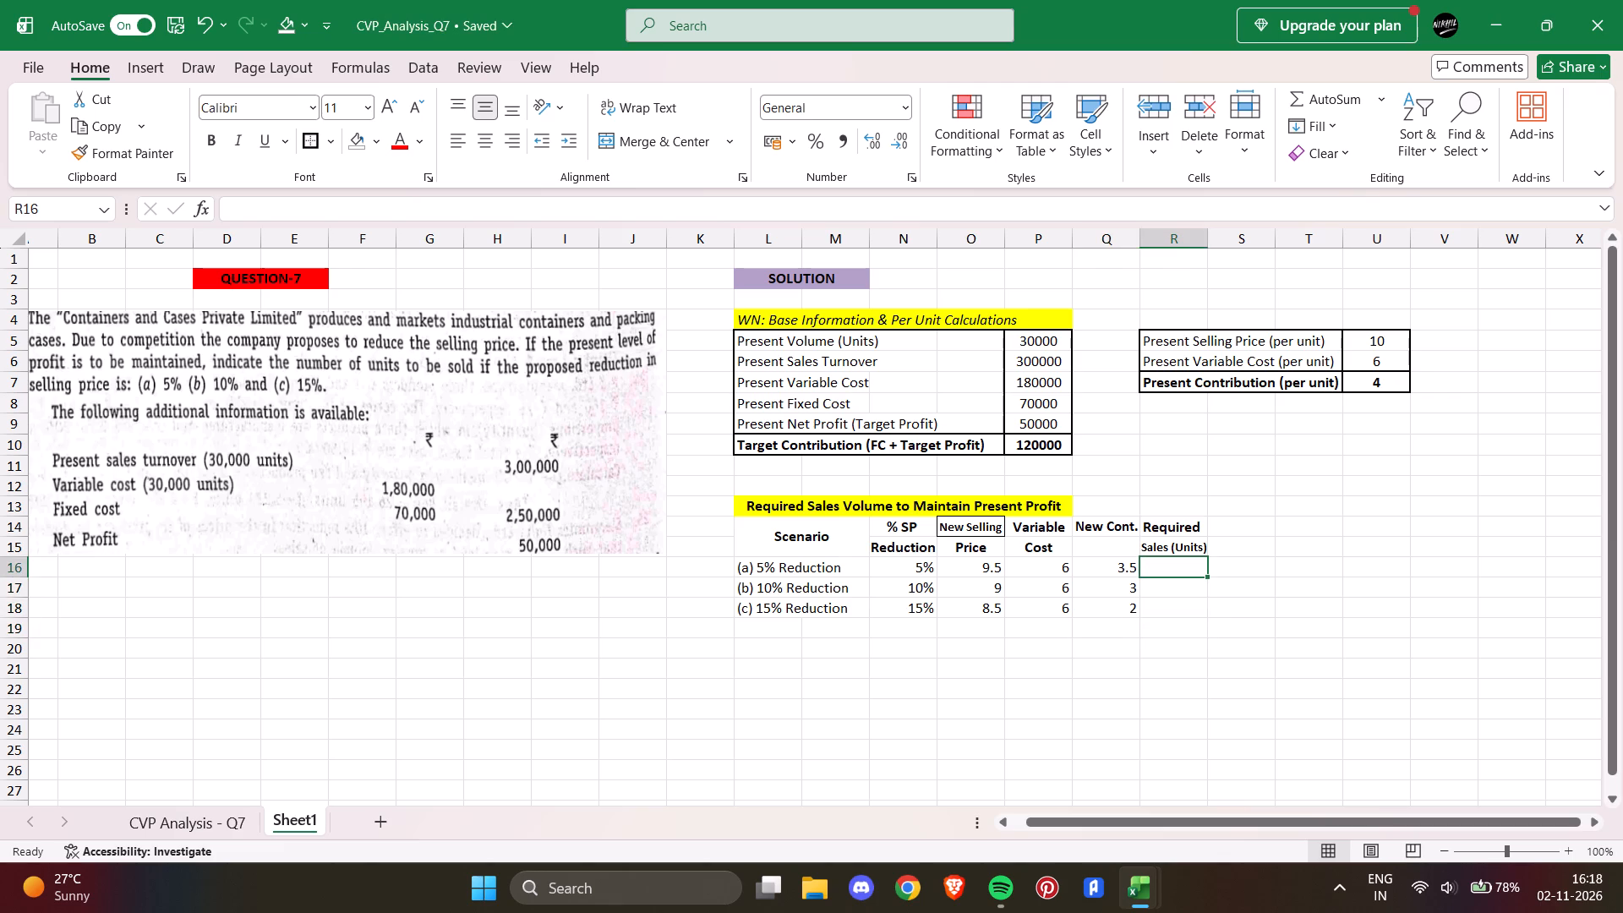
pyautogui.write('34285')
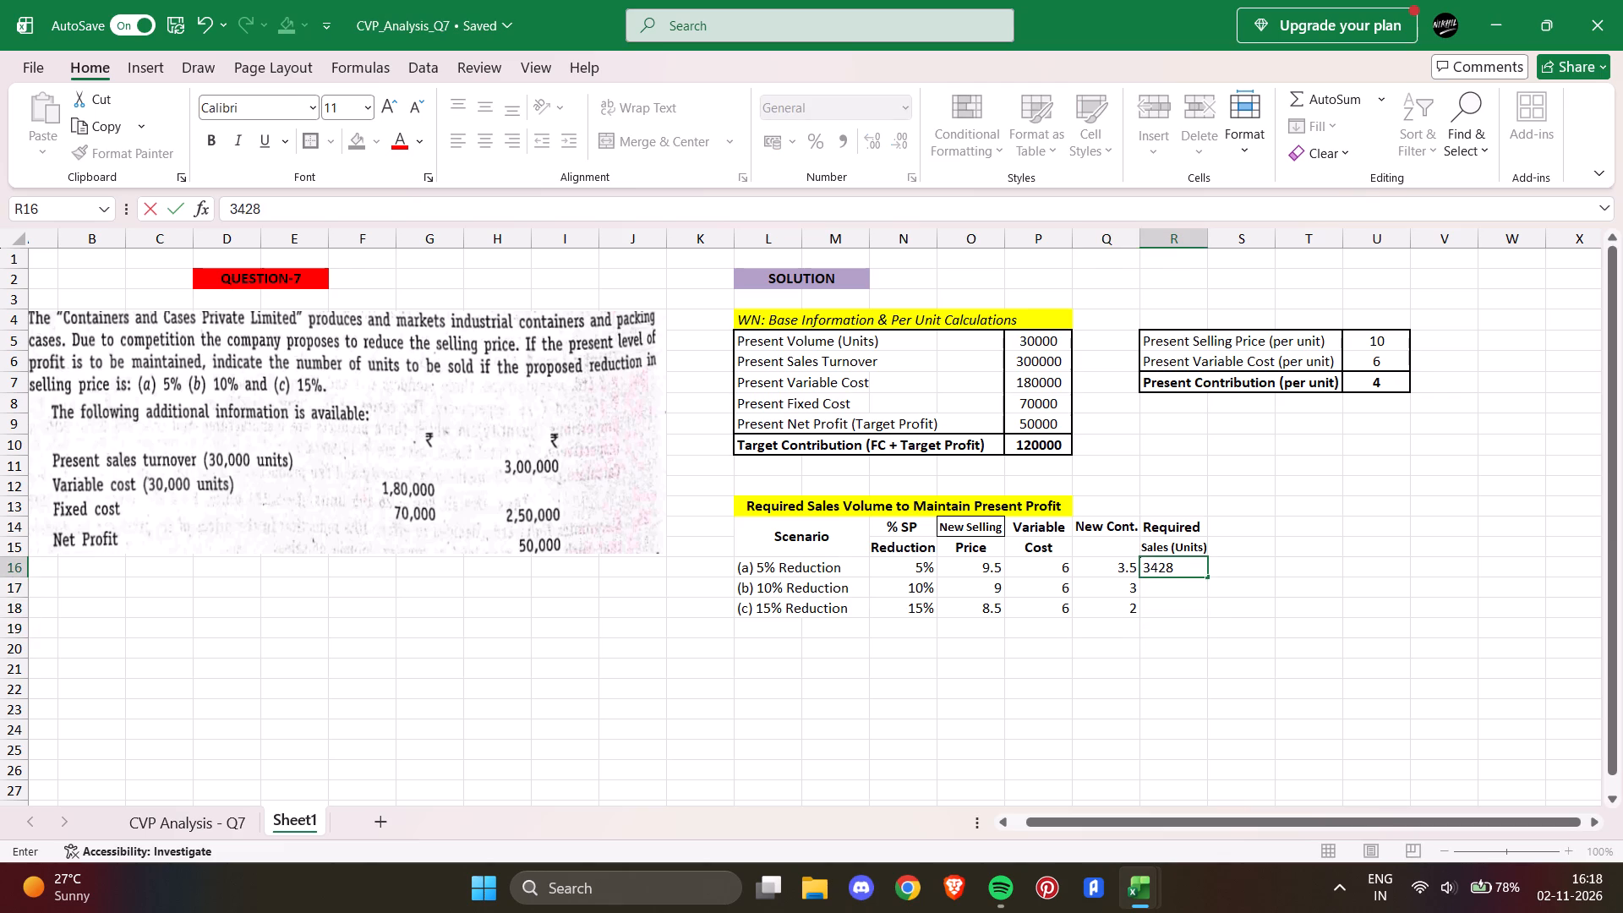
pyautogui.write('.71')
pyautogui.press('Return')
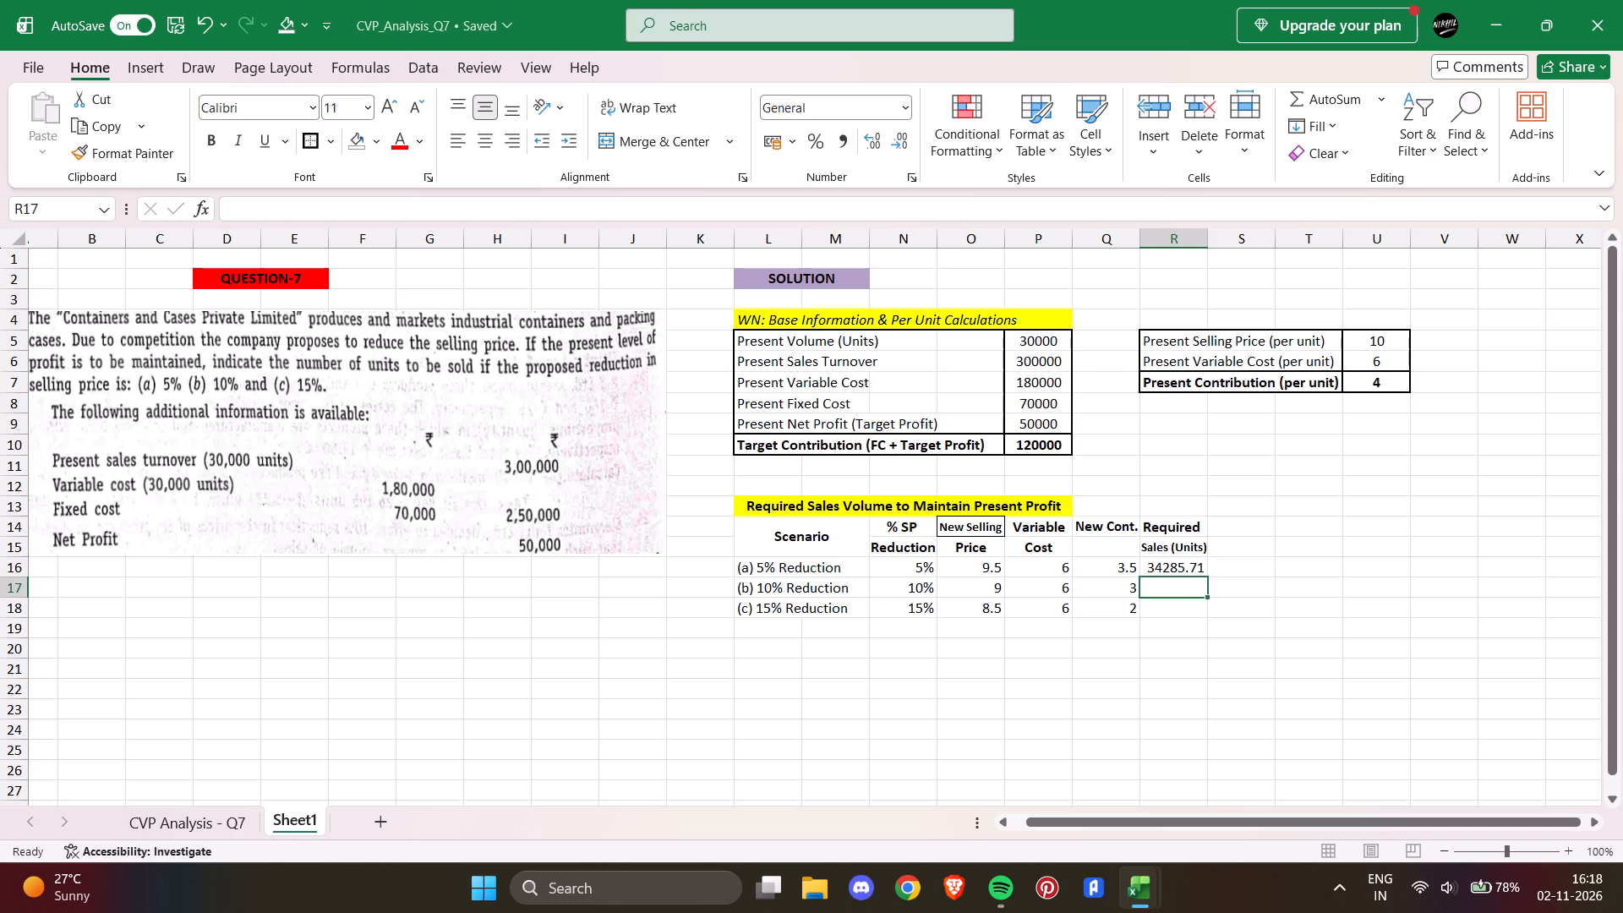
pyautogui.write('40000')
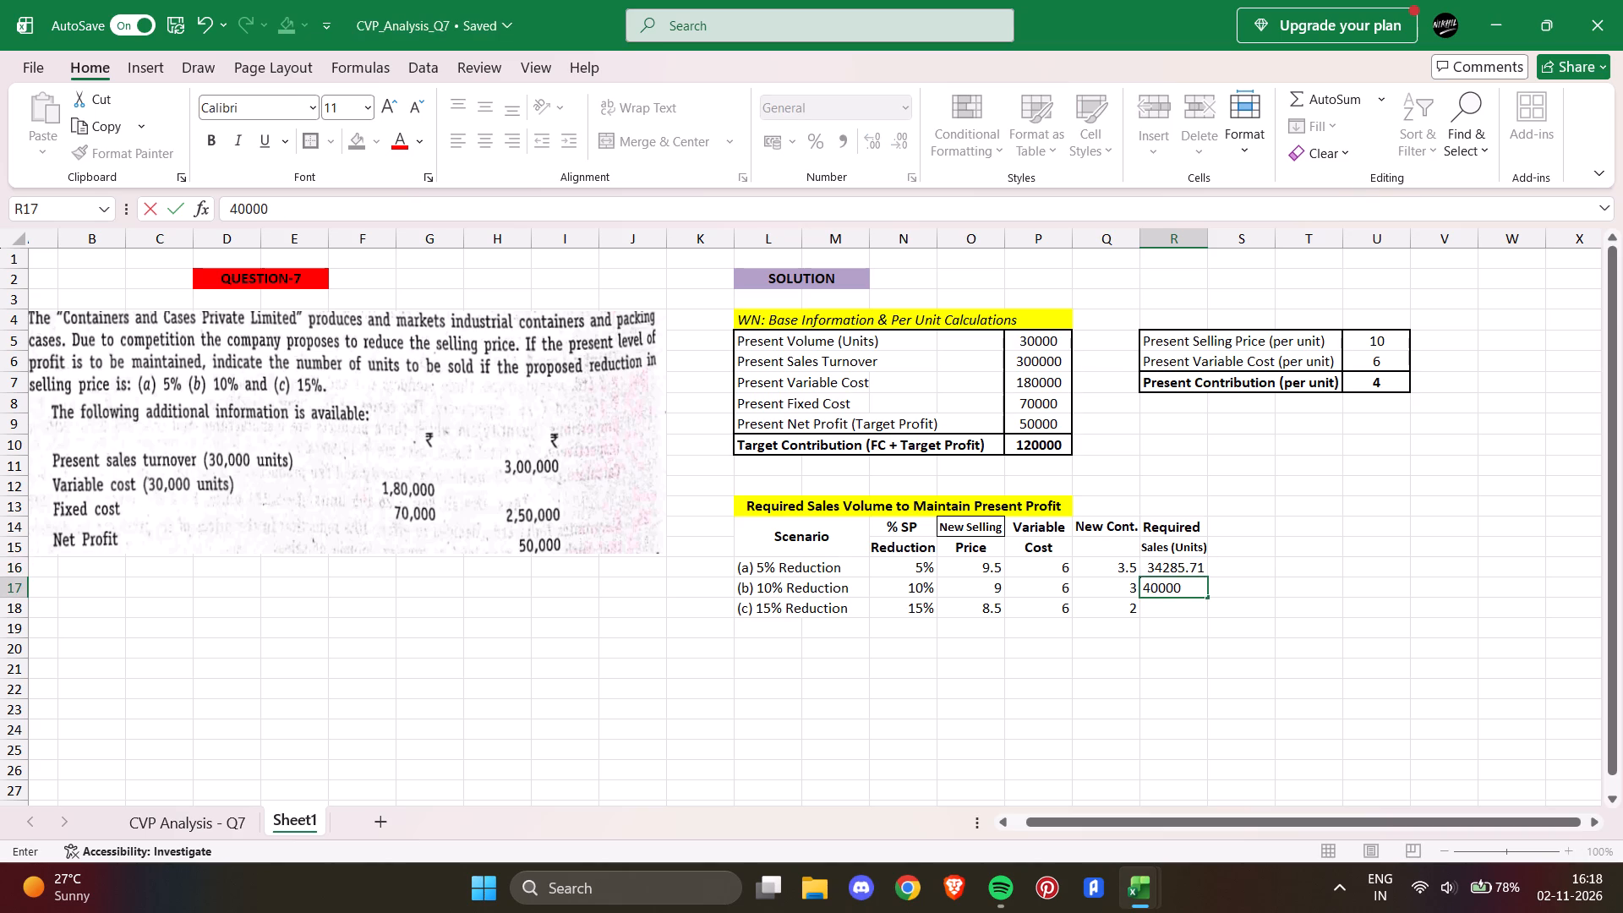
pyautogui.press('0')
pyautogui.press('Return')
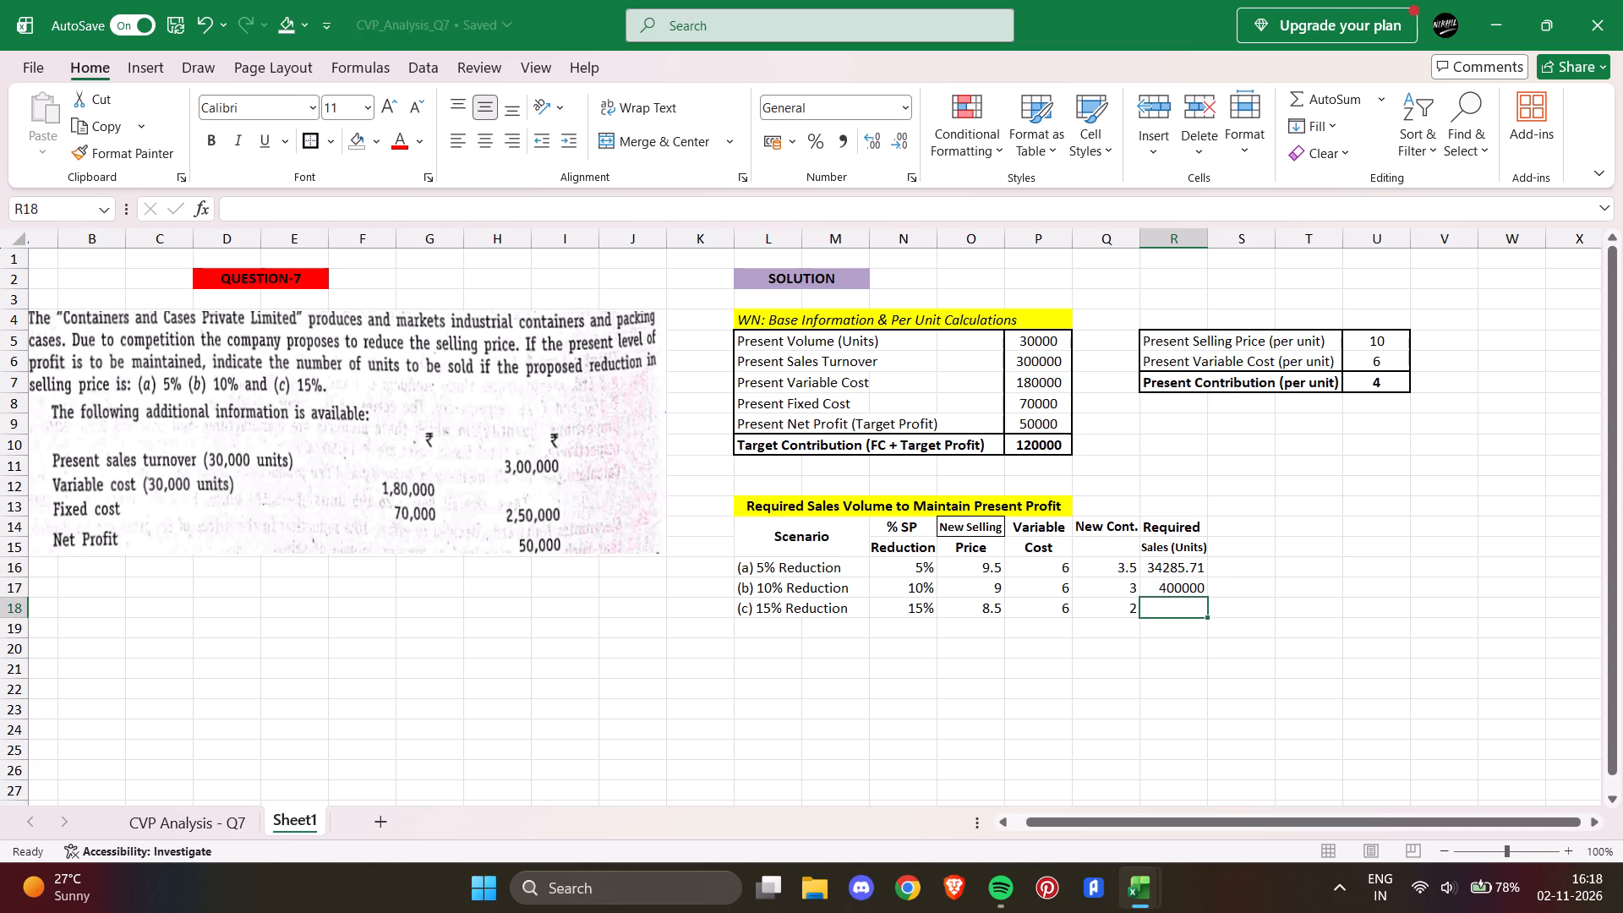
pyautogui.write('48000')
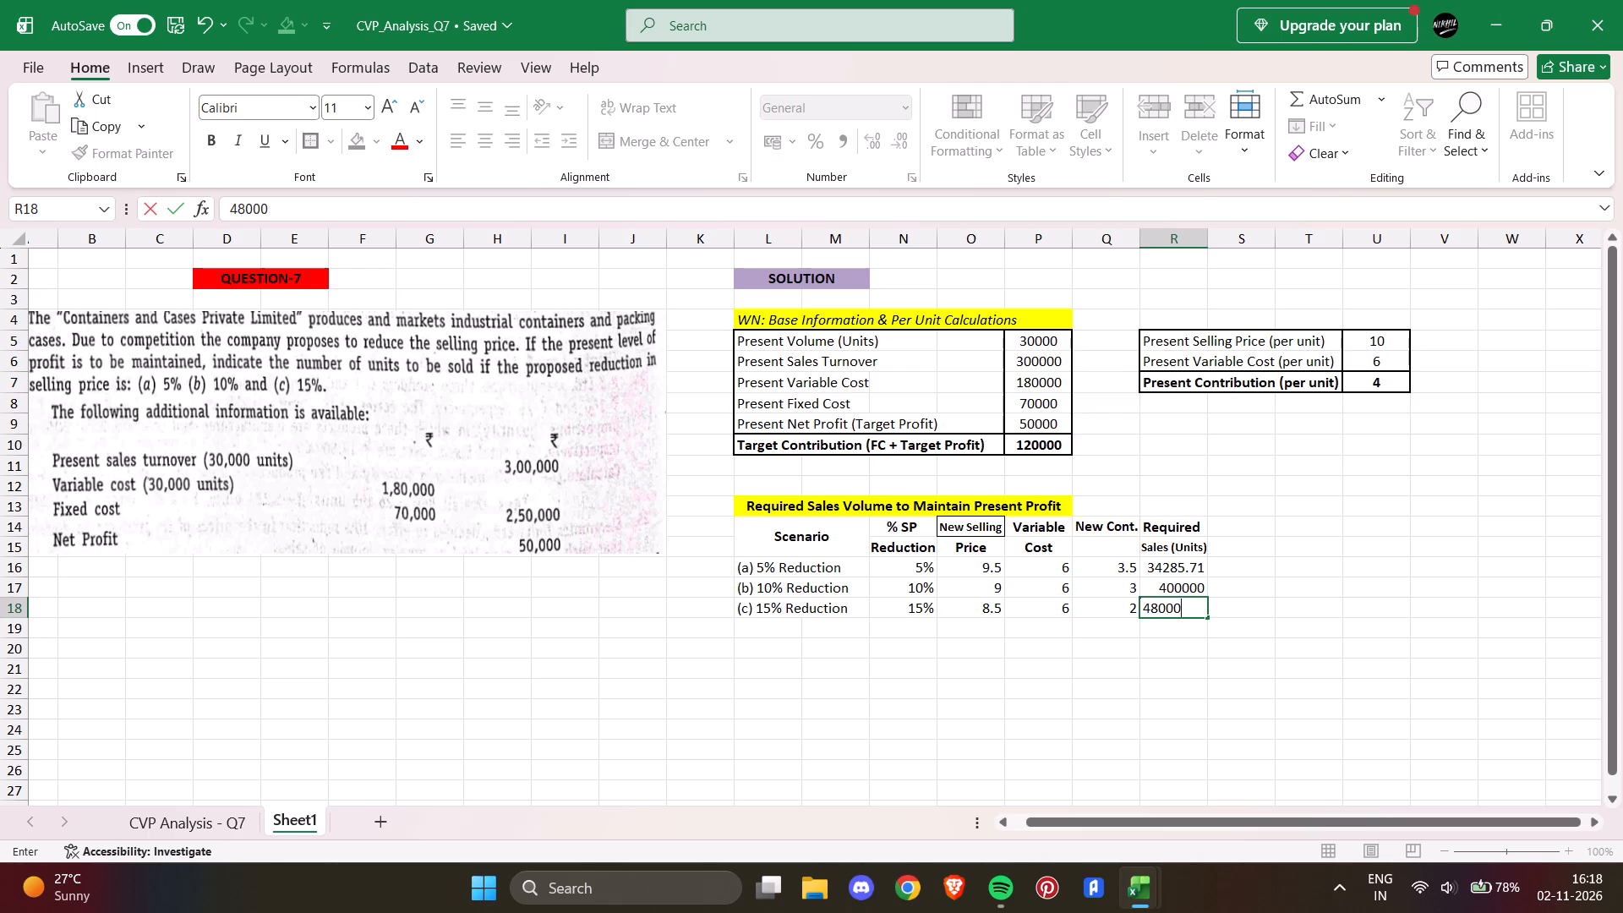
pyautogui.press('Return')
# Correct the required sales units for the 10% reduction in R17 to 40000.
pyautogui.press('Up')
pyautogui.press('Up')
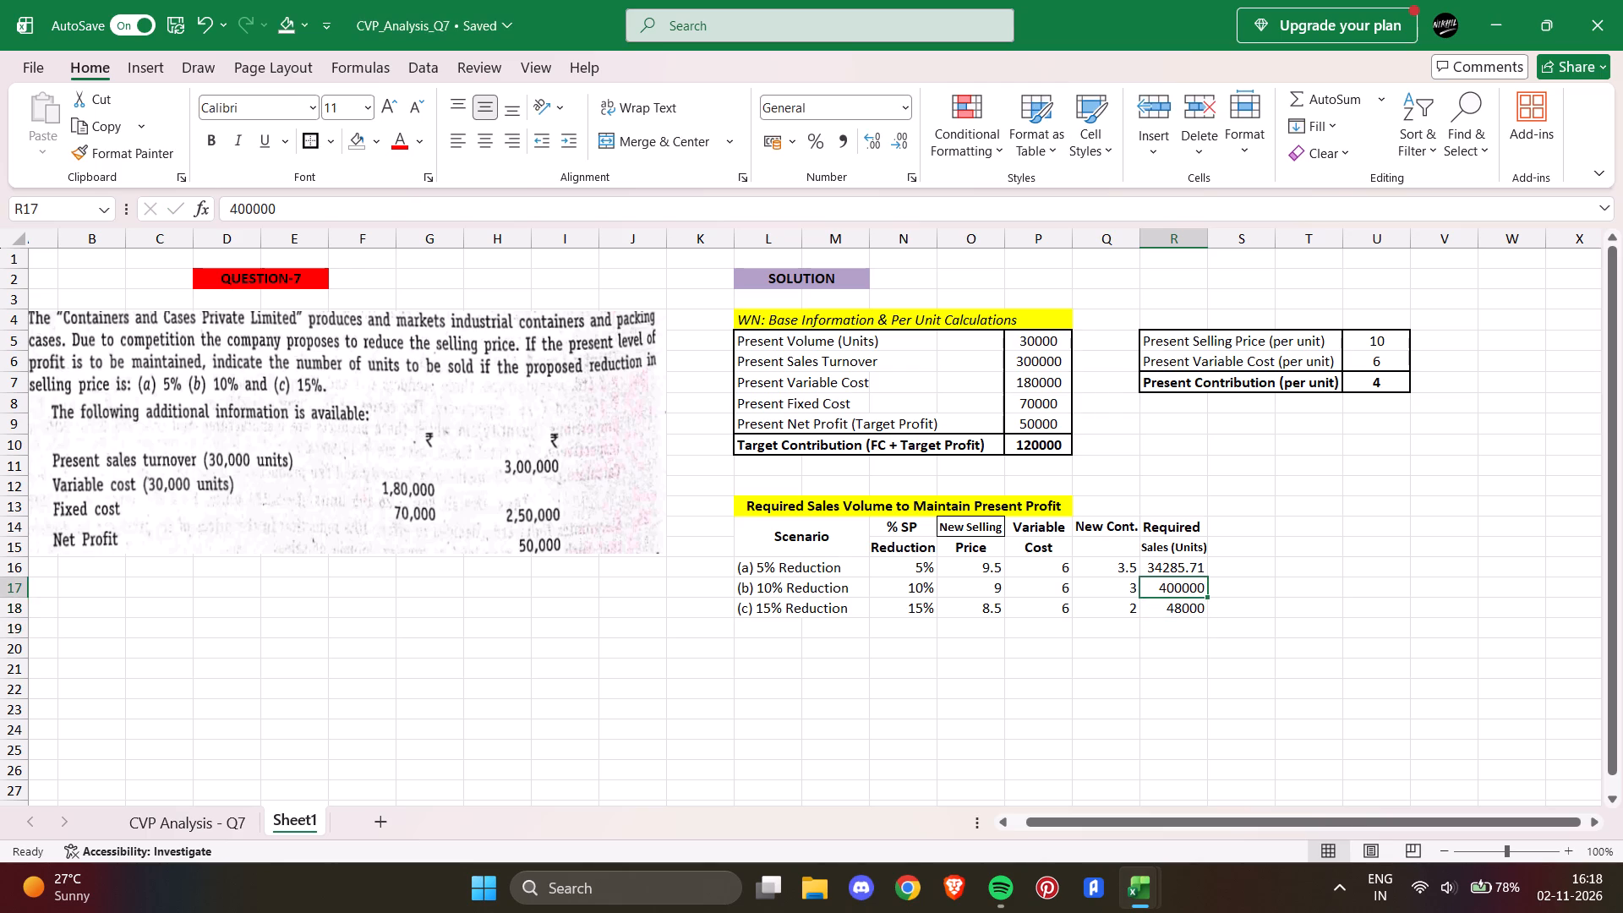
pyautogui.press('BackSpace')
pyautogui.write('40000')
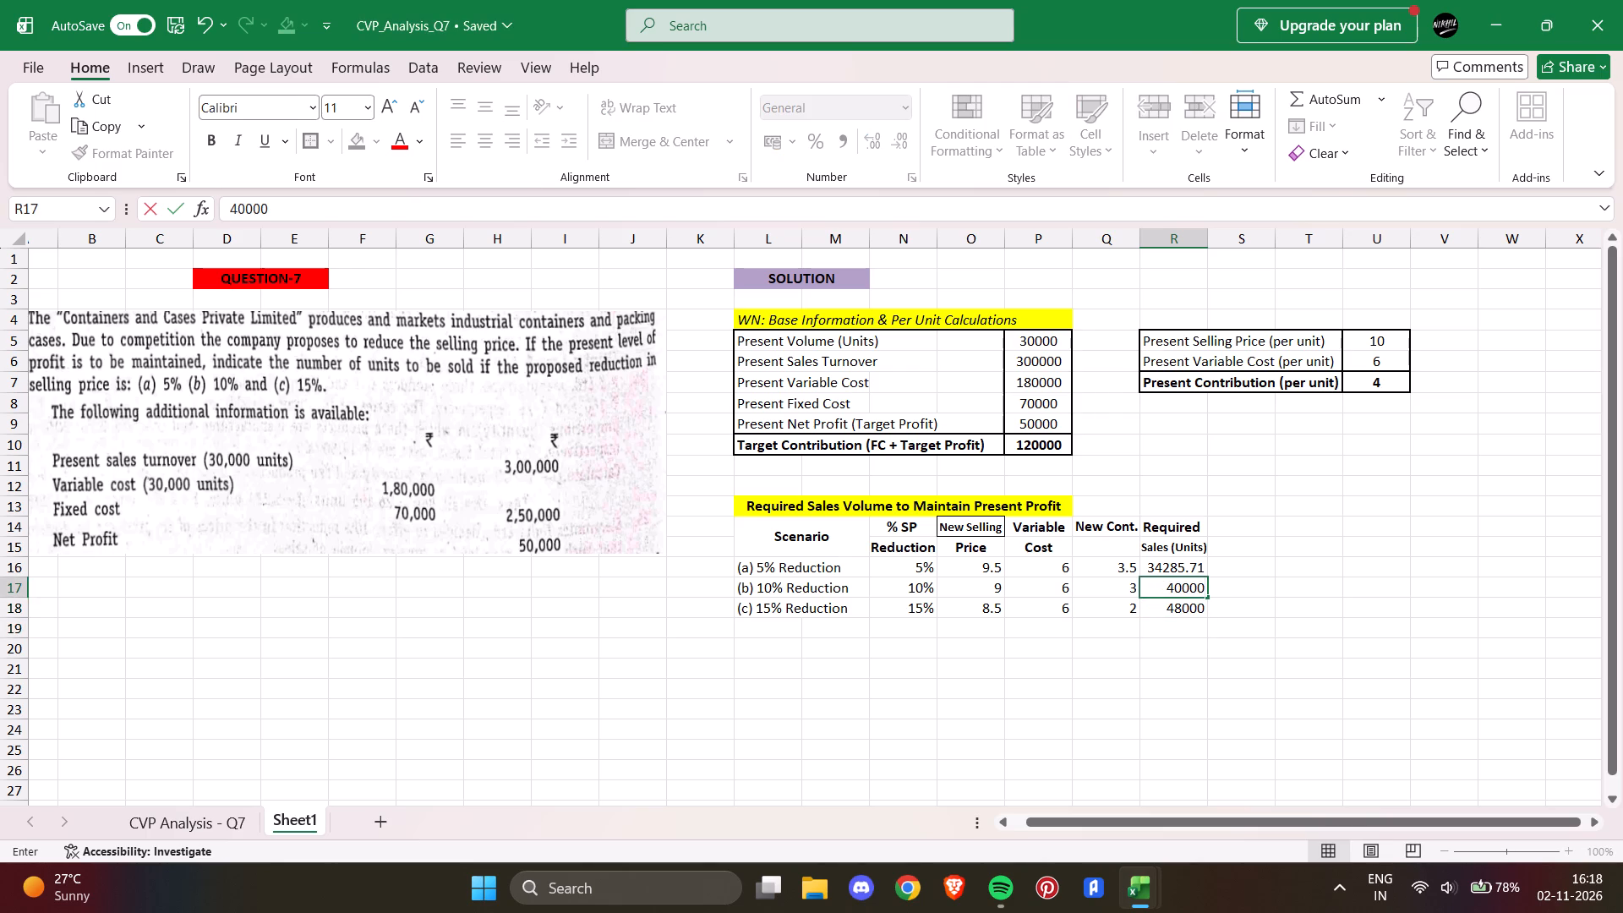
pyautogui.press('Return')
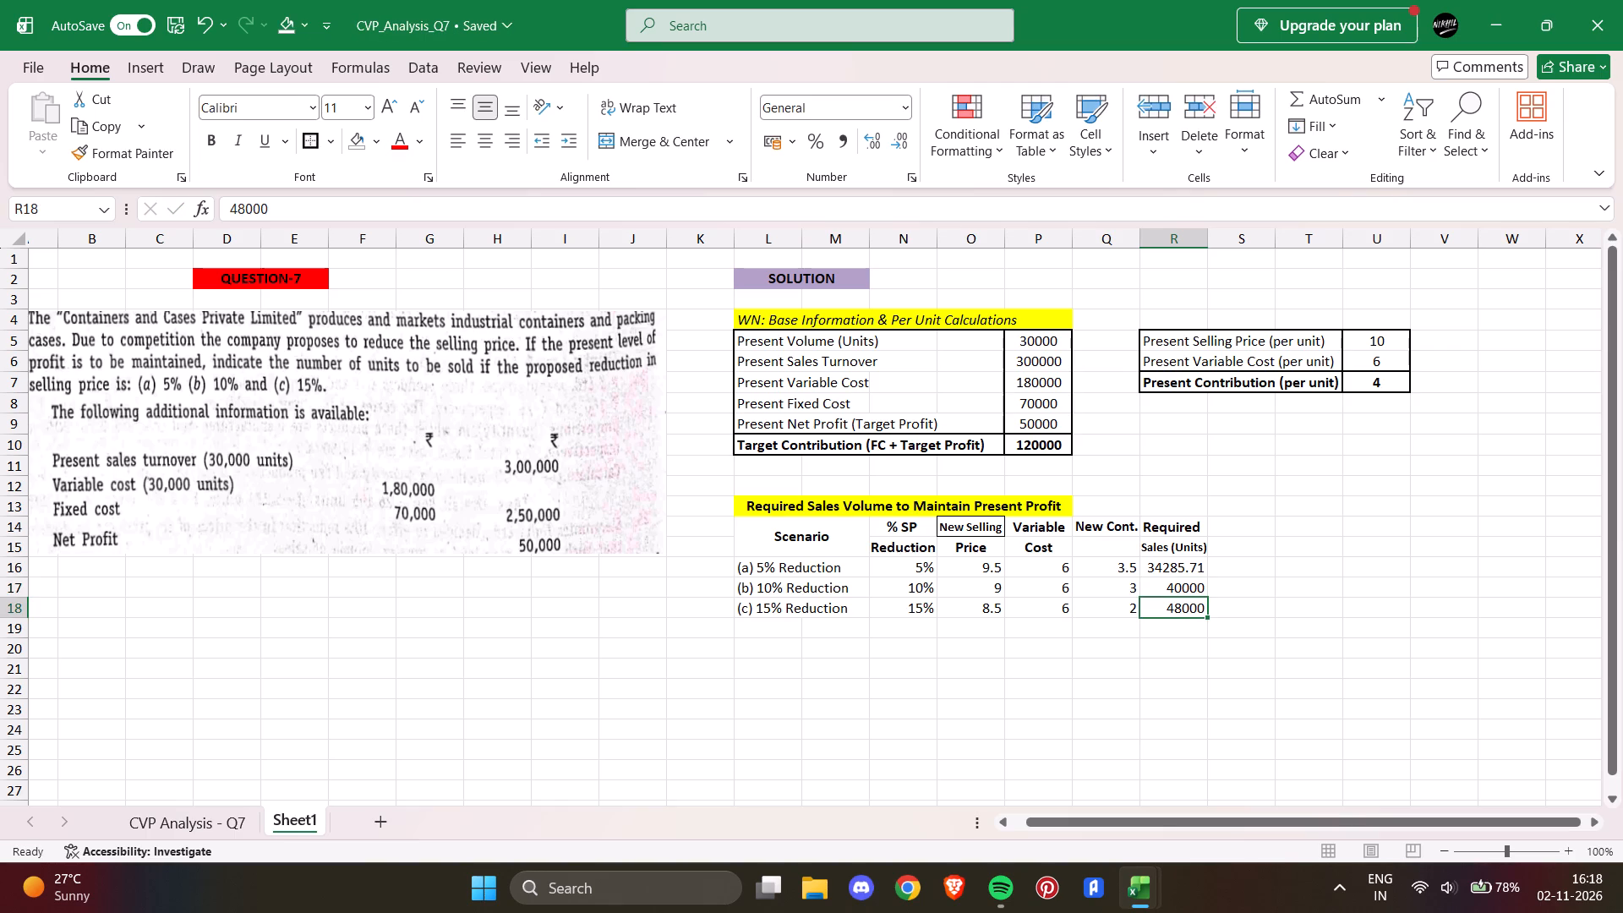
# Centre the scenario values in N16:R18 horizontally.
pyautogui.moveTo(898, 565); pyautogui.dragTo(1178, 614)
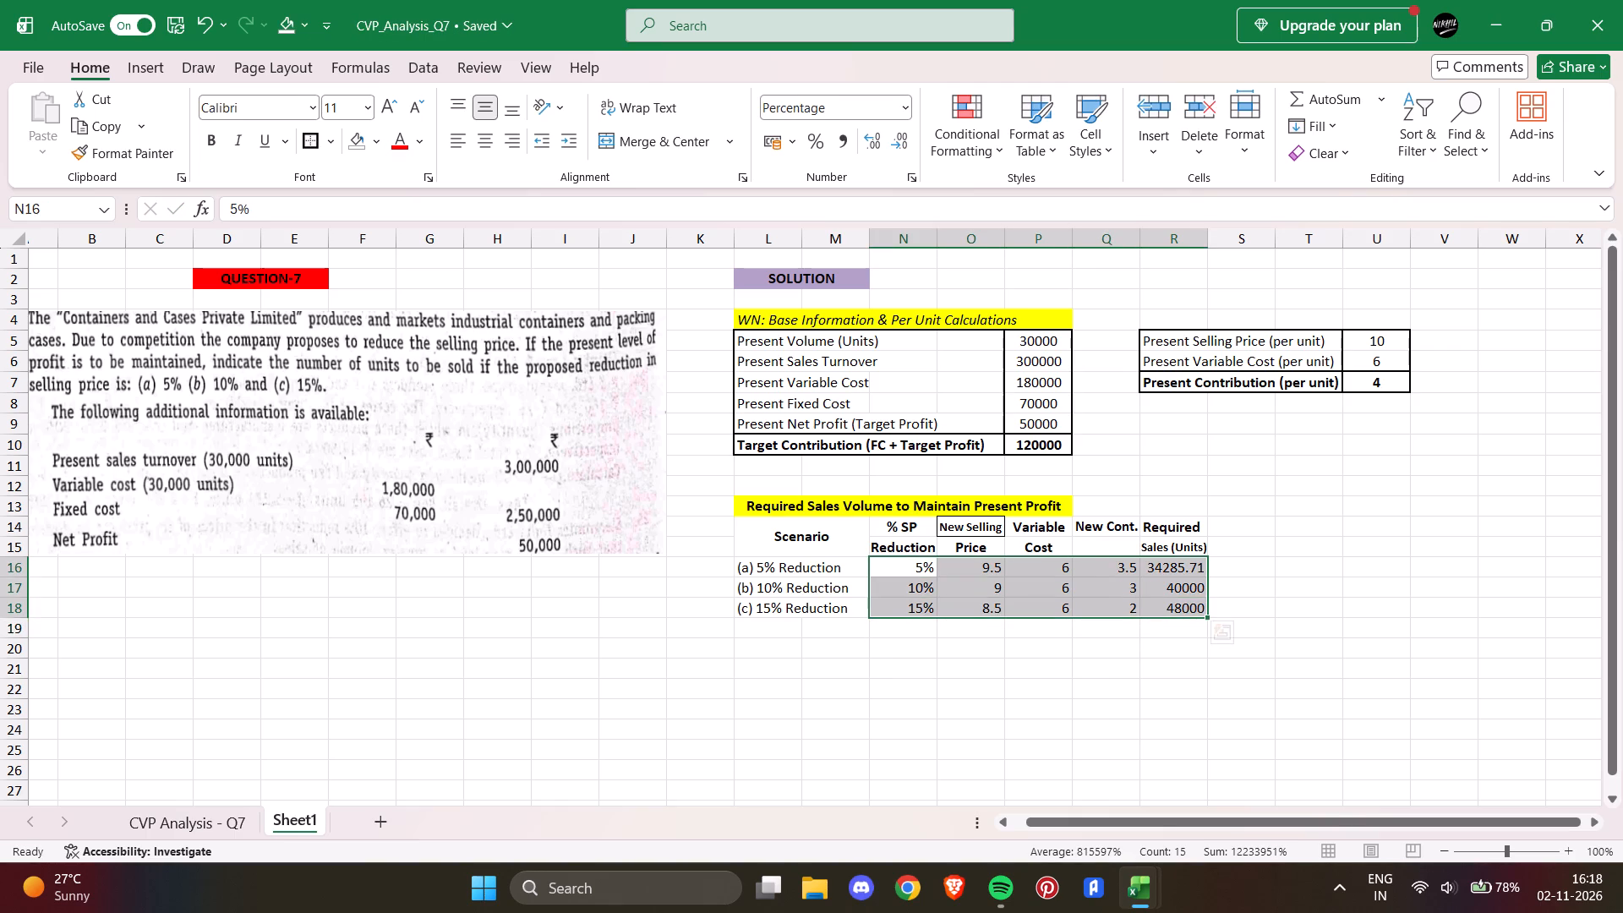
pyautogui.click(483, 133)
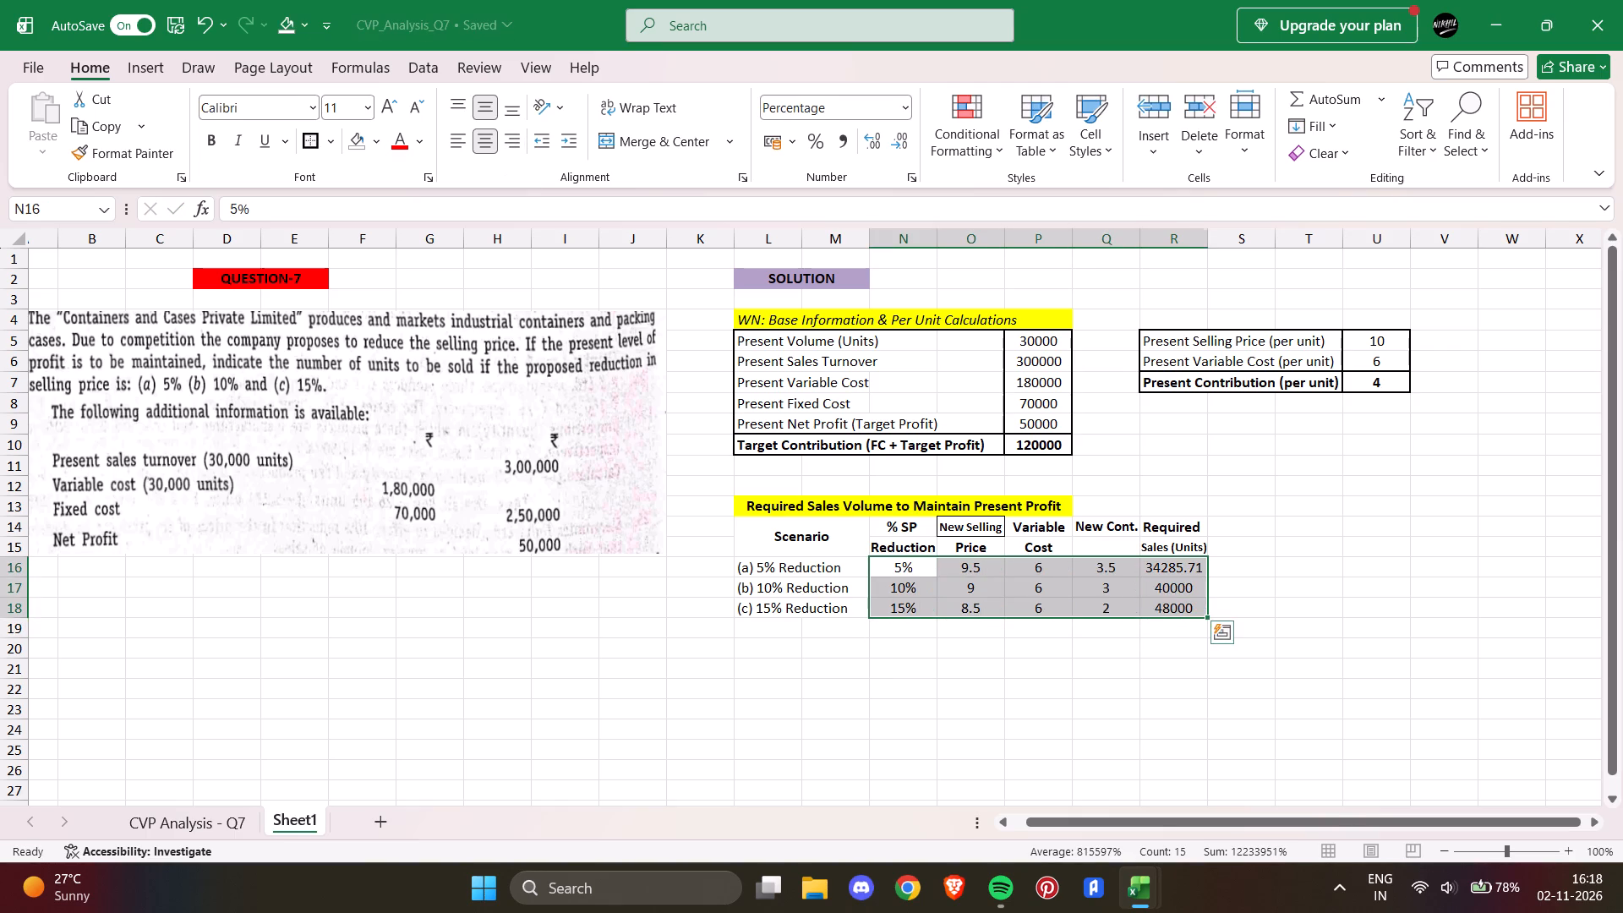
pyautogui.click(1338, 582)
# Add an outside border around the whole required sales volume table, L14:R18.
pyautogui.moveTo(756, 525); pyautogui.dragTo(1100, 597)
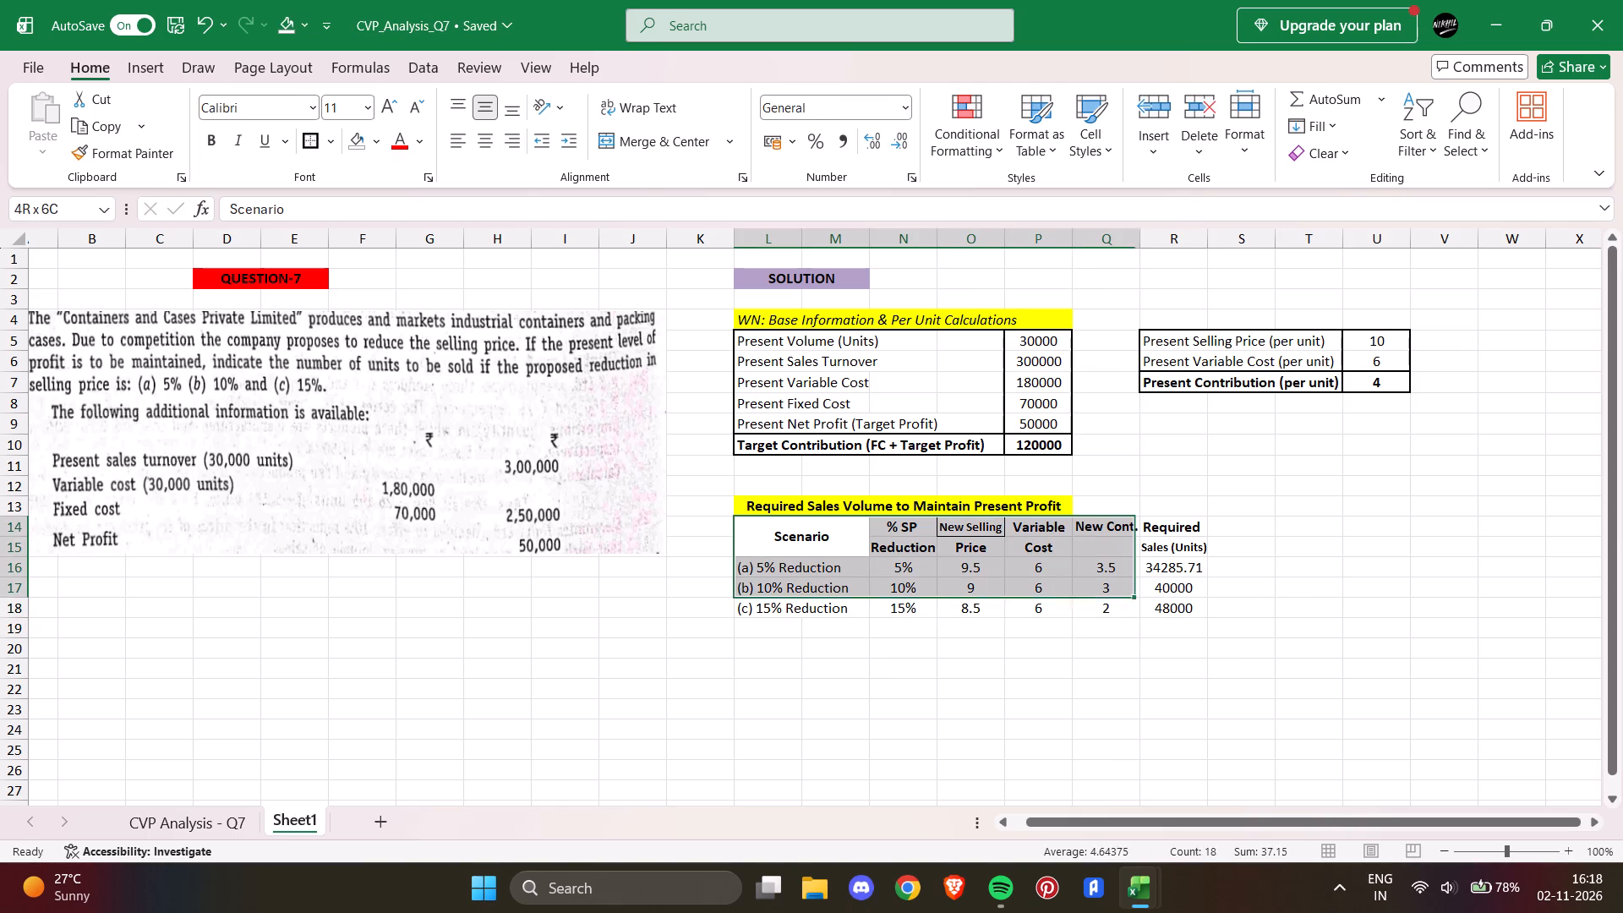
pyautogui.moveTo(1100, 597); pyautogui.dragTo(1194, 615)
pyautogui.click(310, 144)
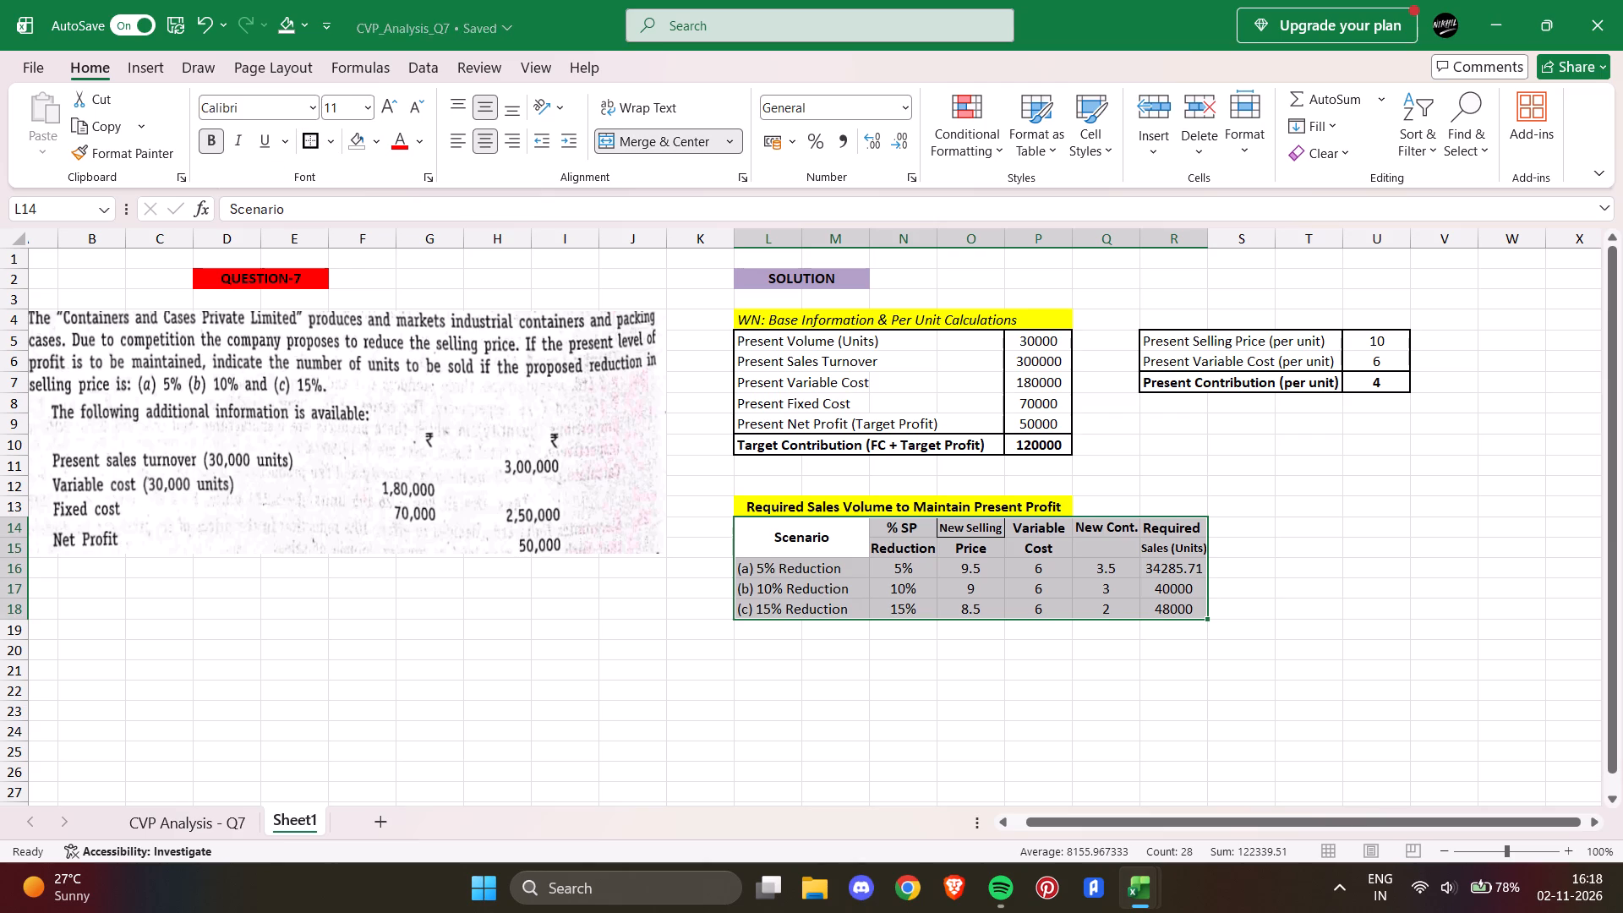
# Add an outside border around the table's two header rows, L14:R15.
pyautogui.moveTo(757, 529); pyautogui.dragTo(1110, 541)
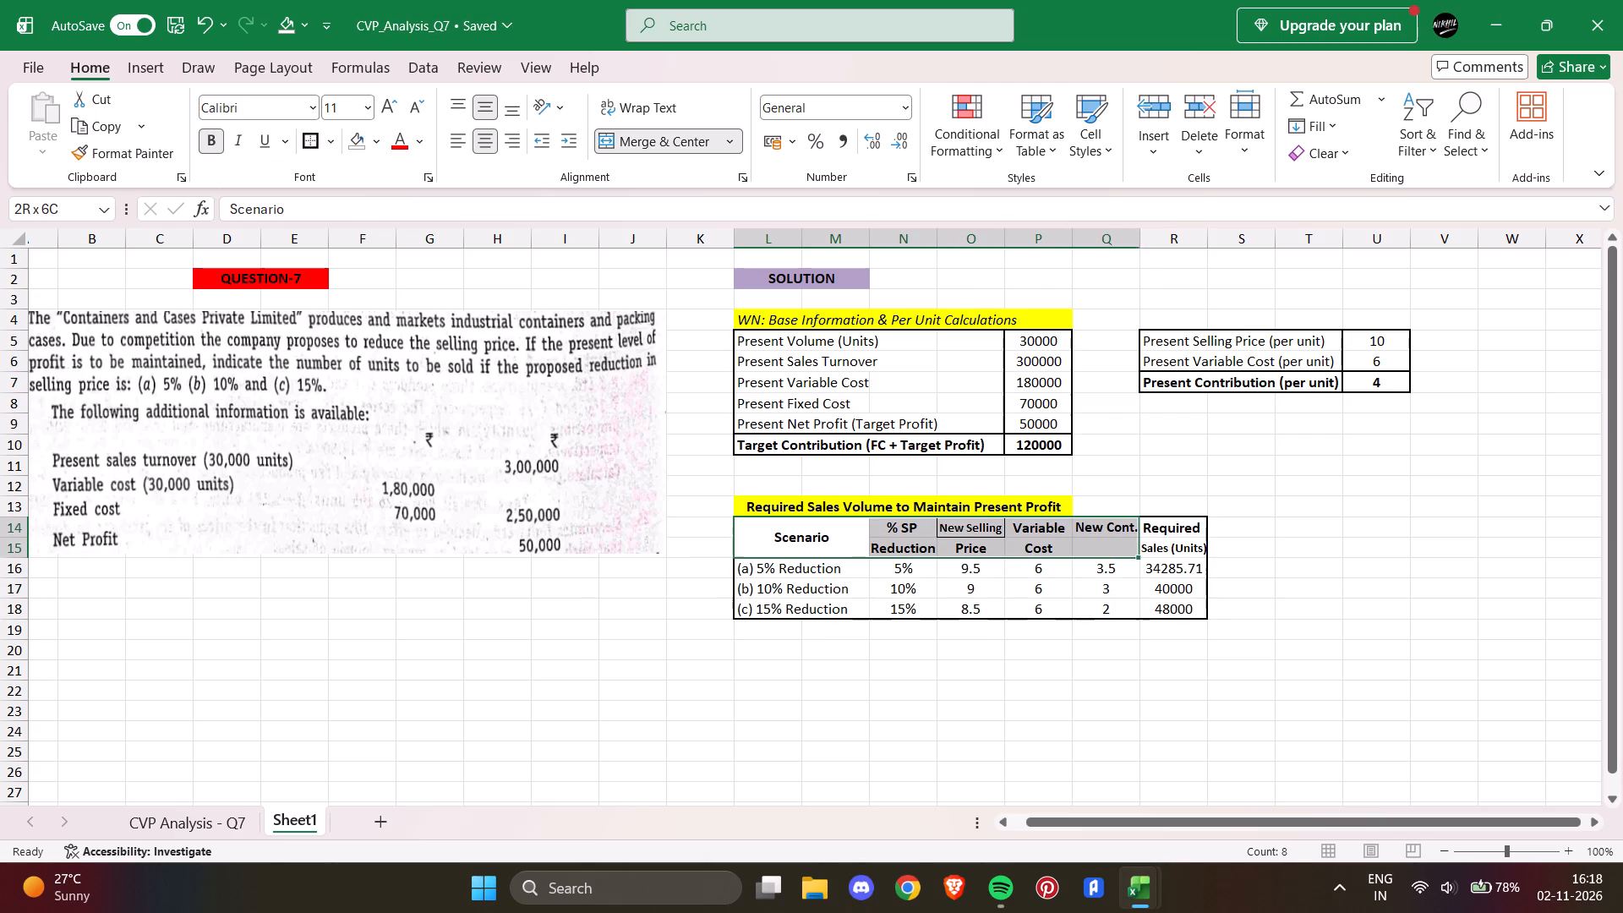
pyautogui.moveTo(1110, 541); pyautogui.dragTo(1167, 544)
pyautogui.click(303, 148)
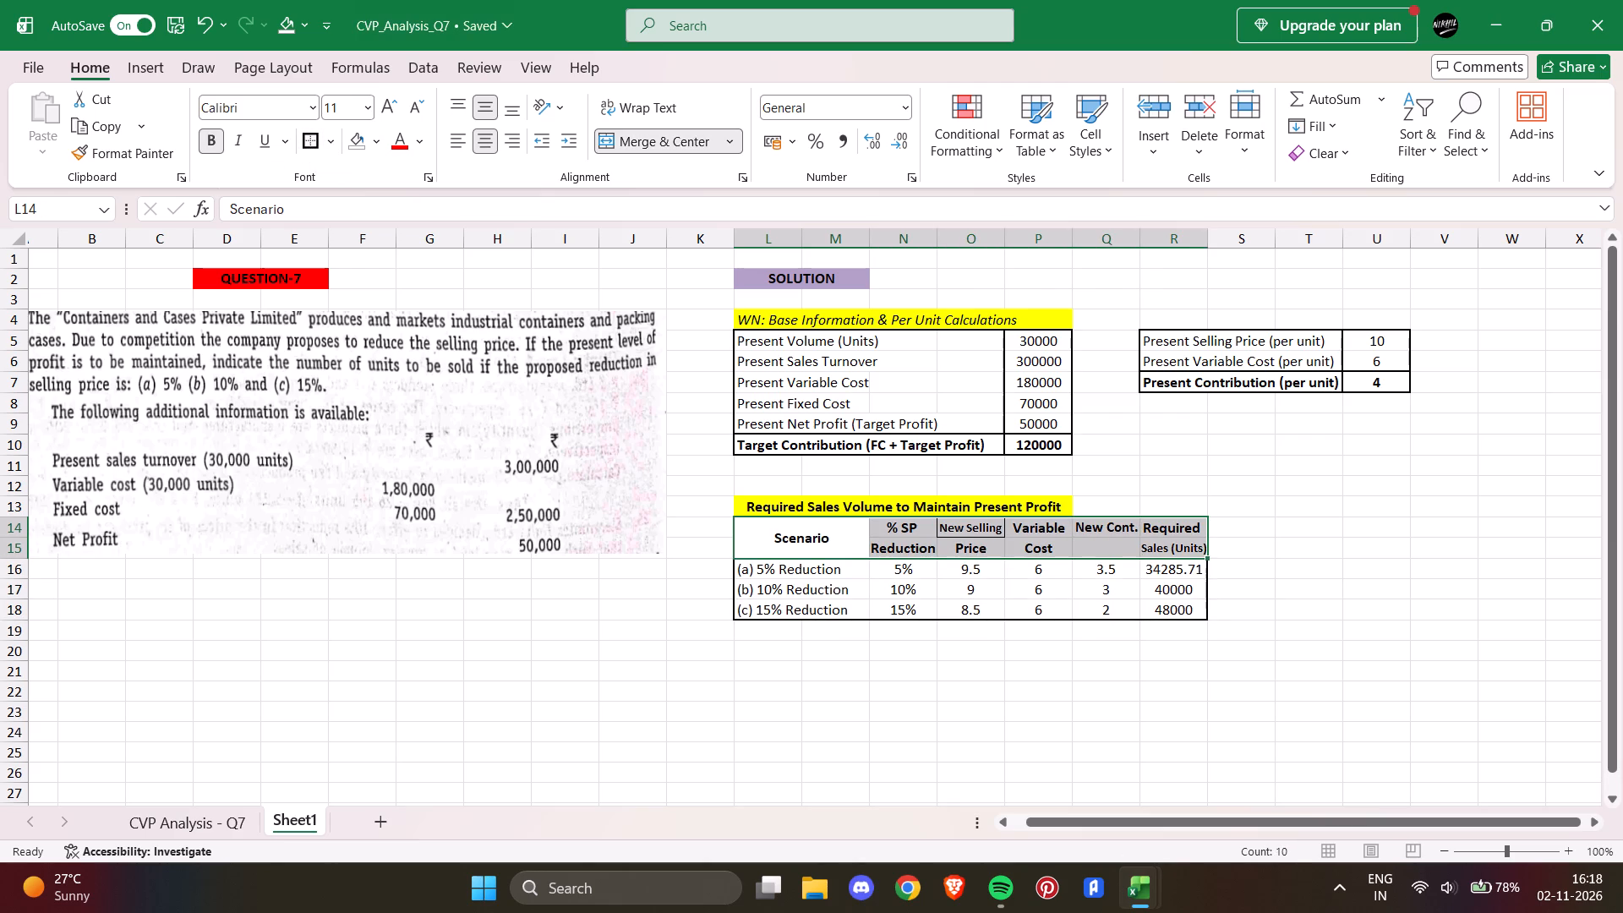
# Add an outside border around the "% SP Reduction" column, N14:N18.
pyautogui.moveTo(893, 522); pyautogui.dragTo(918, 565)
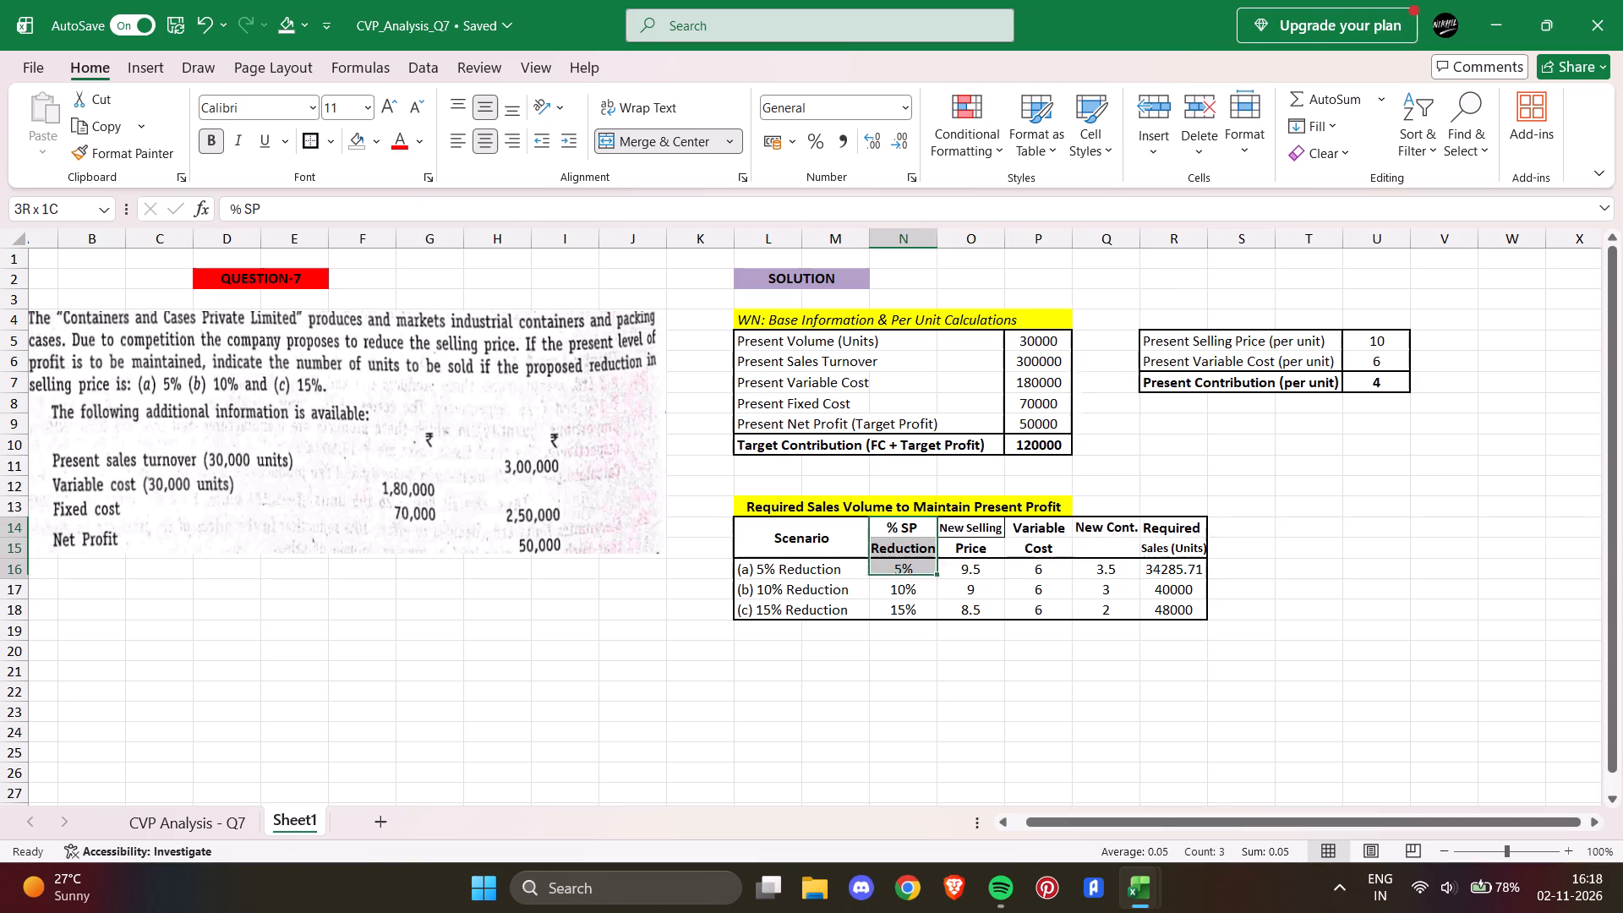
pyautogui.moveTo(918, 565); pyautogui.dragTo(928, 599)
pyautogui.click(320, 146)
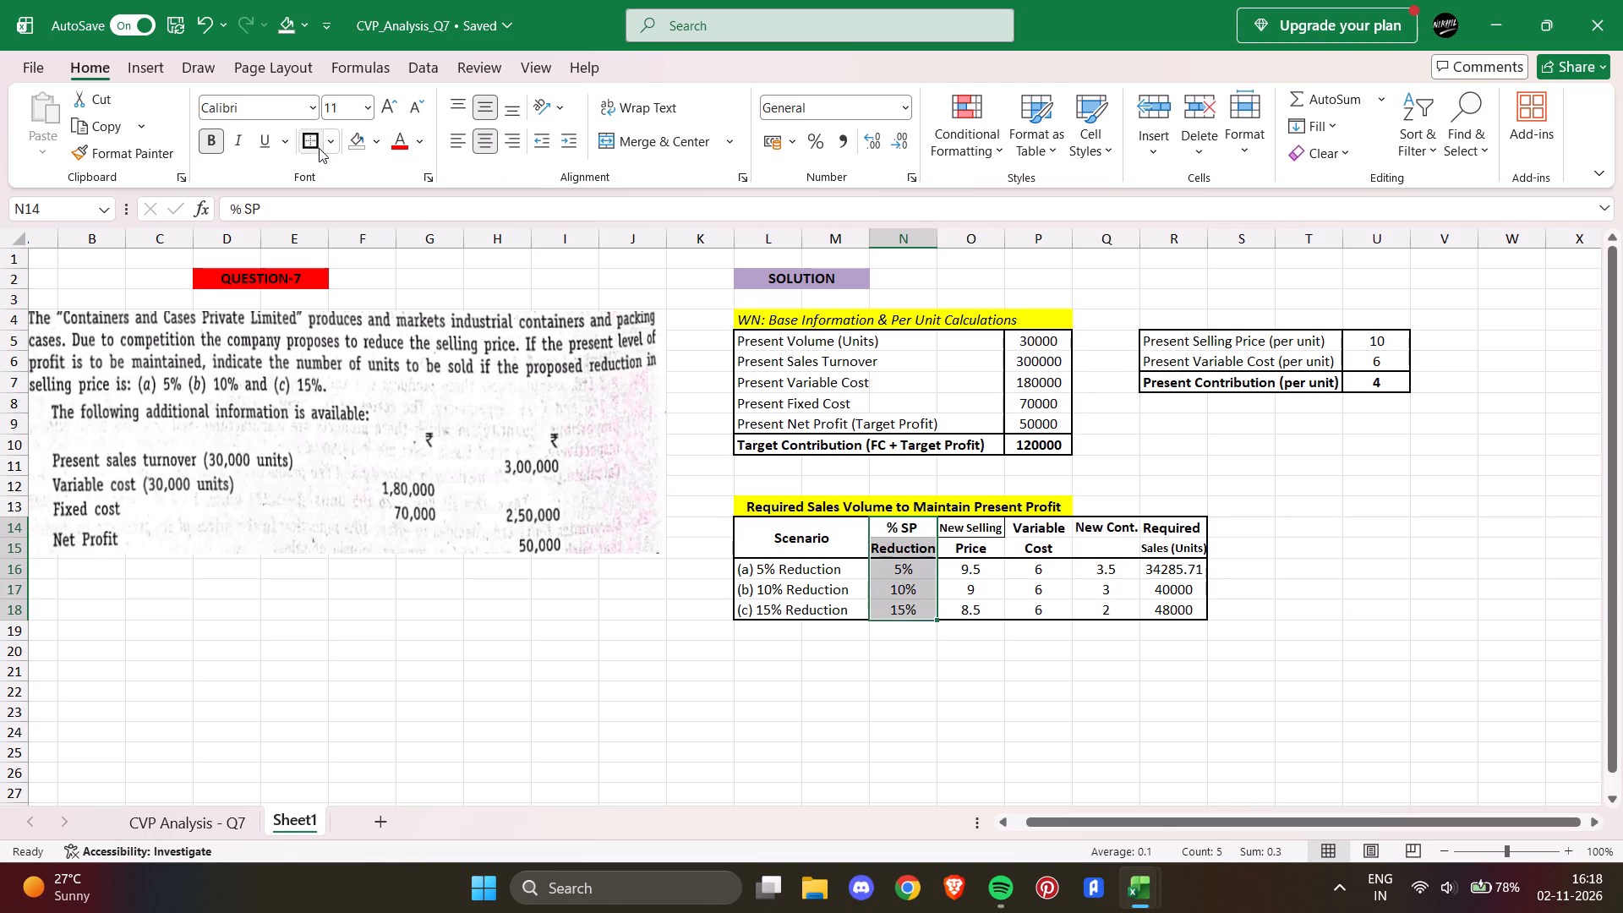
# Add outside borders around the "Variable Cost" column, P14:P18, and the "New Cont." column, Q14:Q18.
pyautogui.moveTo(959, 531); pyautogui.dragTo(984, 584)
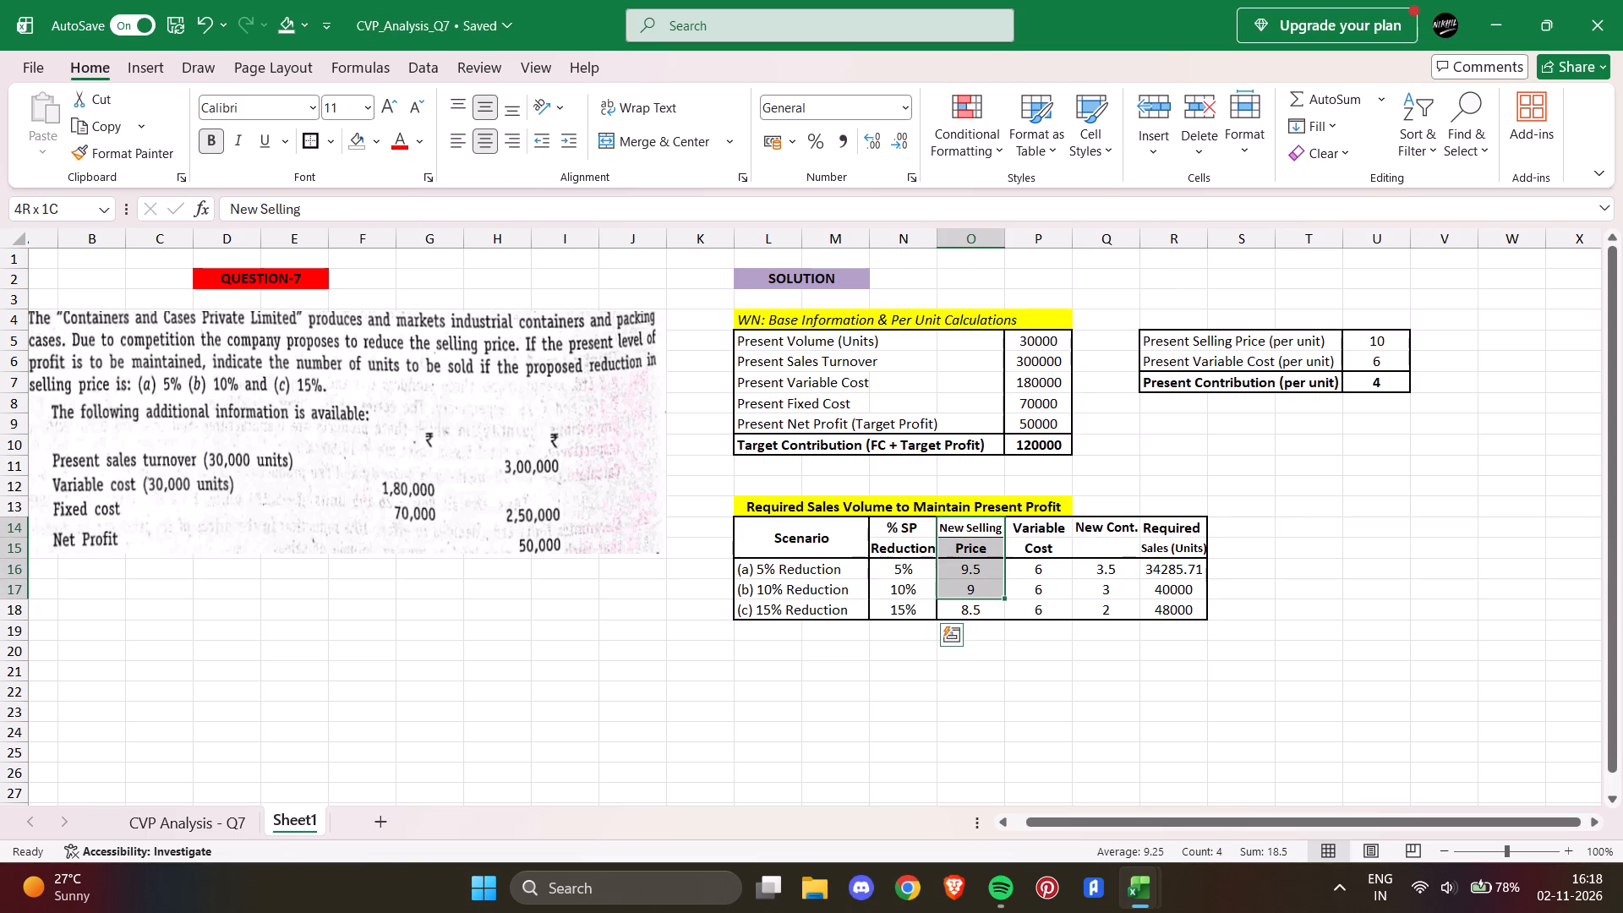
pyautogui.moveTo(984, 584); pyautogui.dragTo(991, 594)
pyautogui.moveTo(1015, 532); pyautogui.dragTo(1060, 601)
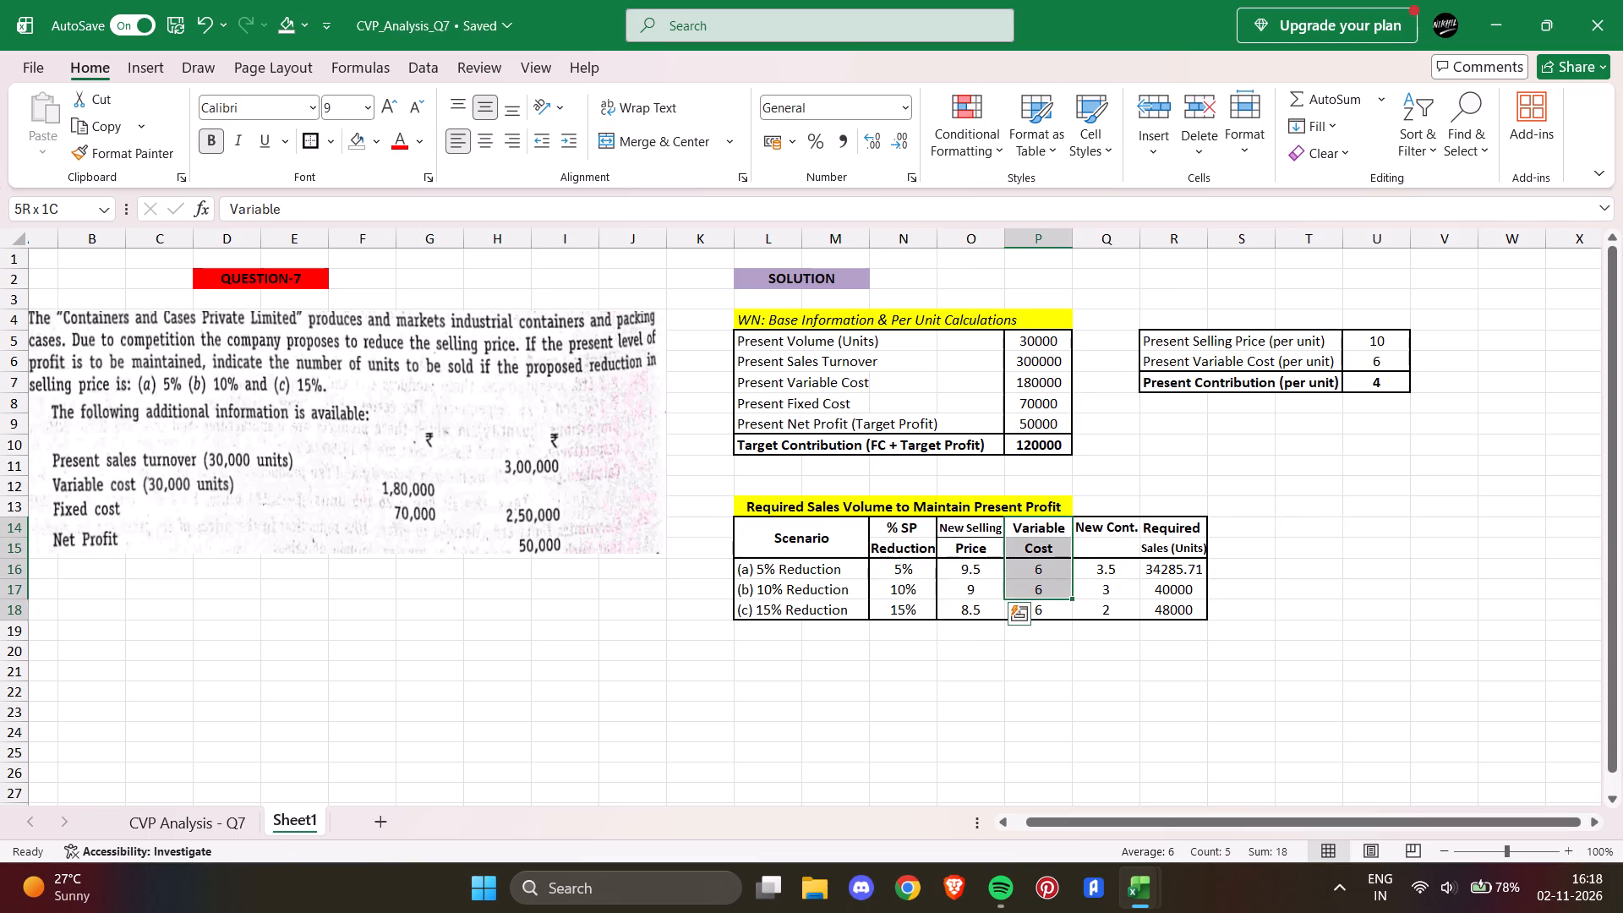
pyautogui.moveTo(1060, 601); pyautogui.dragTo(1058, 608)
pyautogui.click(305, 145)
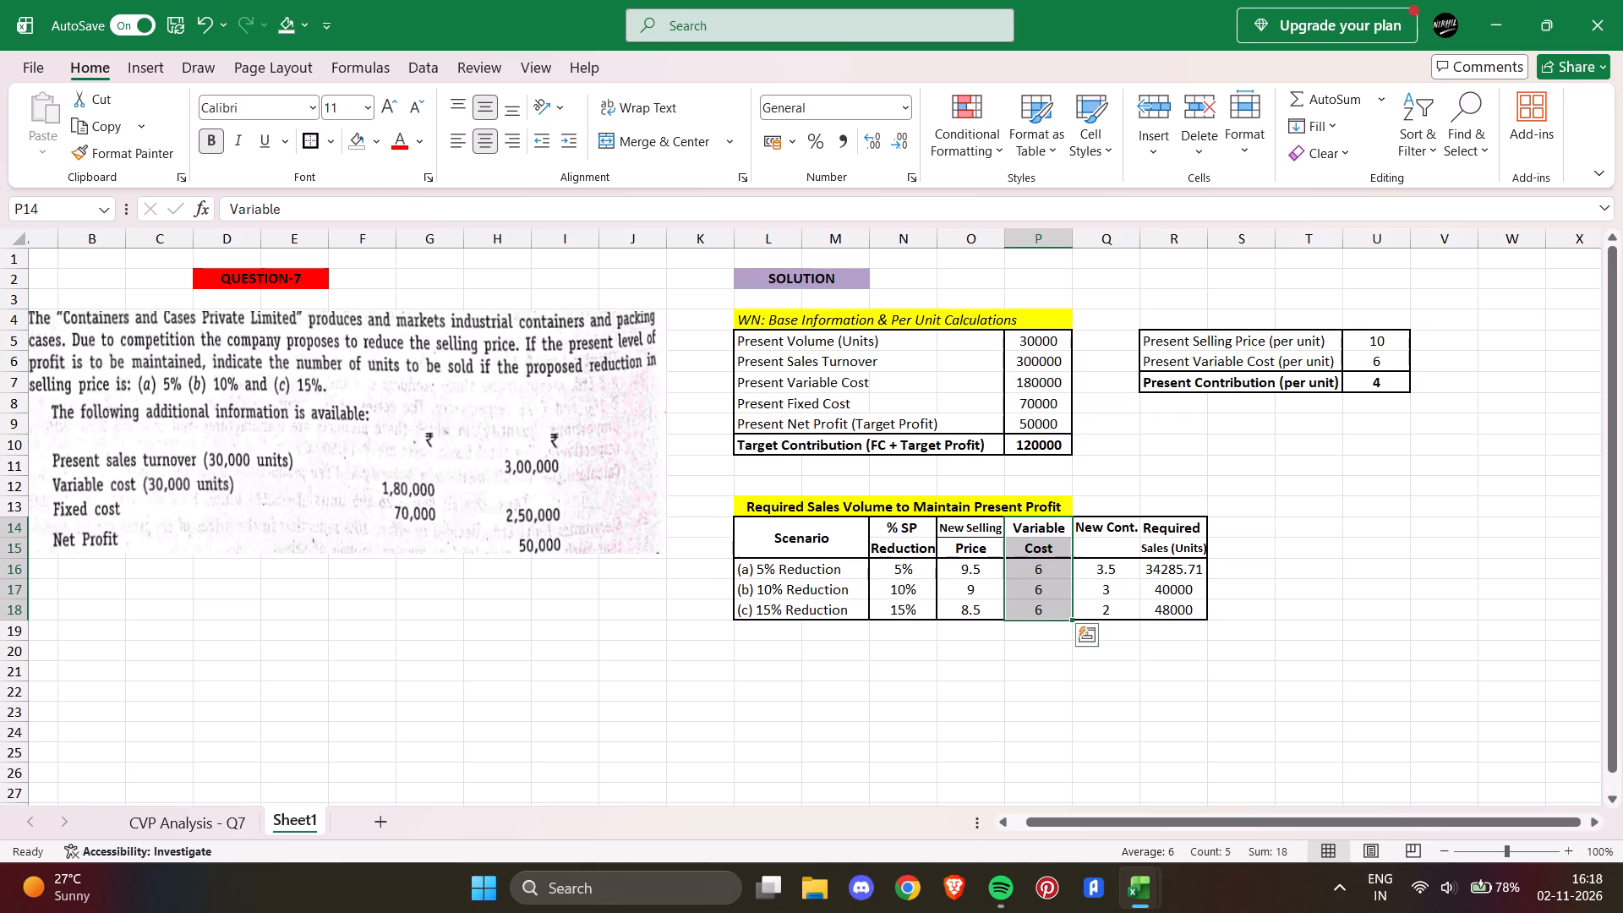
pyautogui.moveTo(1115, 529); pyautogui.dragTo(1128, 606)
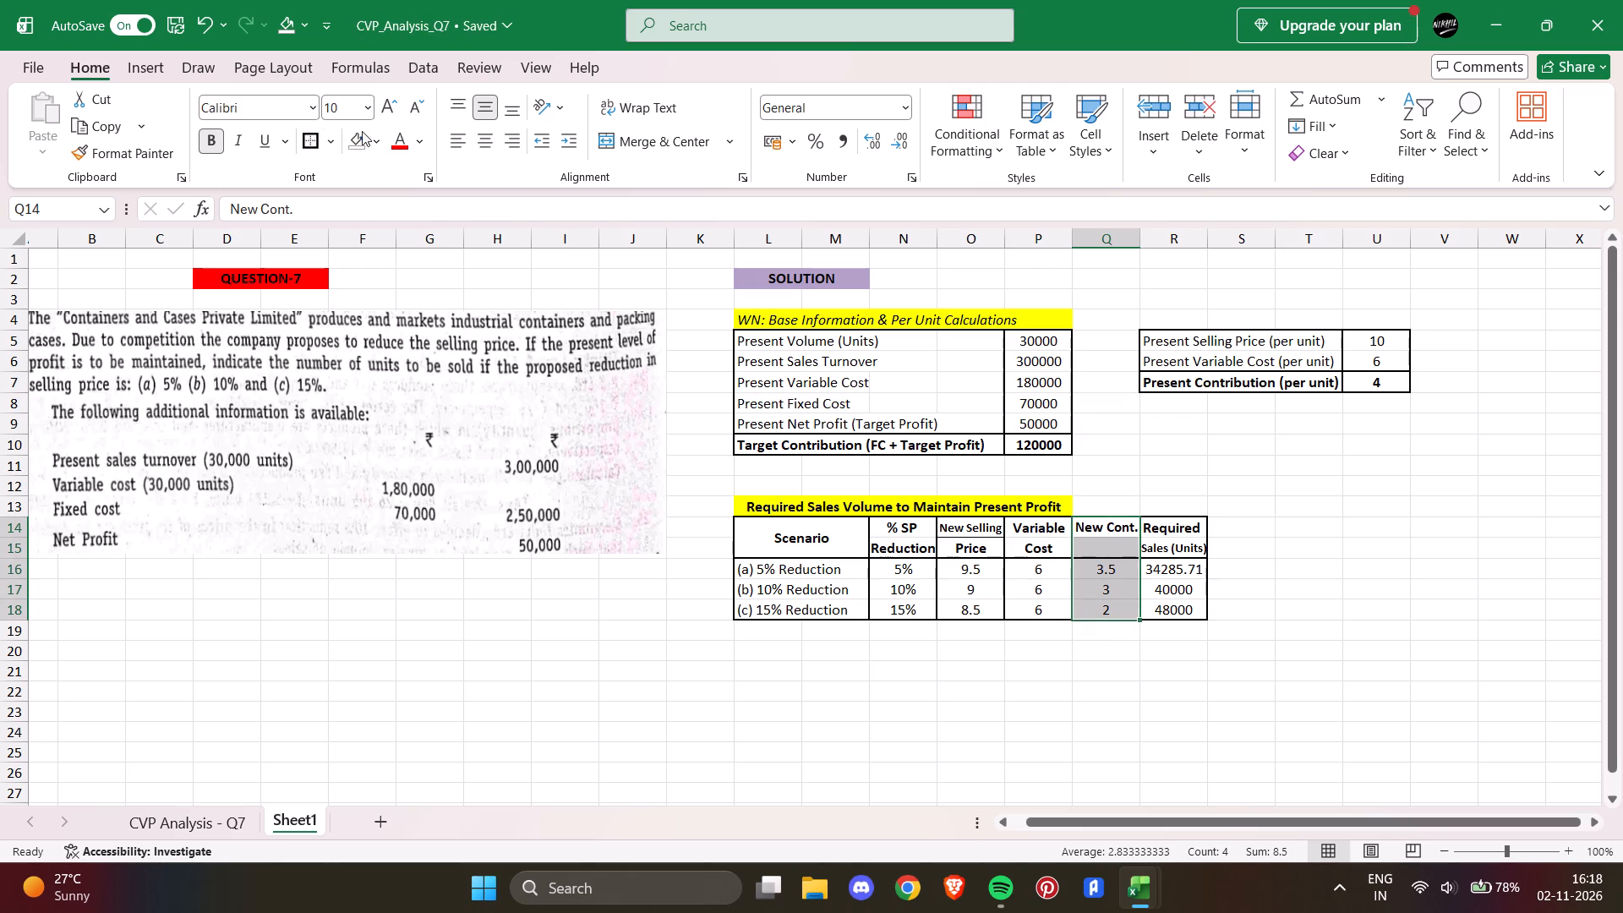
pyautogui.click(309, 139)
pyautogui.click(1346, 554)
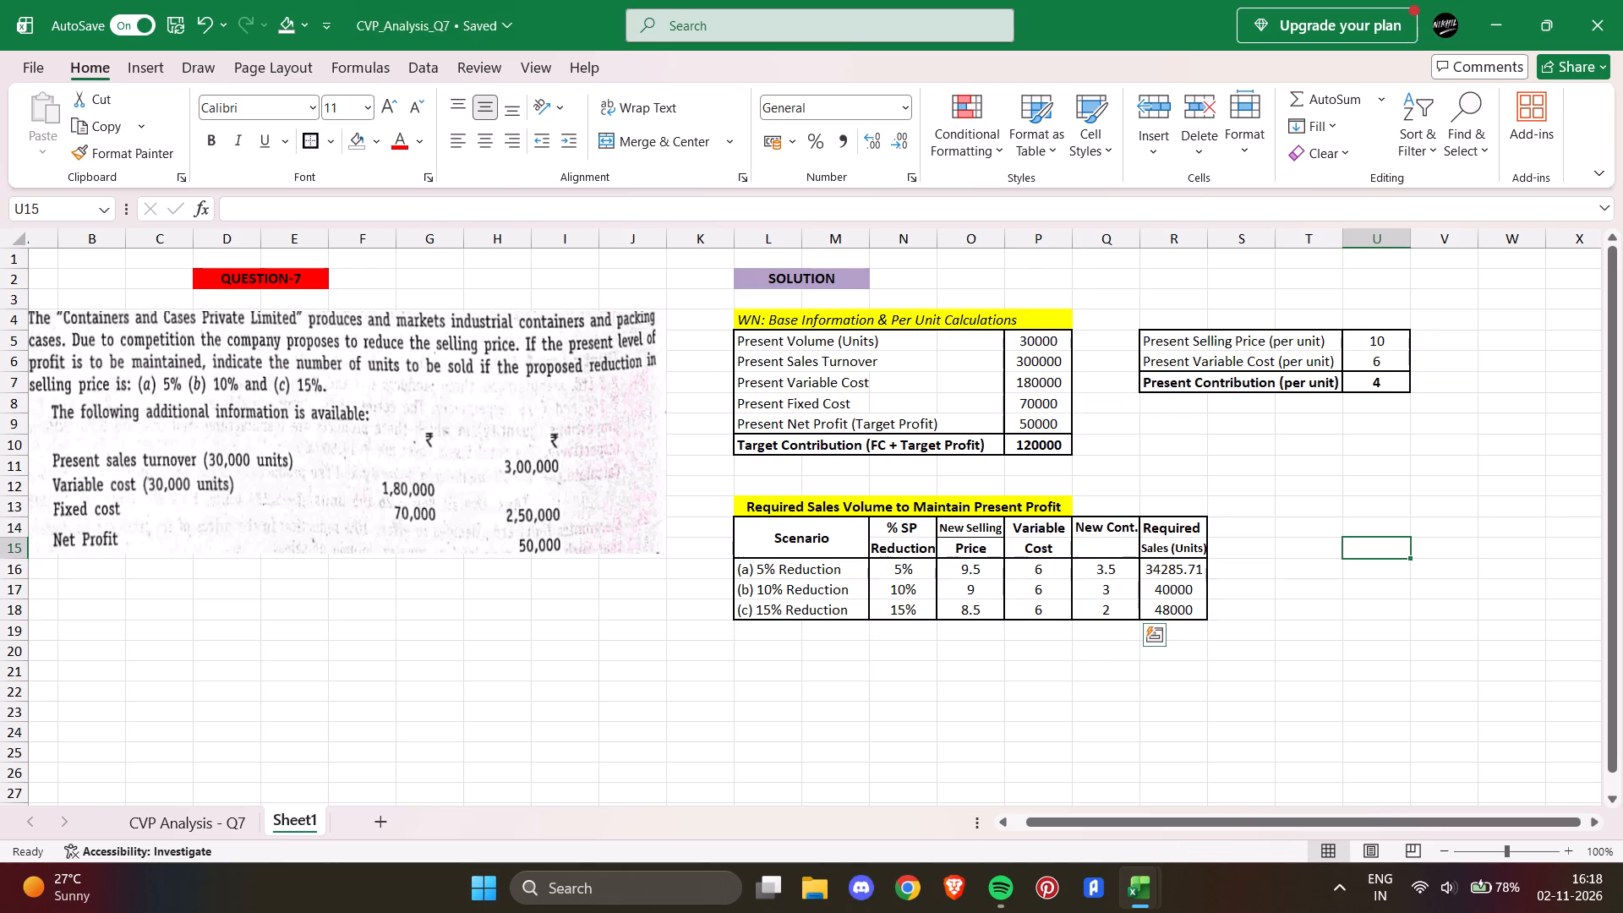
# Copy the "Formula applied for Required Units" note from E17 of CVP Analysis - Q7 into L20 of Sheet1 and italicize it.
pyautogui.click(218, 827)
pyautogui.click(784, 489)
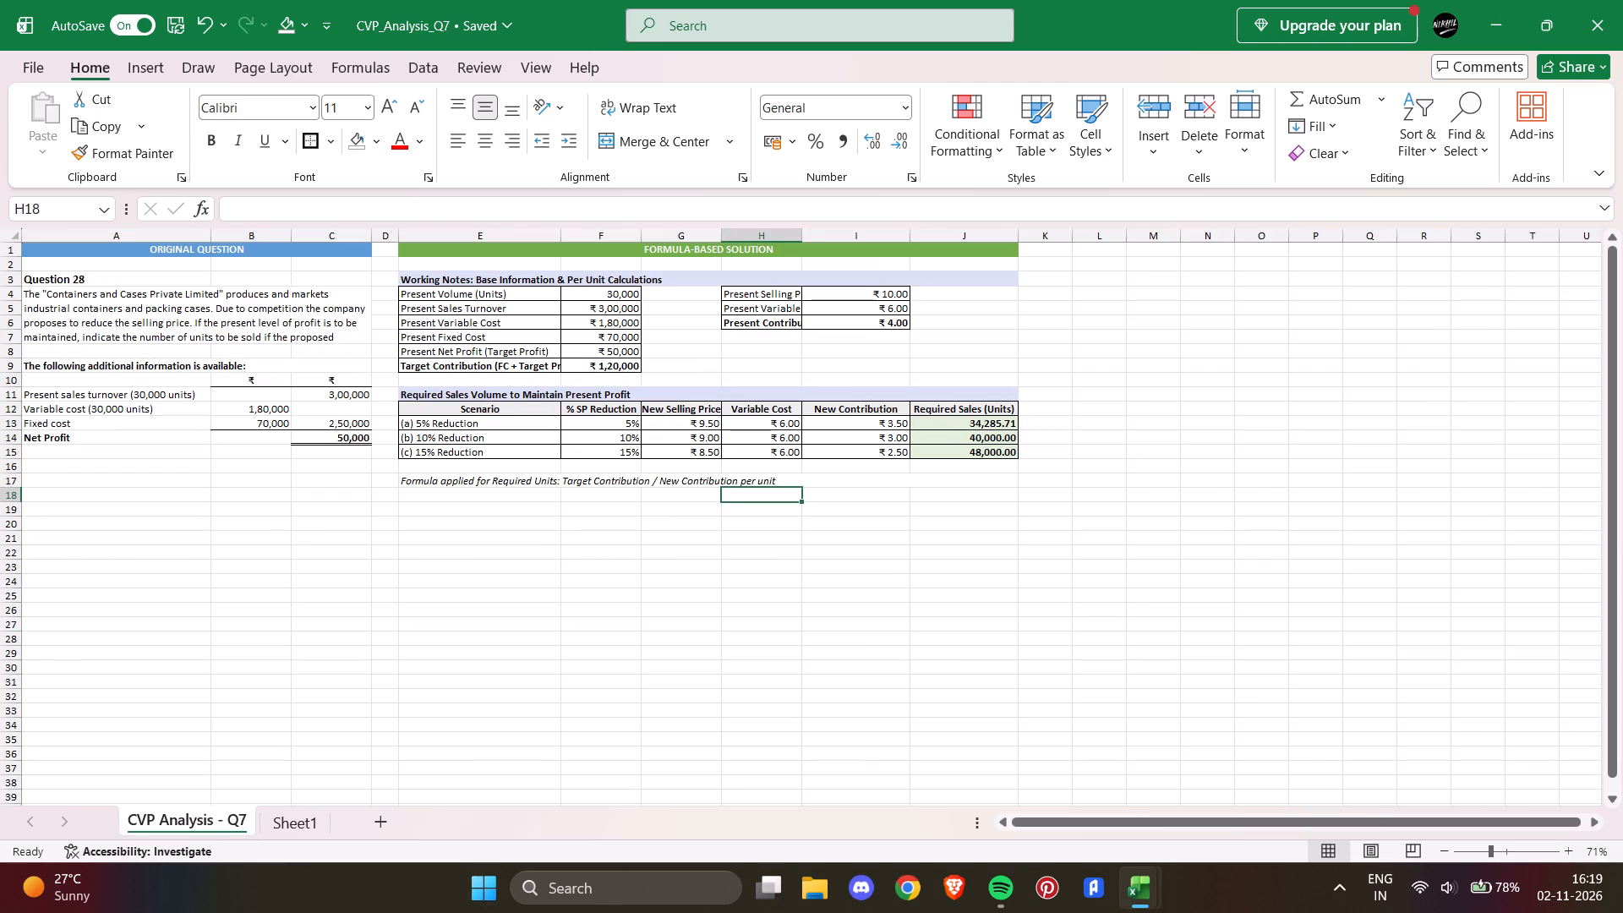
pyautogui.click(424, 485)
pyautogui.moveTo(770, 204); pyautogui.dragTo(761, 204)
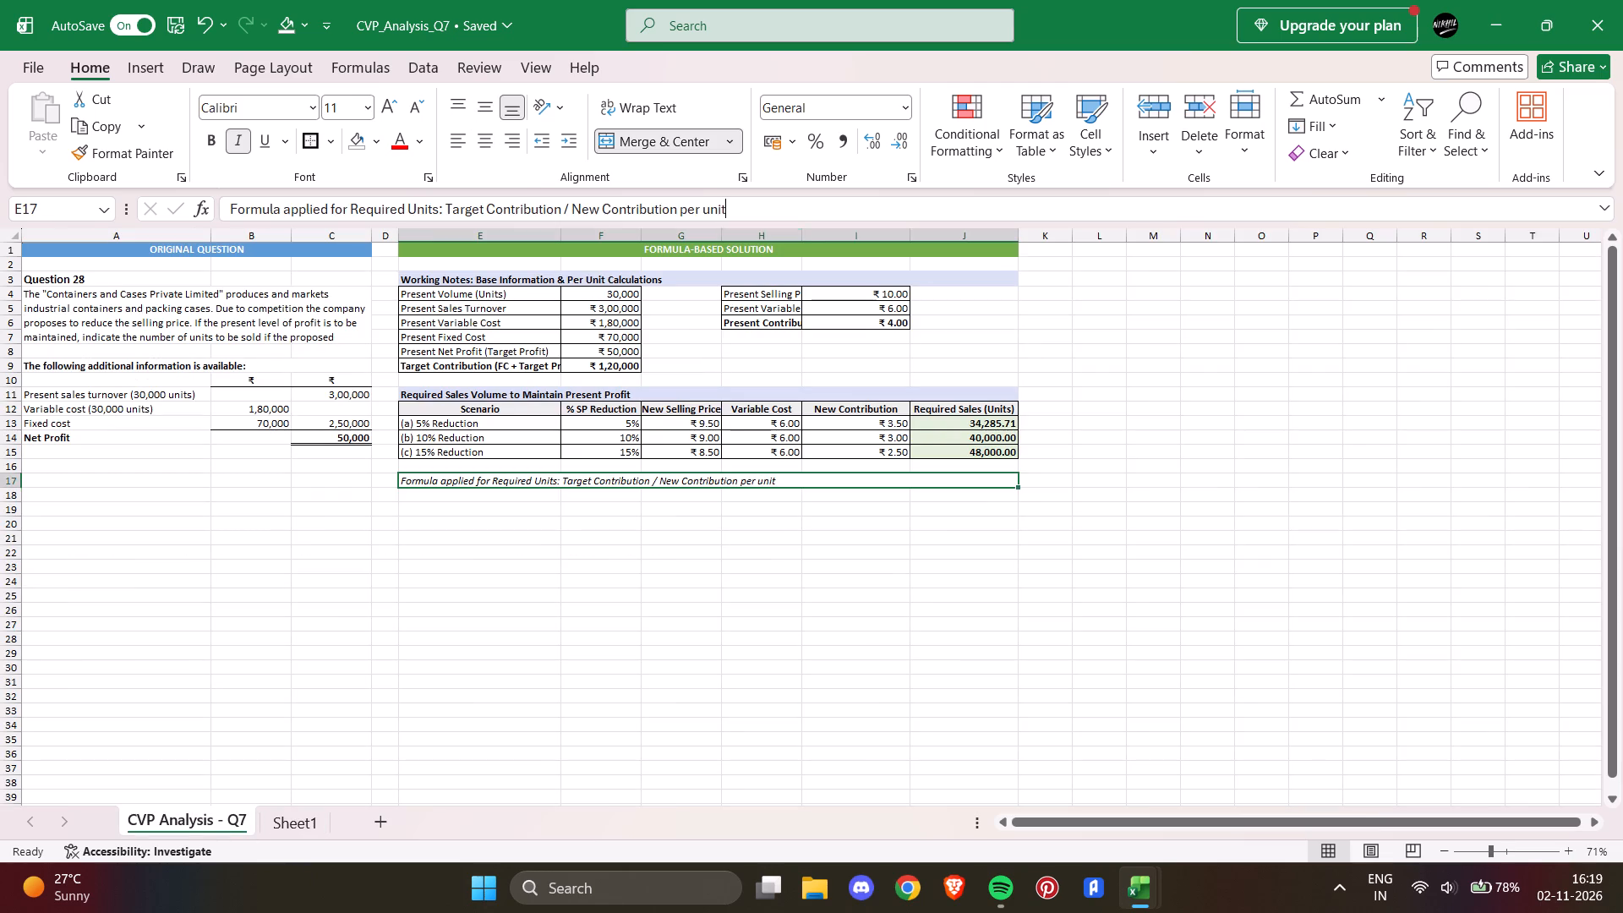
pyautogui.moveTo(761, 204); pyautogui.dragTo(190, 227)
pyautogui.hotkey('ctrl', 'c')
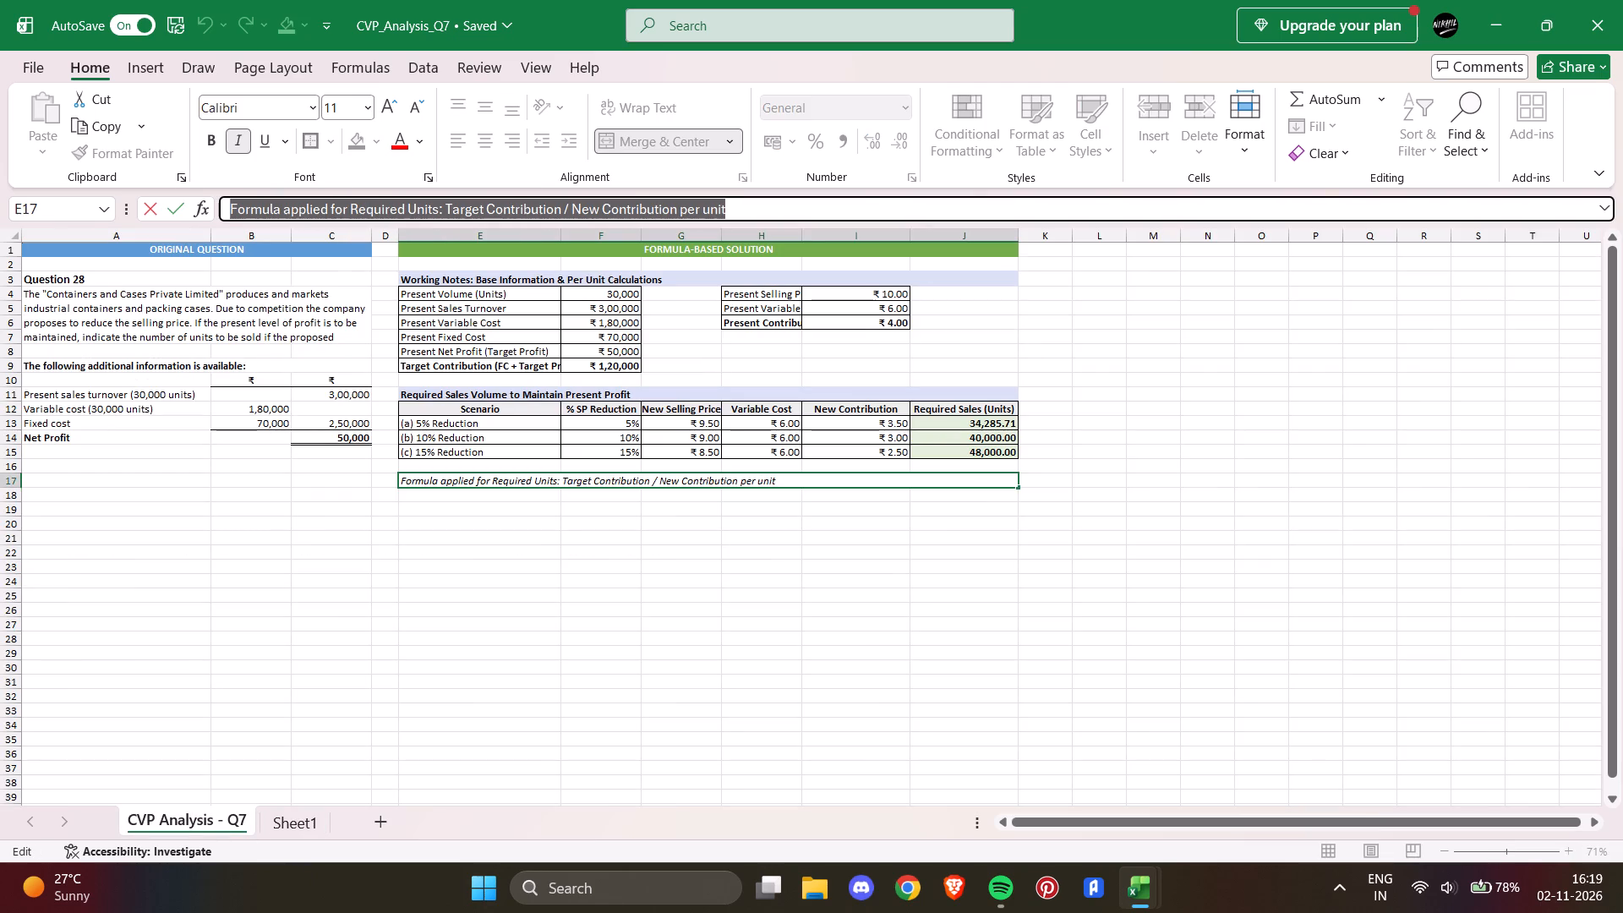
pyautogui.click(292, 821)
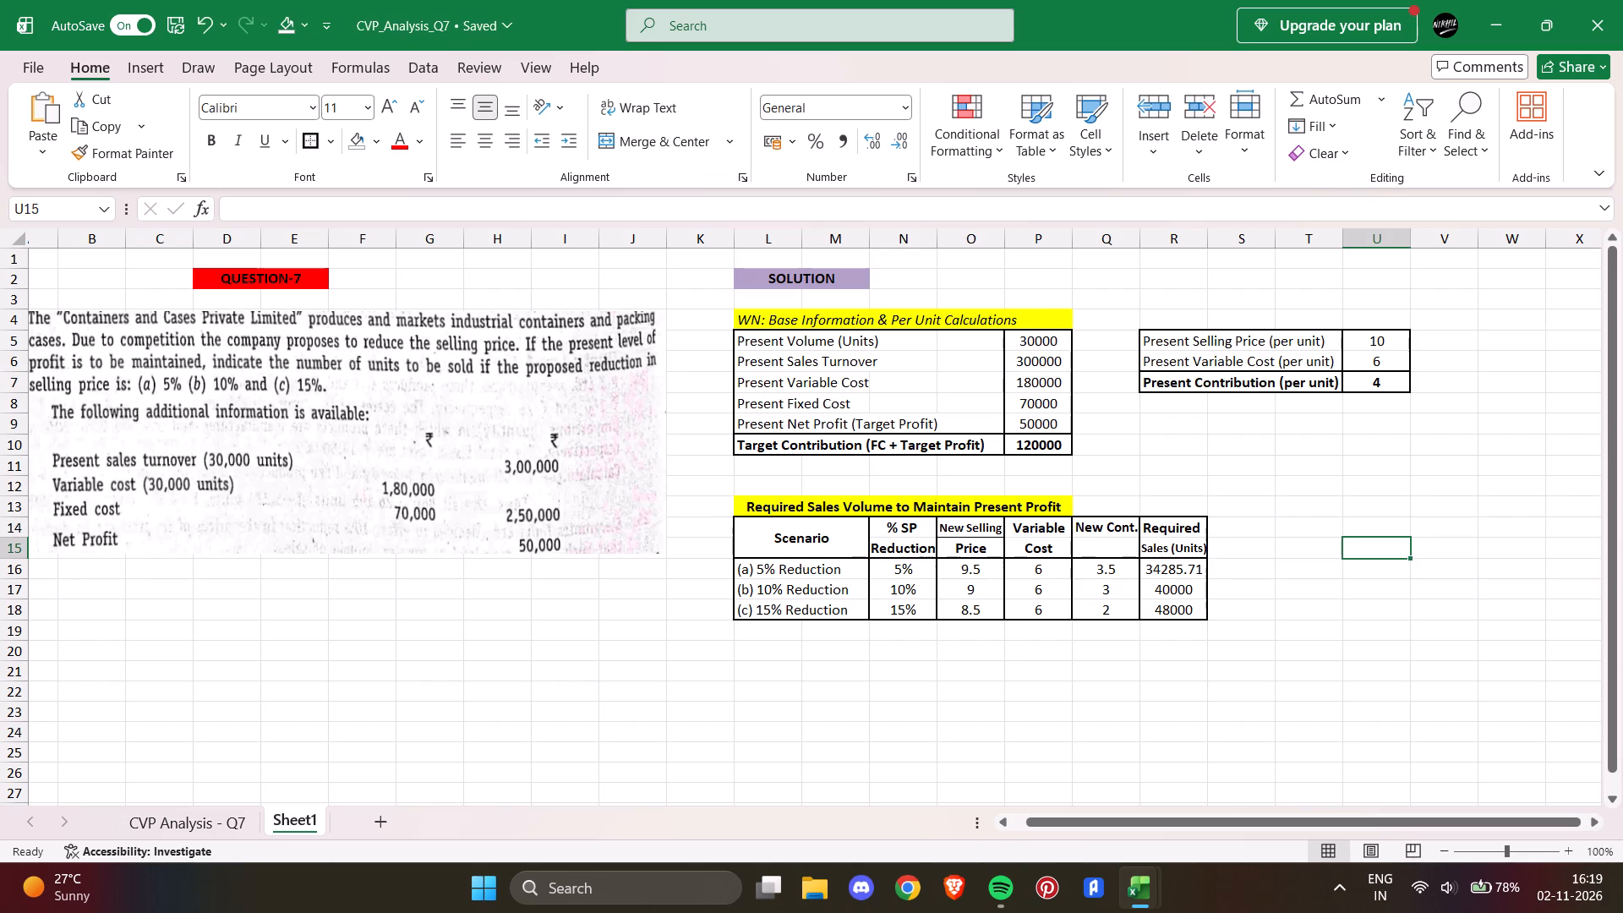
pyautogui.click(767, 651)
pyautogui.hotkey('ctrl', 'v')
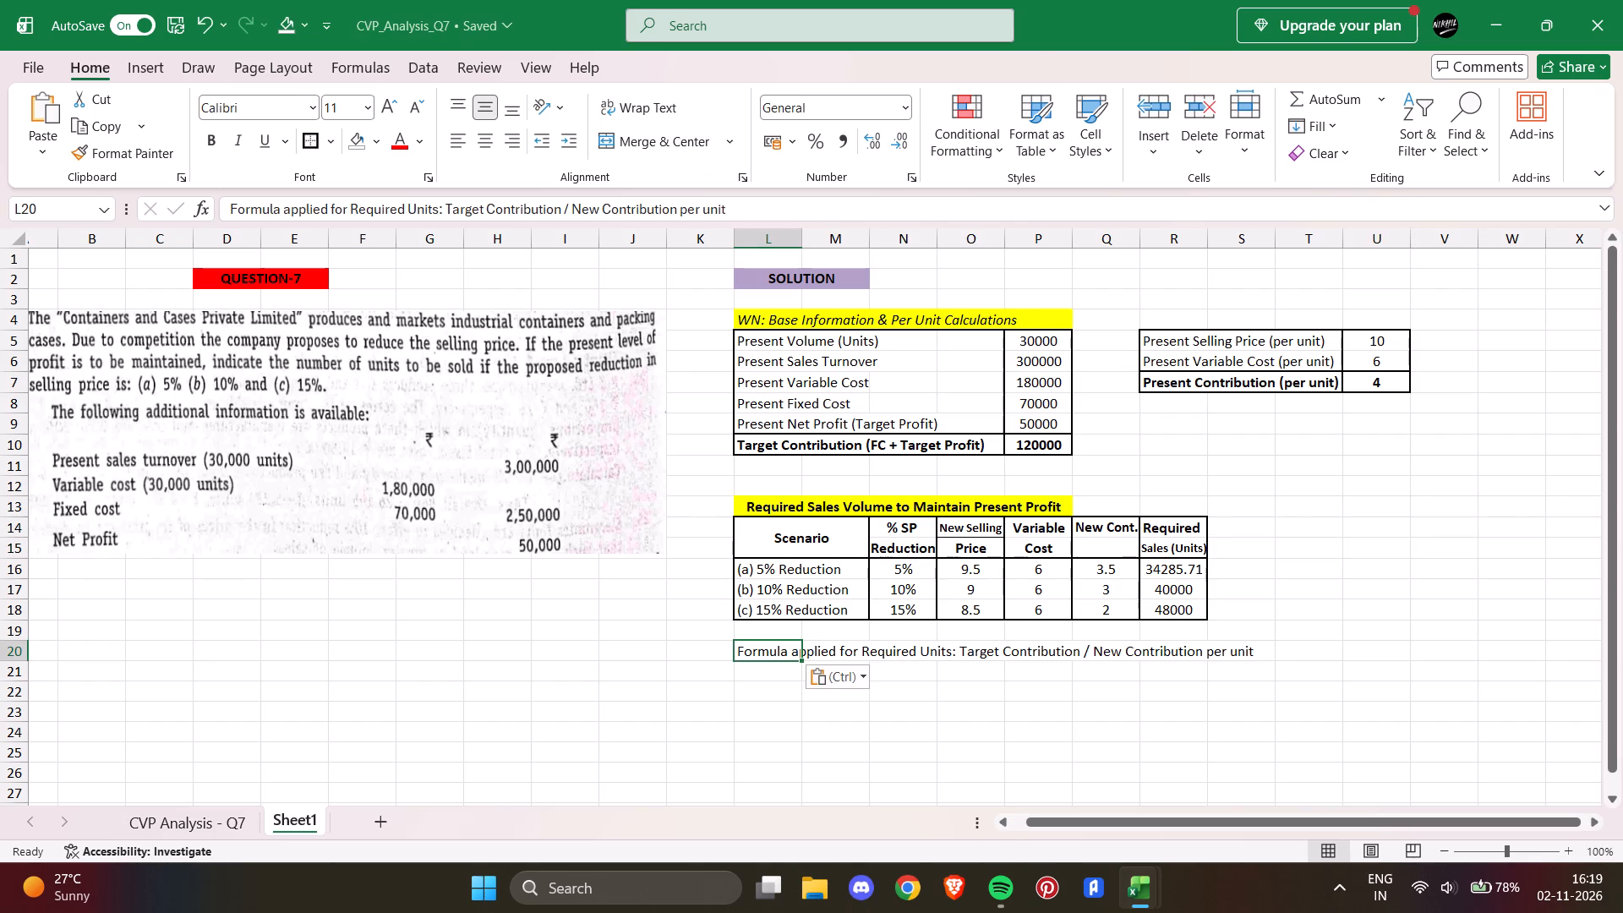
pyautogui.click(232, 139)
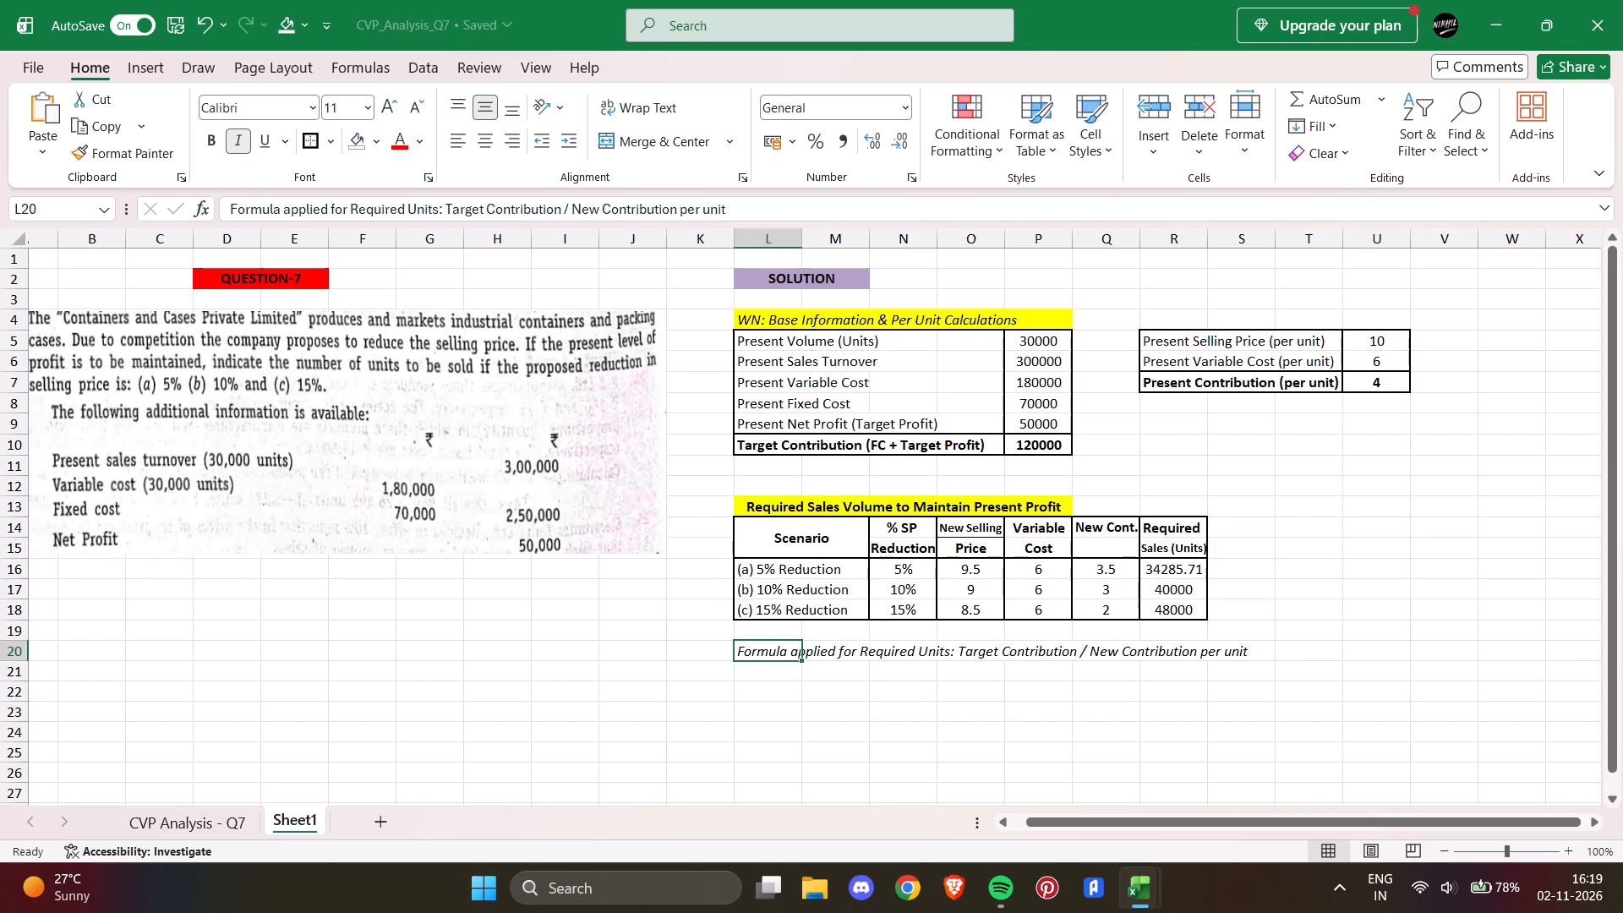
# Switch to File Explorer and view the QUE-6 and QUE-5 solution images in the FINAL FILE folder for reference.
pyautogui.click(822, 890)
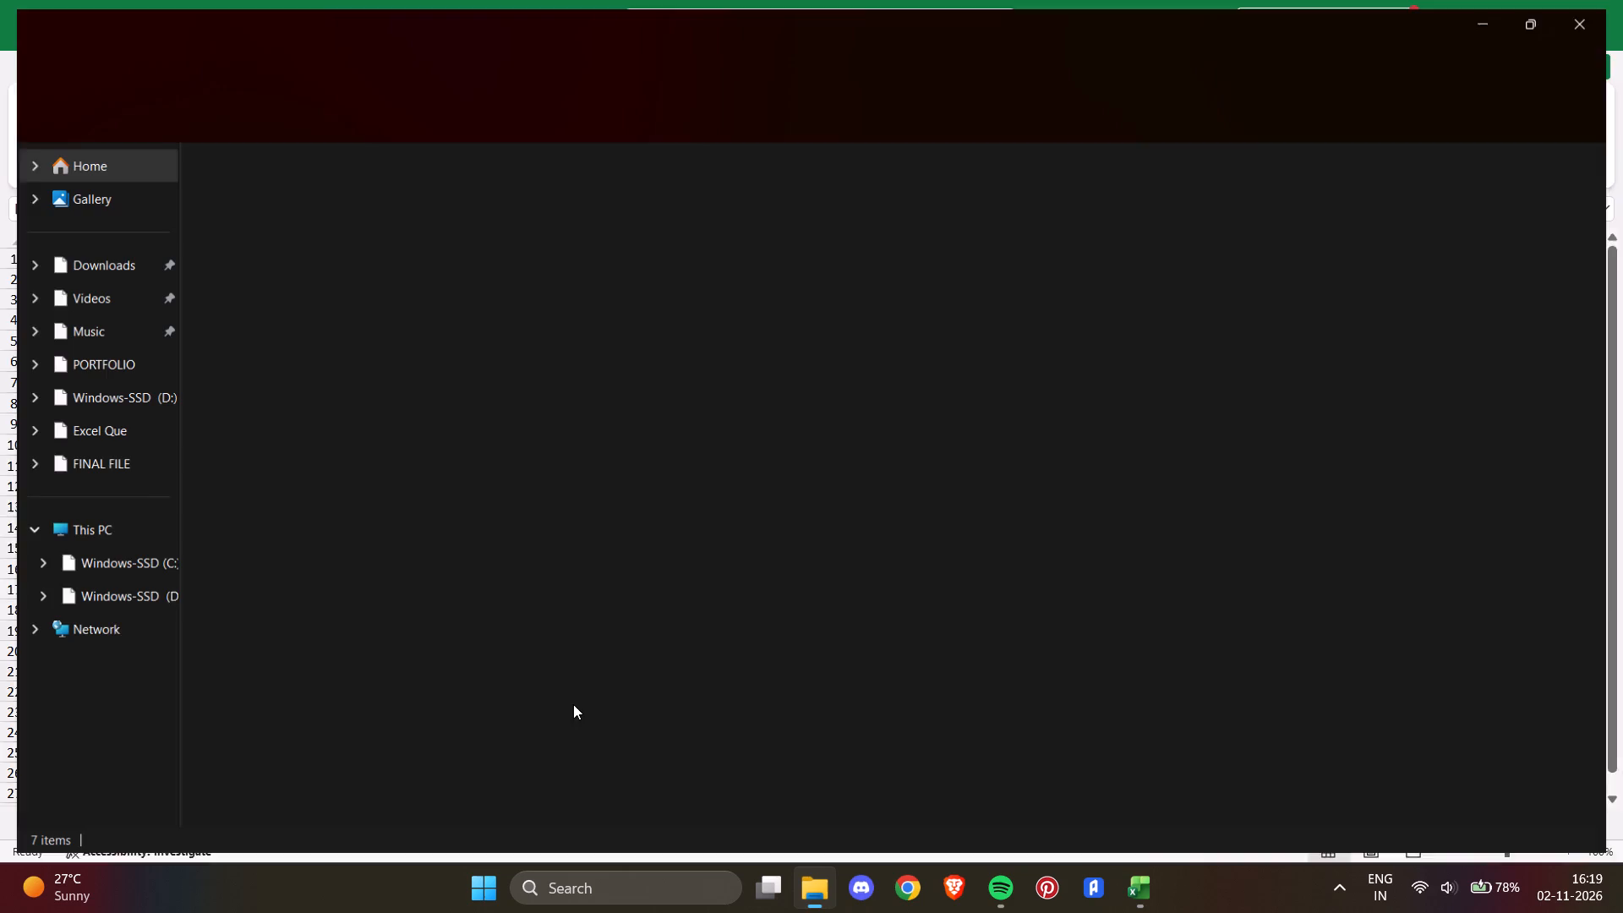
pyautogui.doubleClick(100, 462)
pyautogui.doubleClick(943, 233)
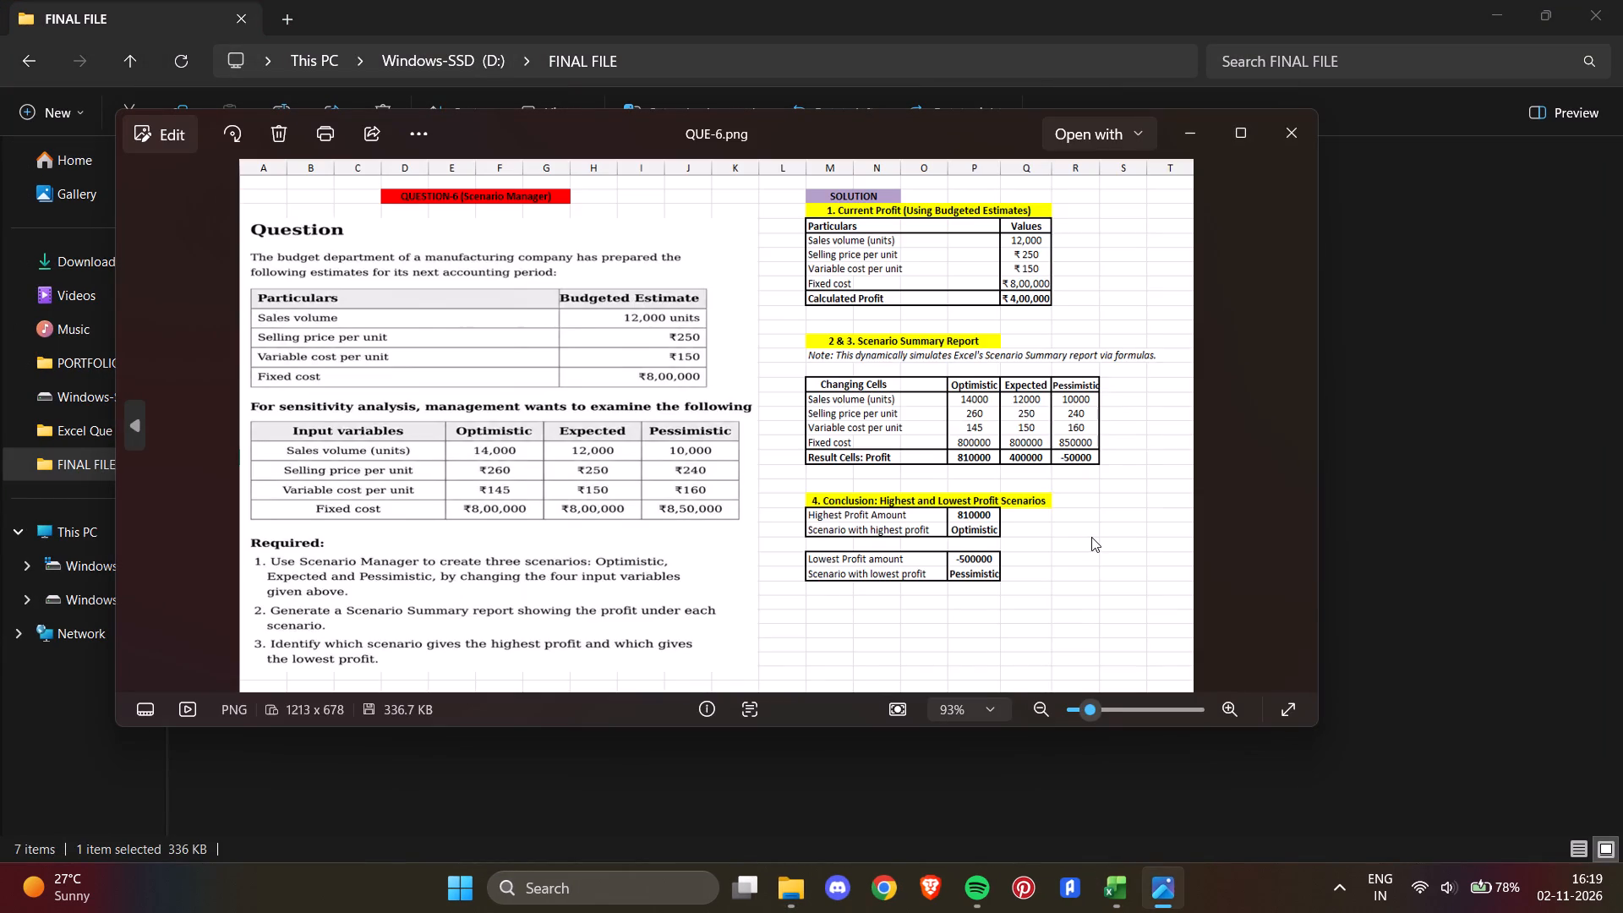
pyautogui.press('Left')
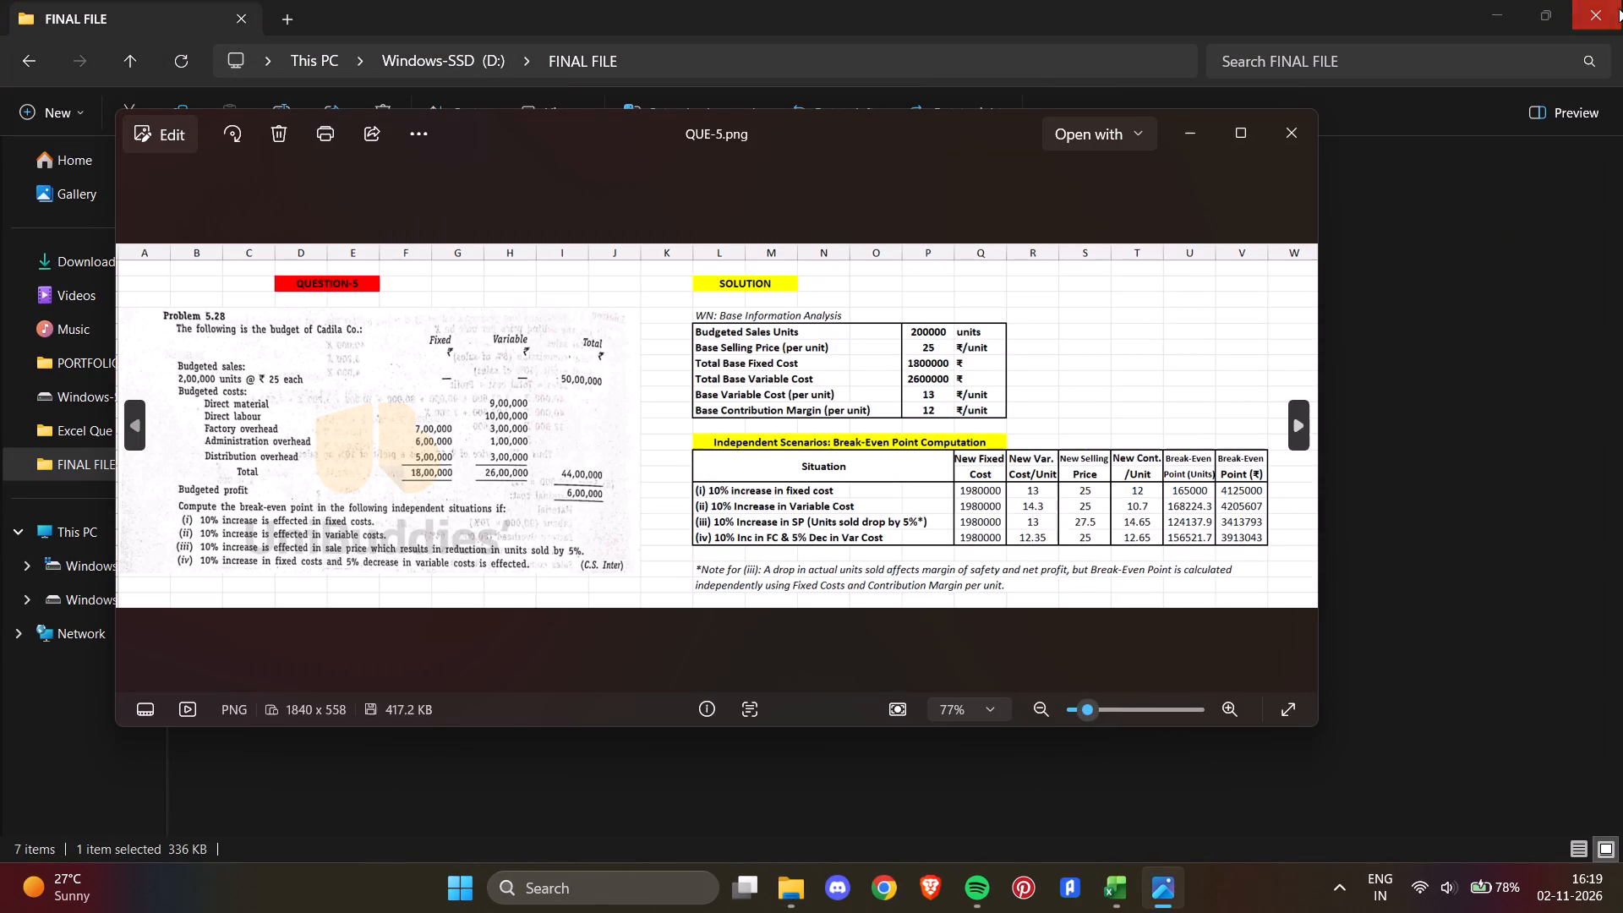
pyautogui.click(1609, 0)
pyautogui.click(1290, 139)
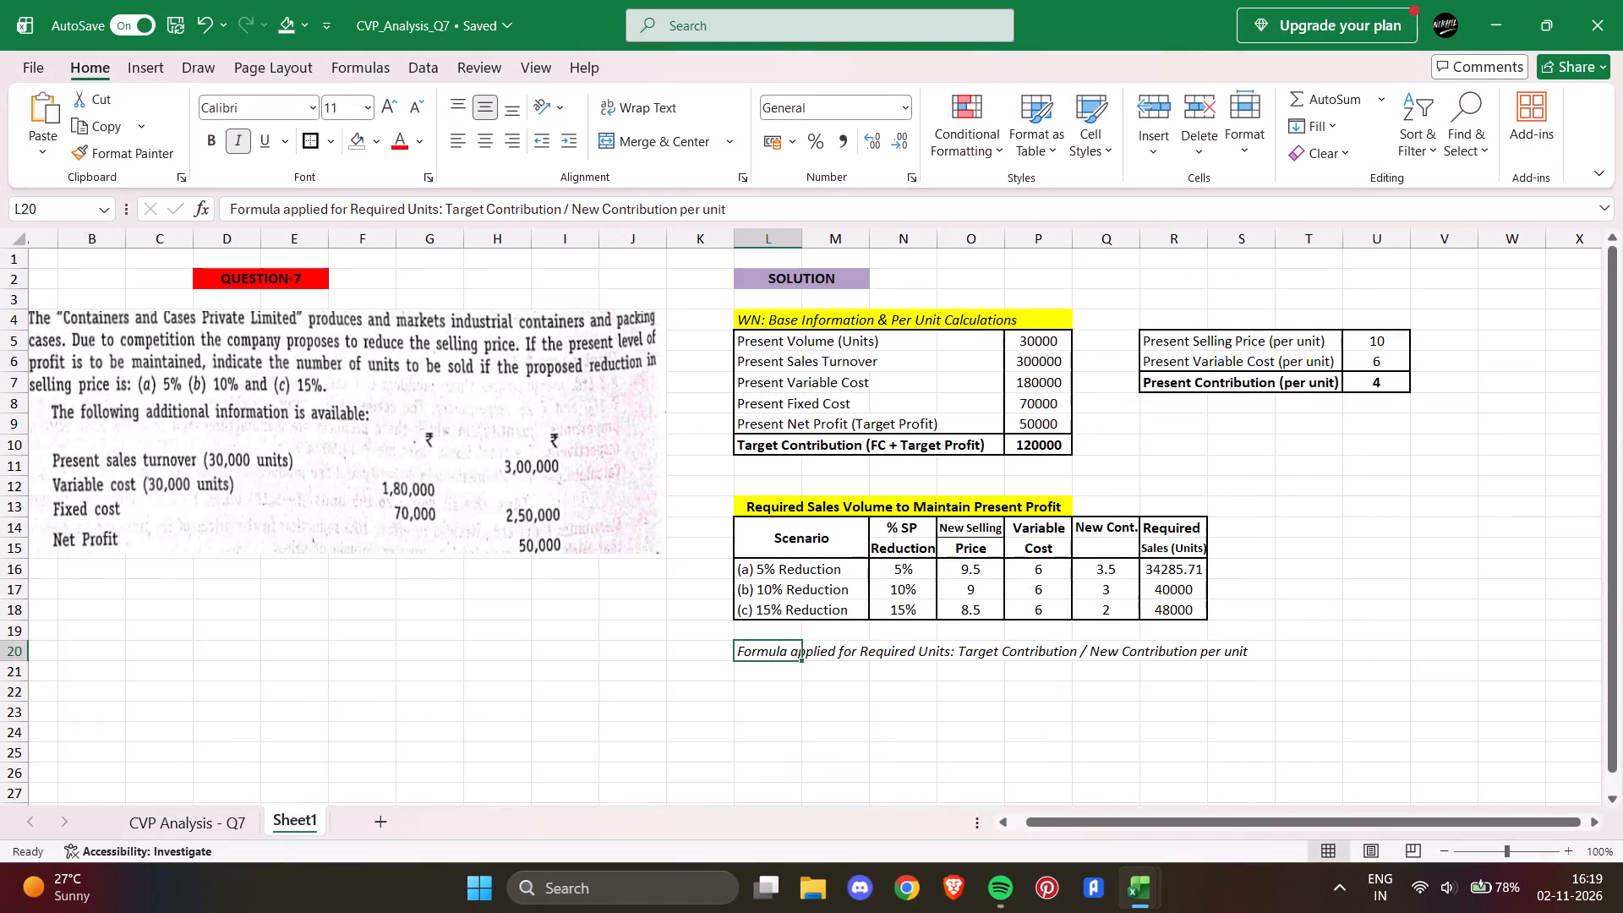
pyautogui.click(1313, 578)
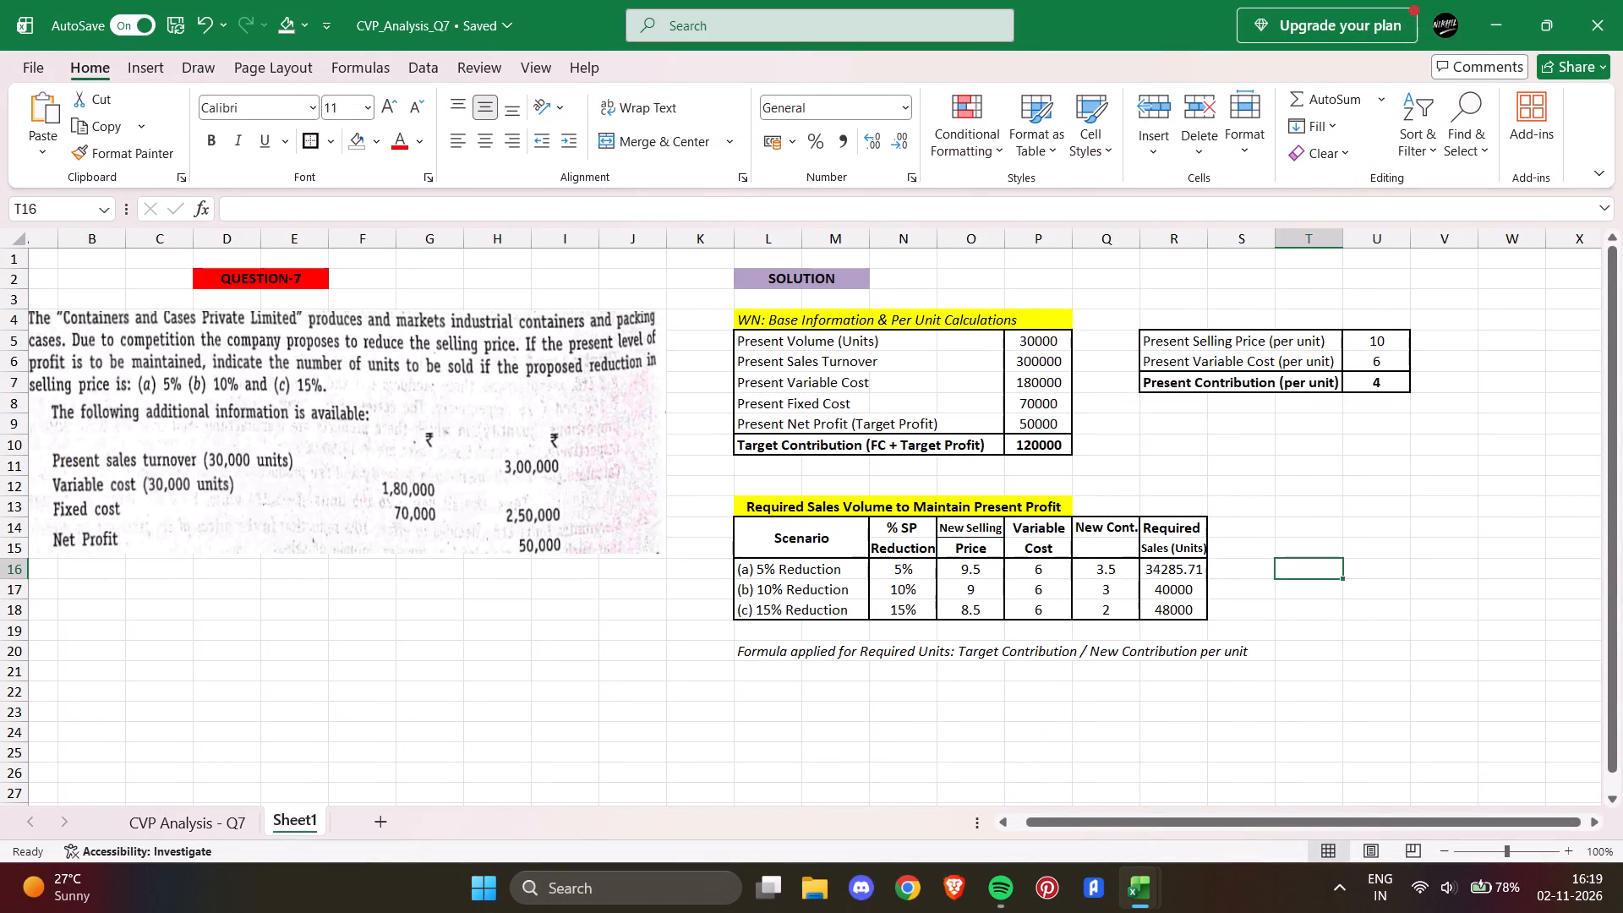
# Add an asterisk in front of the formula note in L20.
pyautogui.click(770, 655)
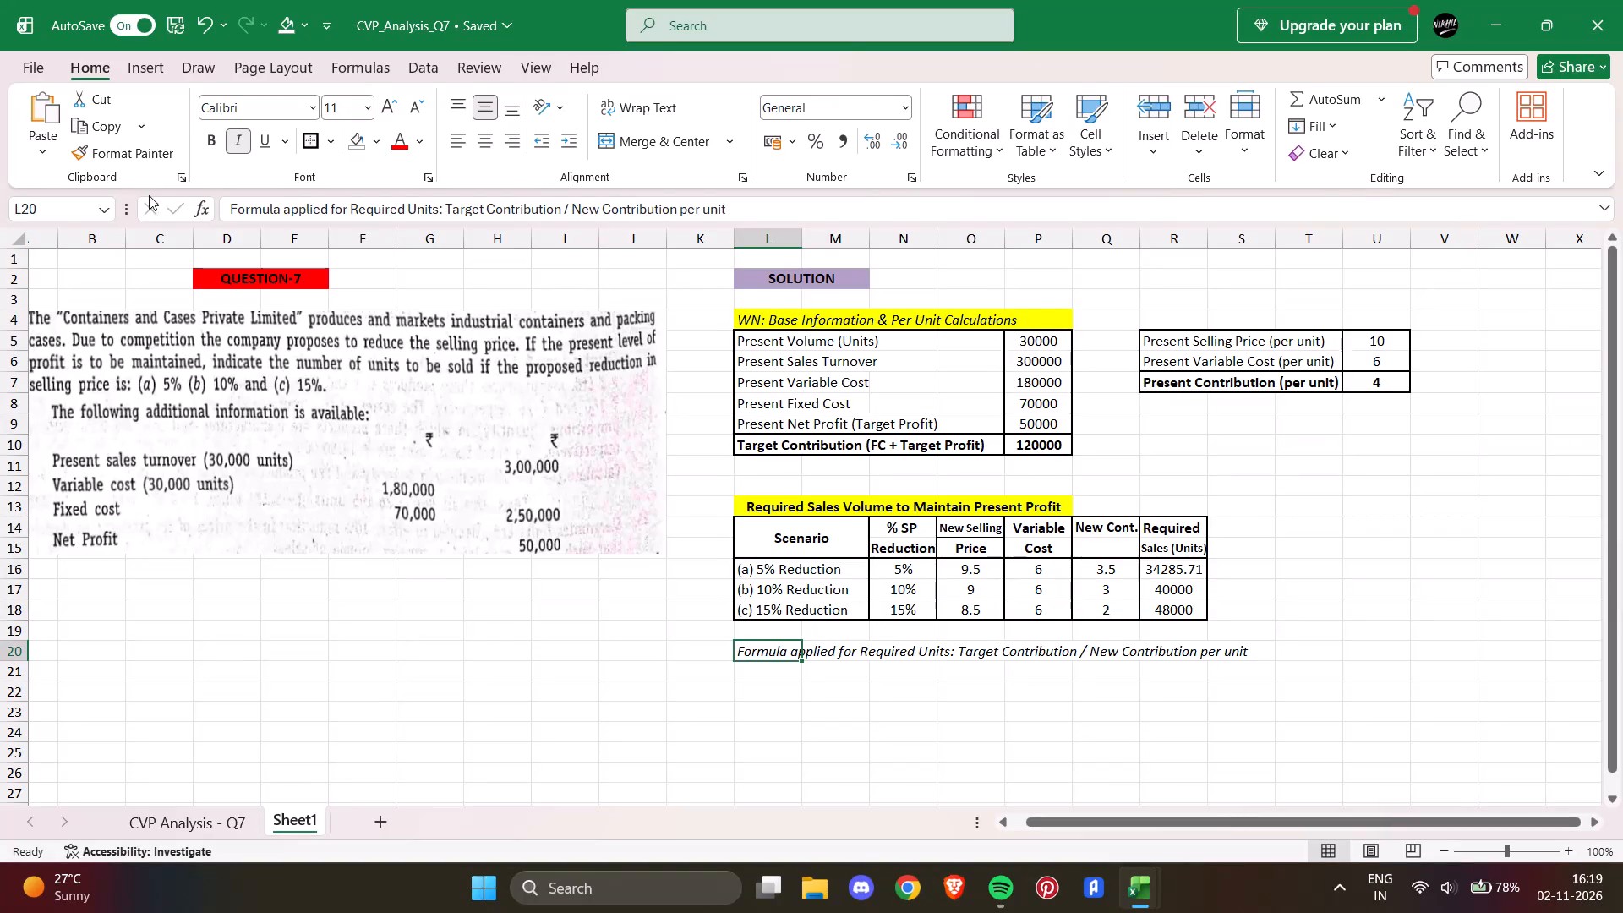
pyautogui.click(230, 205)
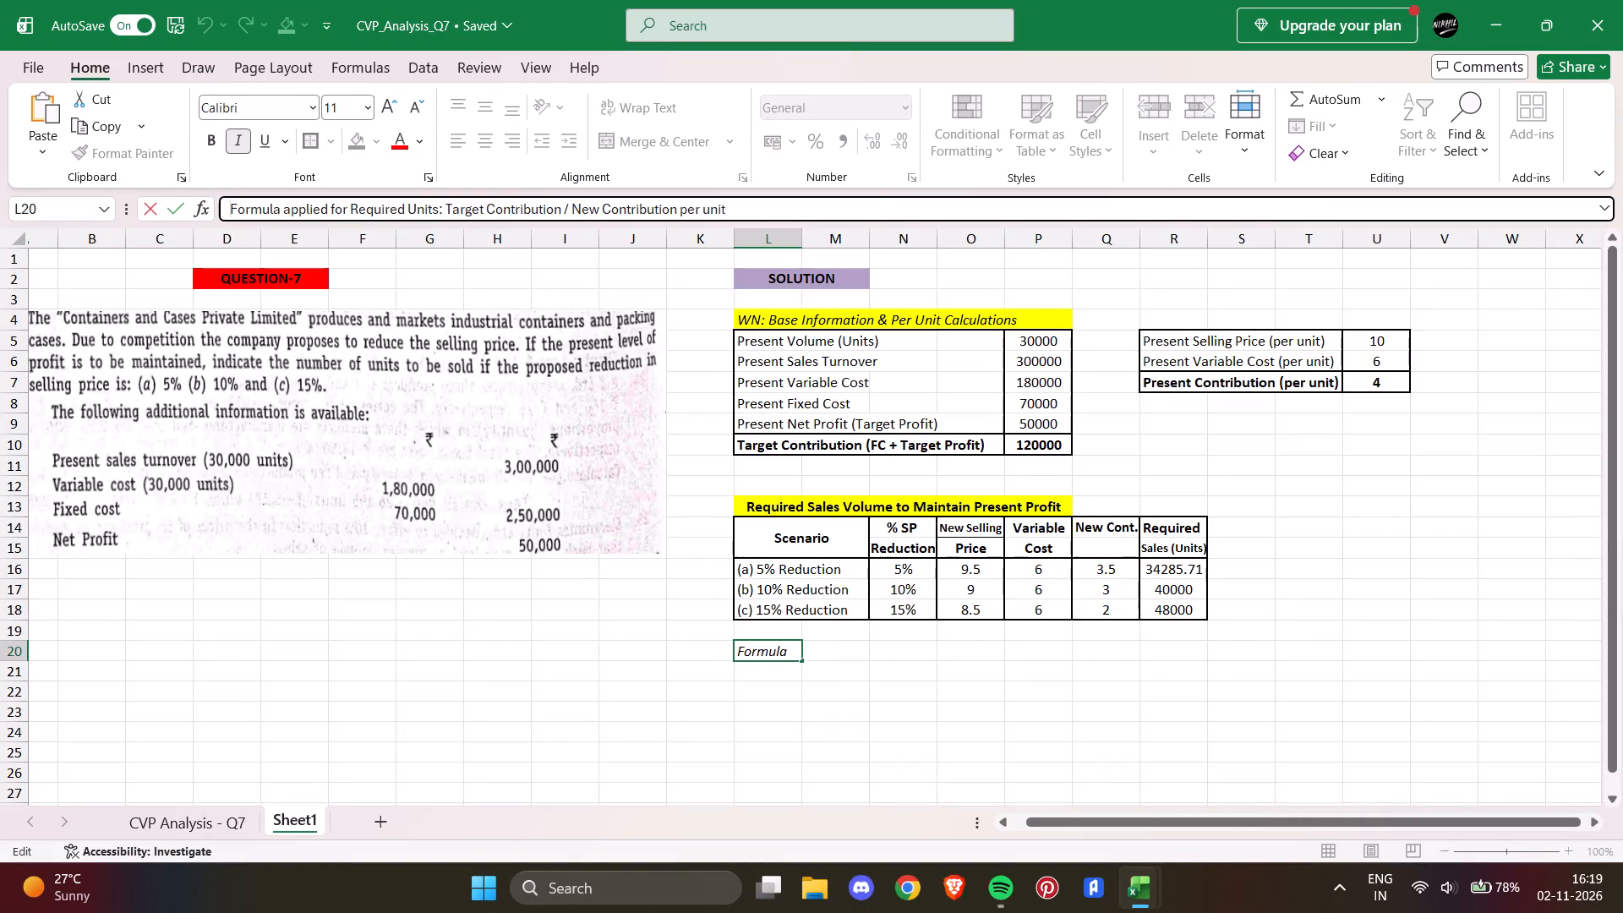
pyautogui.hotkey('shift', '*')
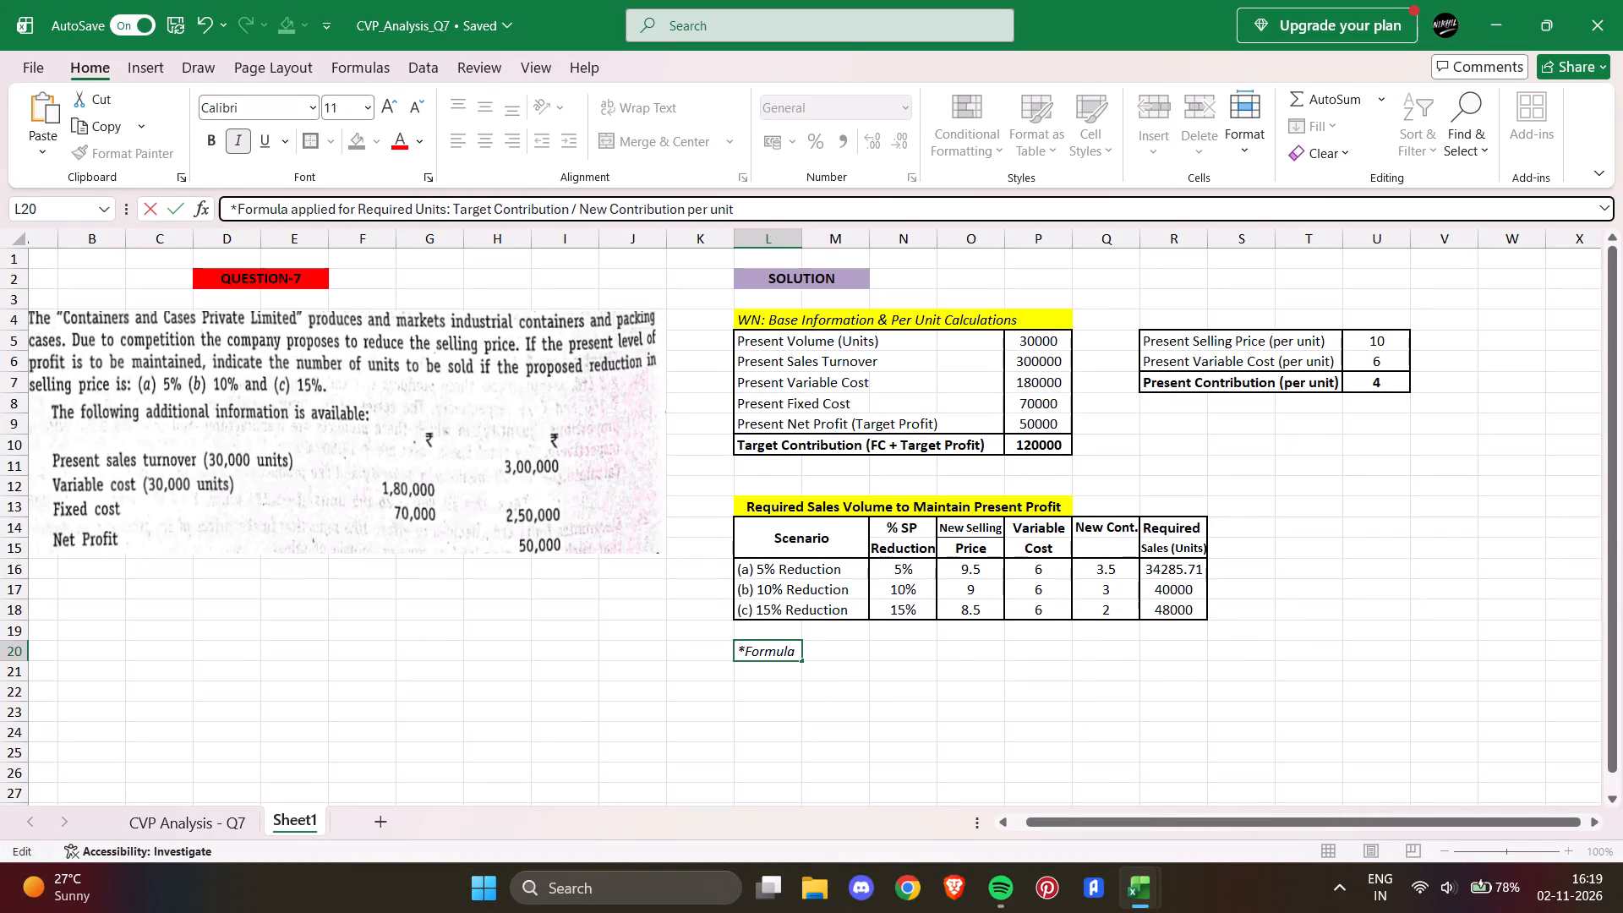
pyautogui.click(1256, 708)
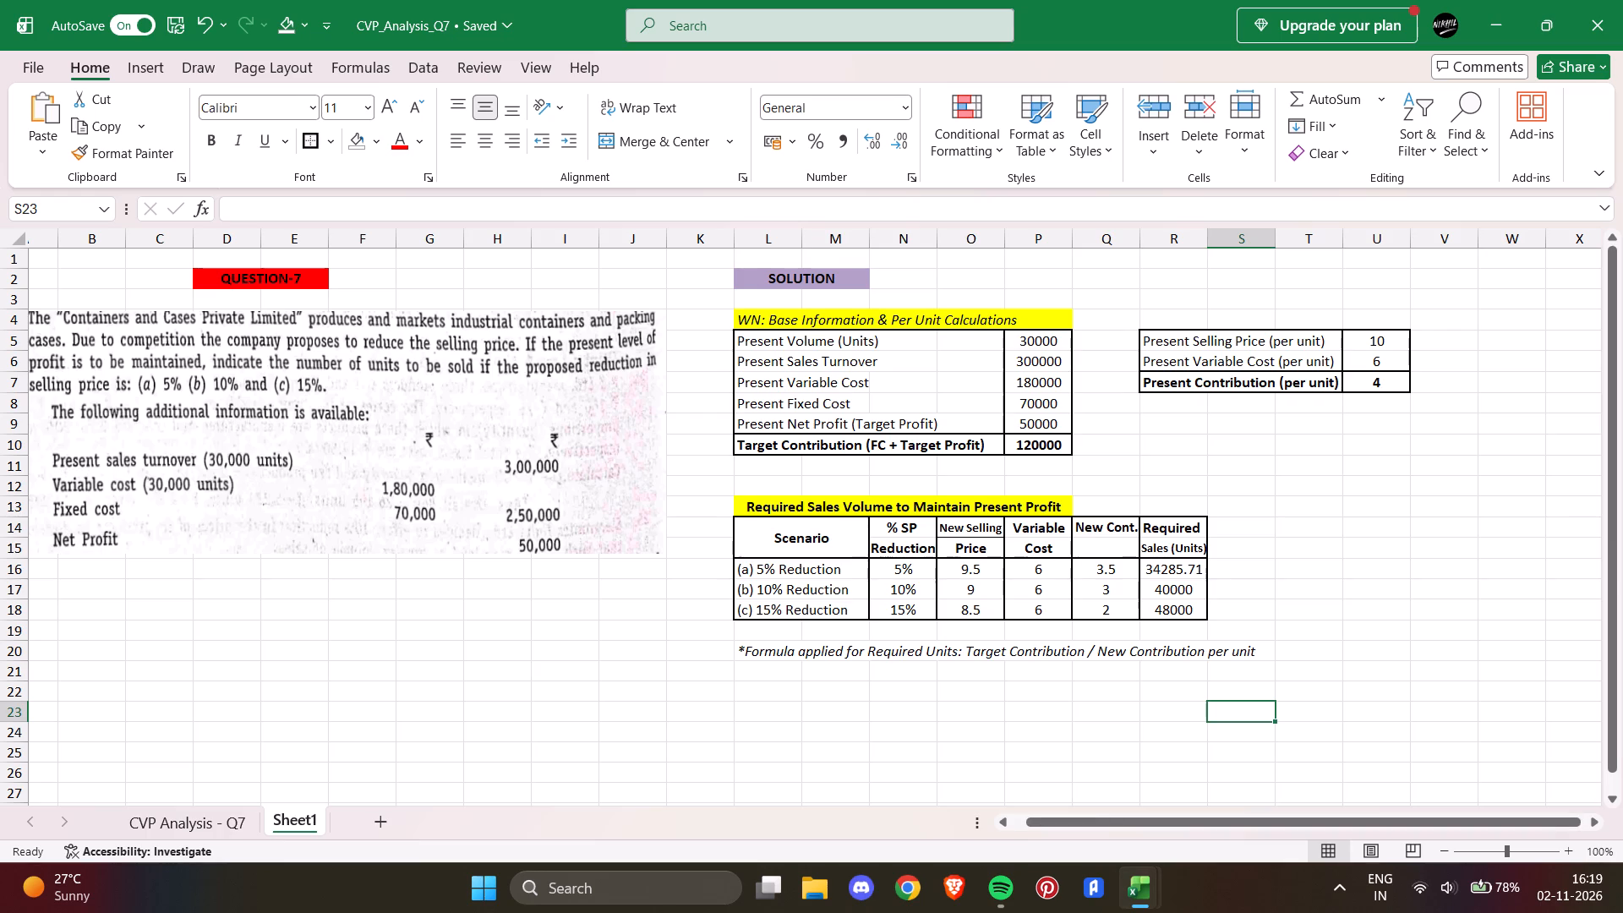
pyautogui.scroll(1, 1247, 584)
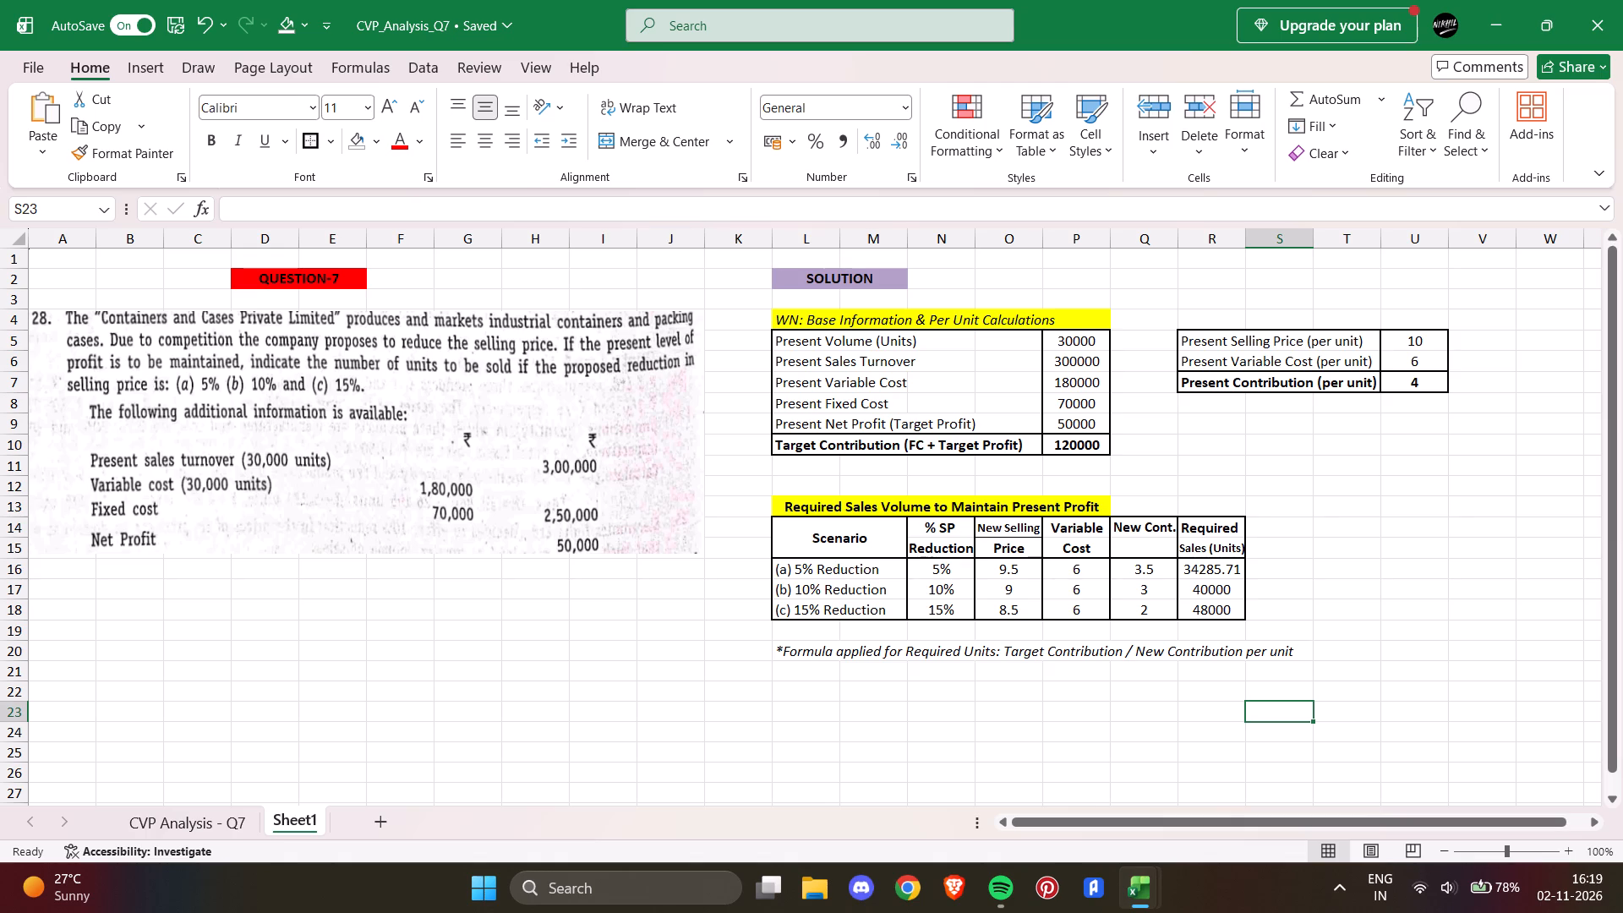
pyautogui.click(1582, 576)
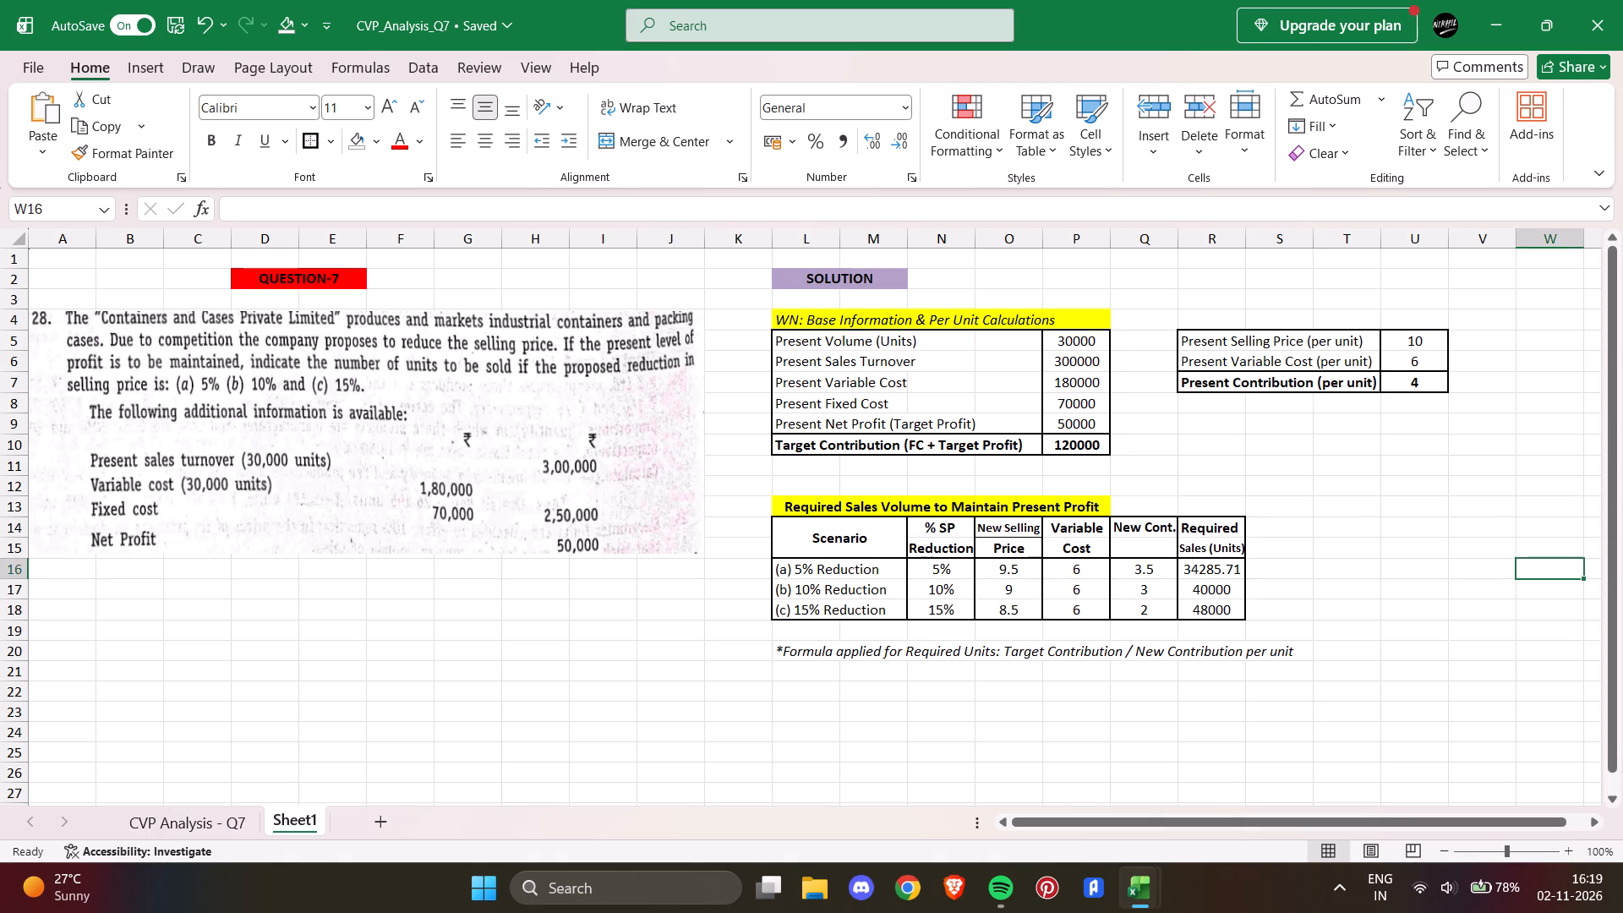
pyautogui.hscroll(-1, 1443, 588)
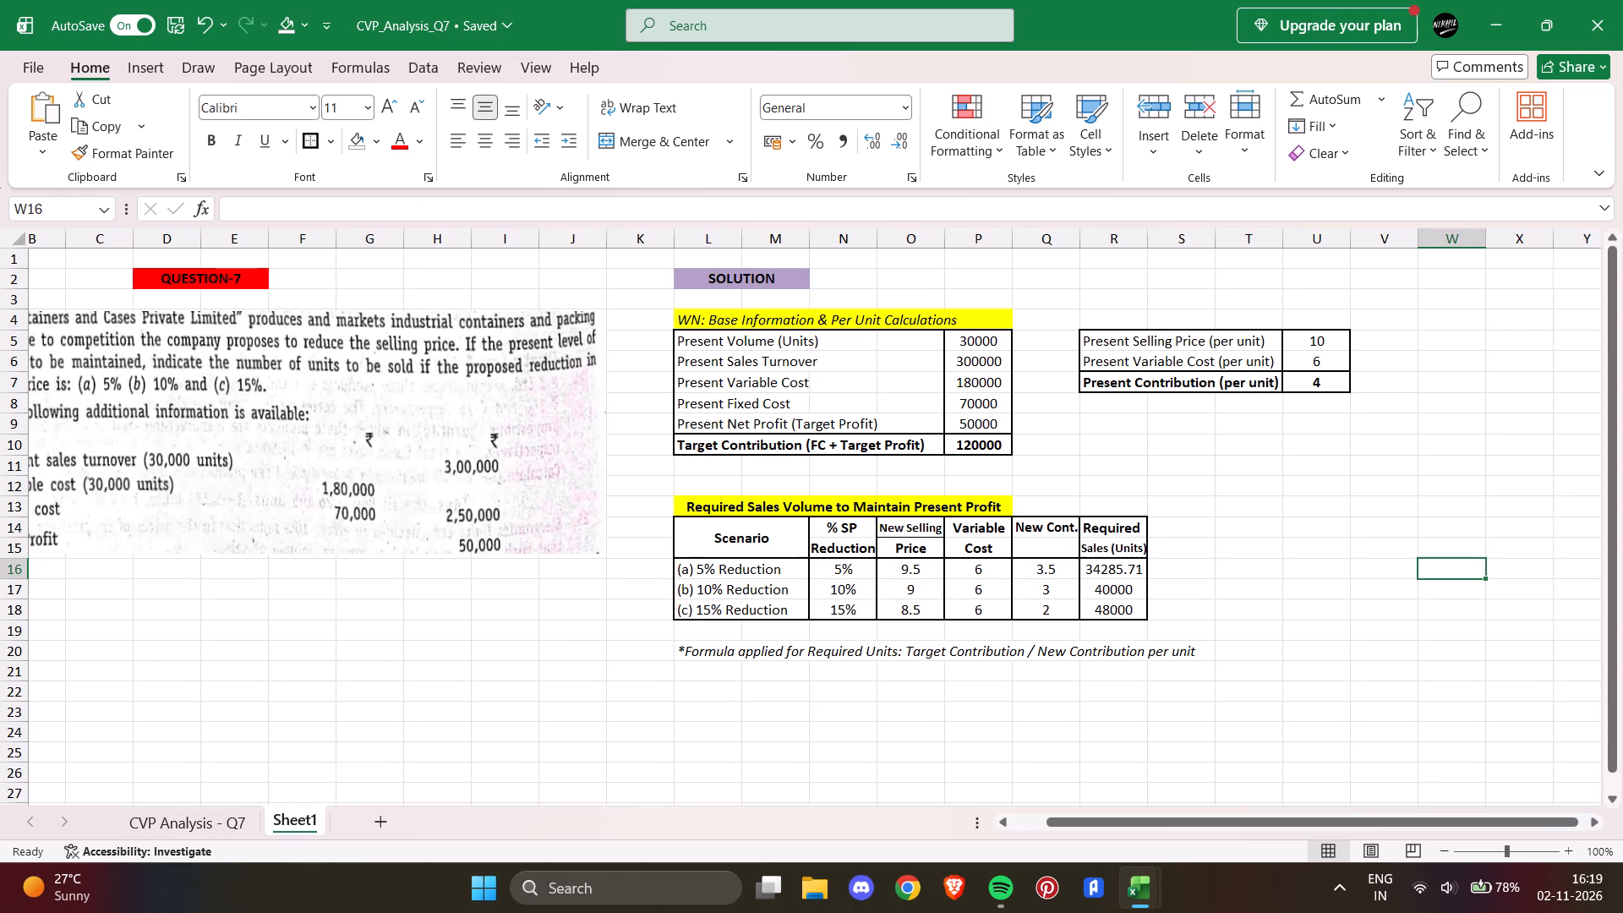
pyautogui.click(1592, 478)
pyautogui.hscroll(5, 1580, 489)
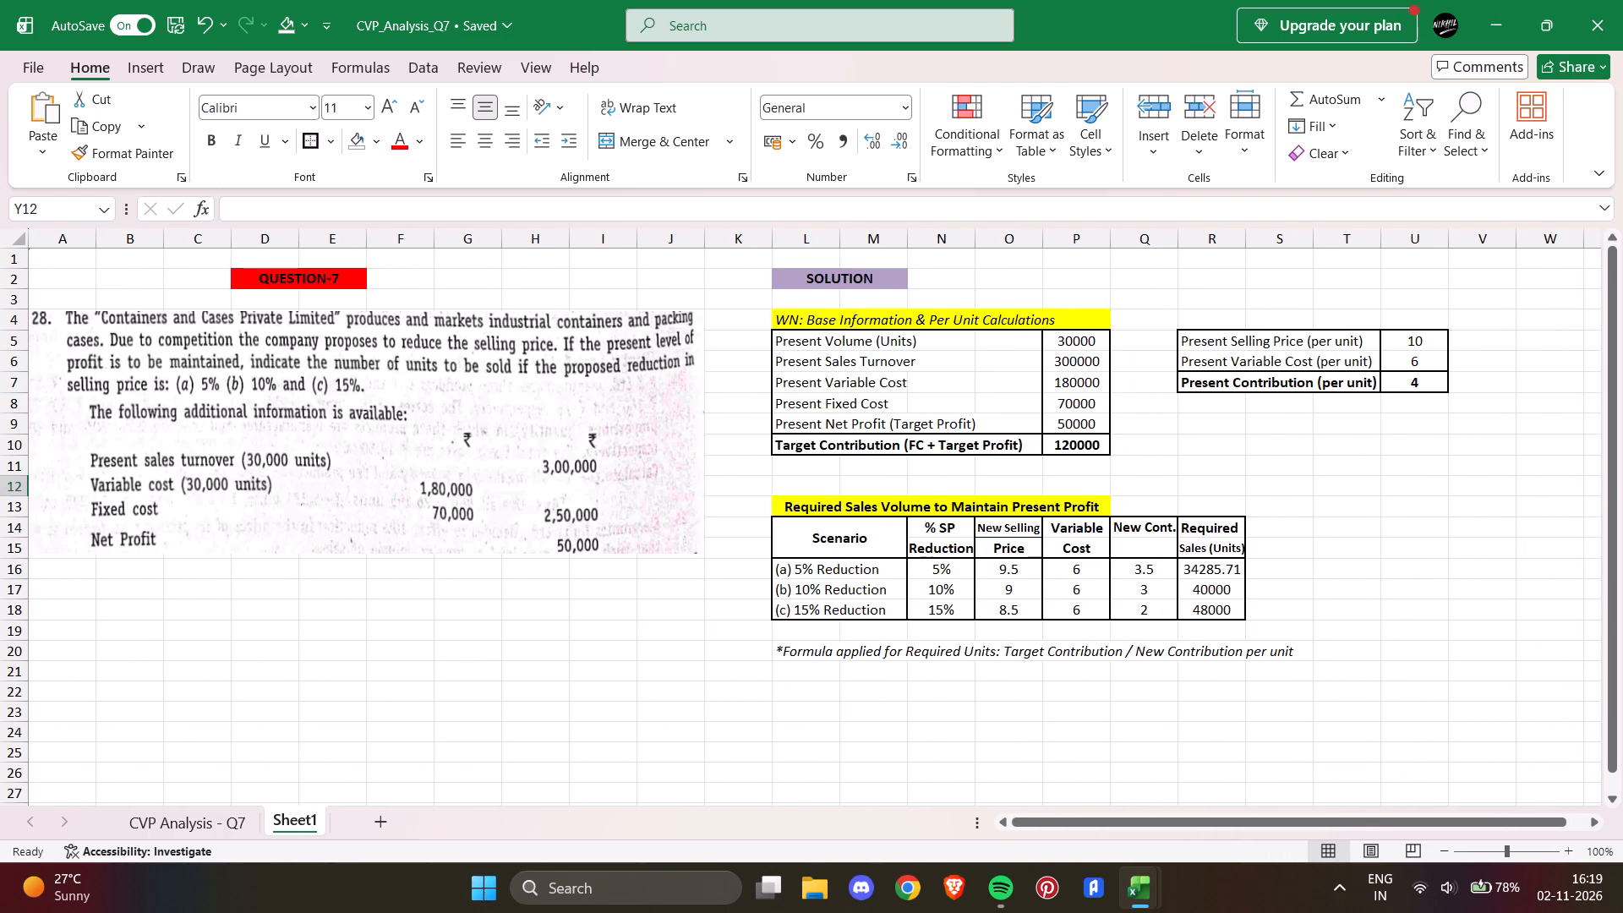
# Zoom Sheet1 to 101% so the Question 7 picture, solution tables and formula note fit on screen together.
pyautogui.hscroll(1, 1096, 722)
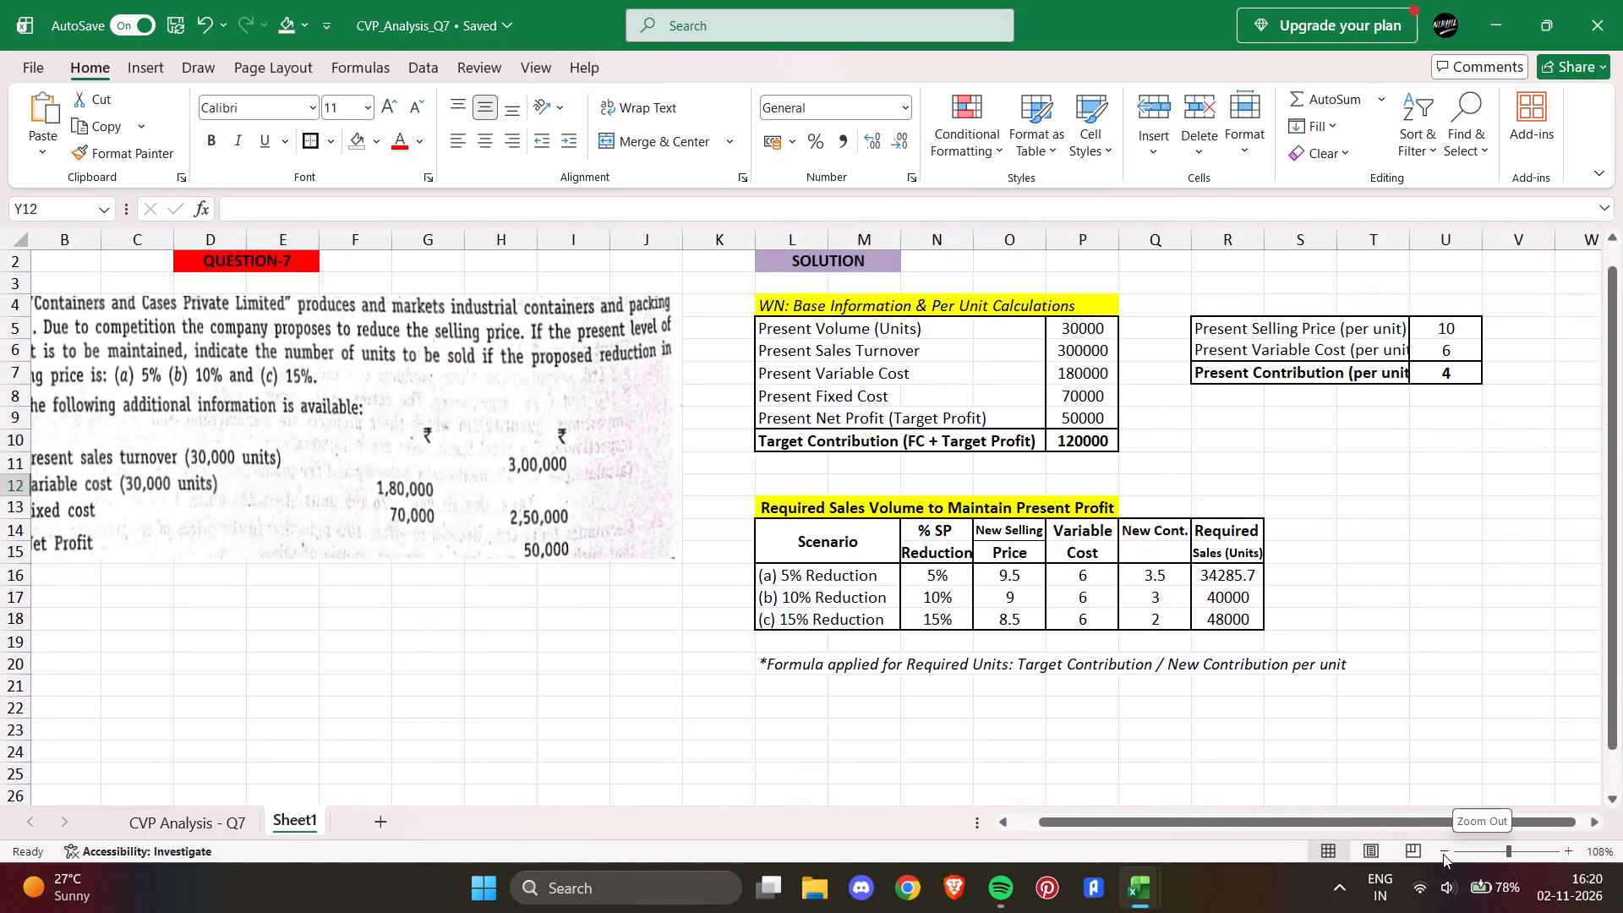
pyautogui.click(1443, 854)
pyautogui.hscroll(1, 1511, 838)
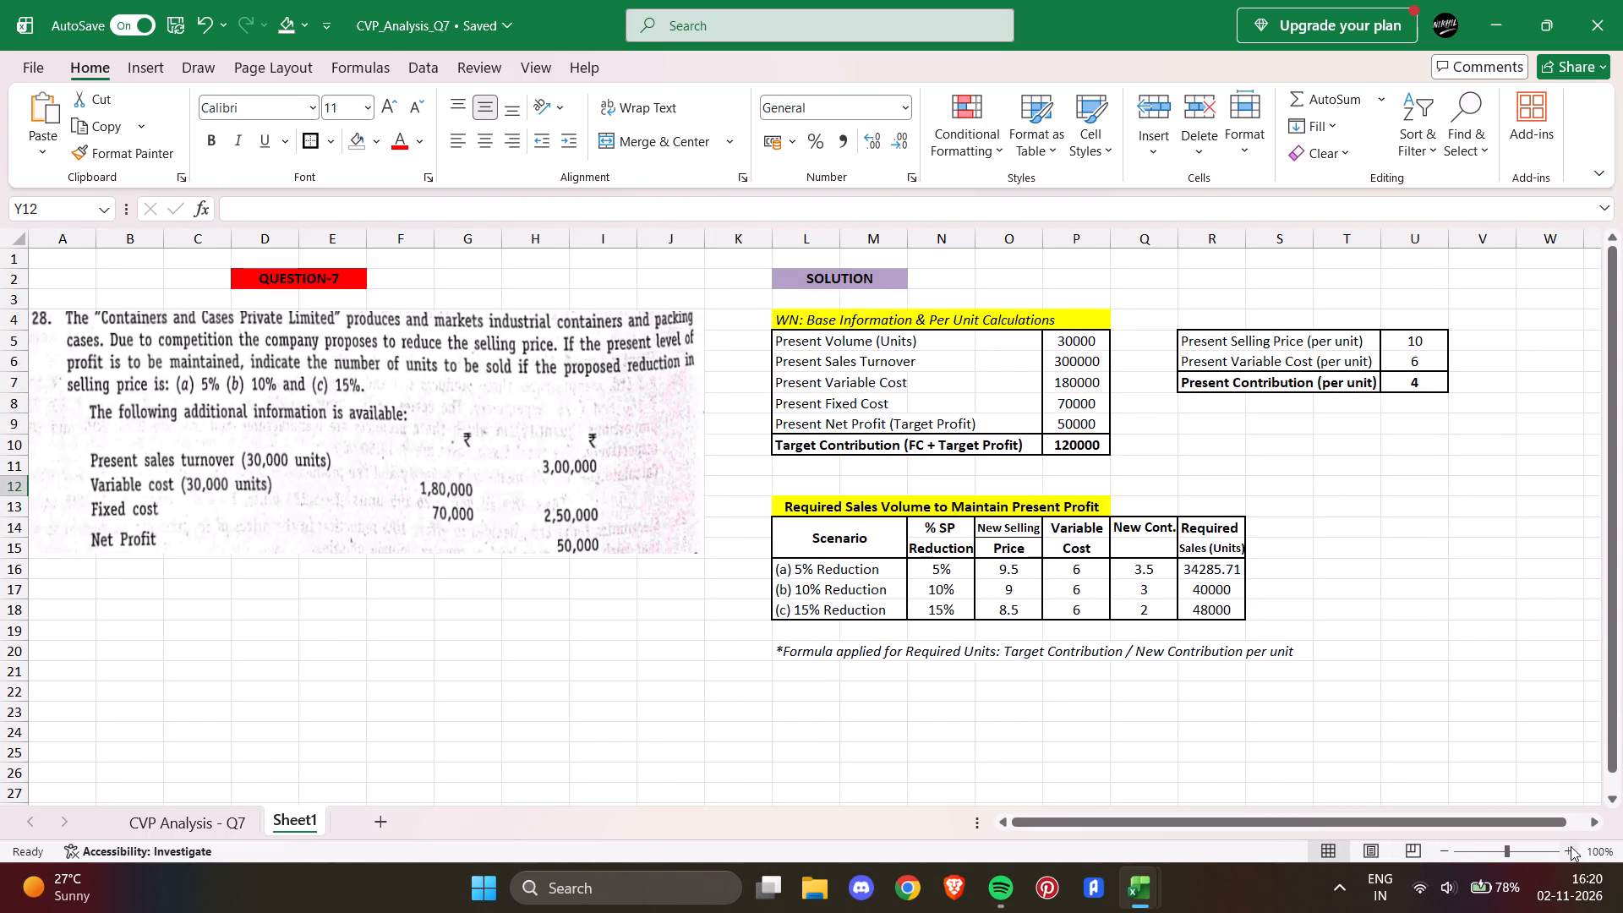
pyautogui.click(1568, 852)
pyautogui.scroll(1, 1568, 852)
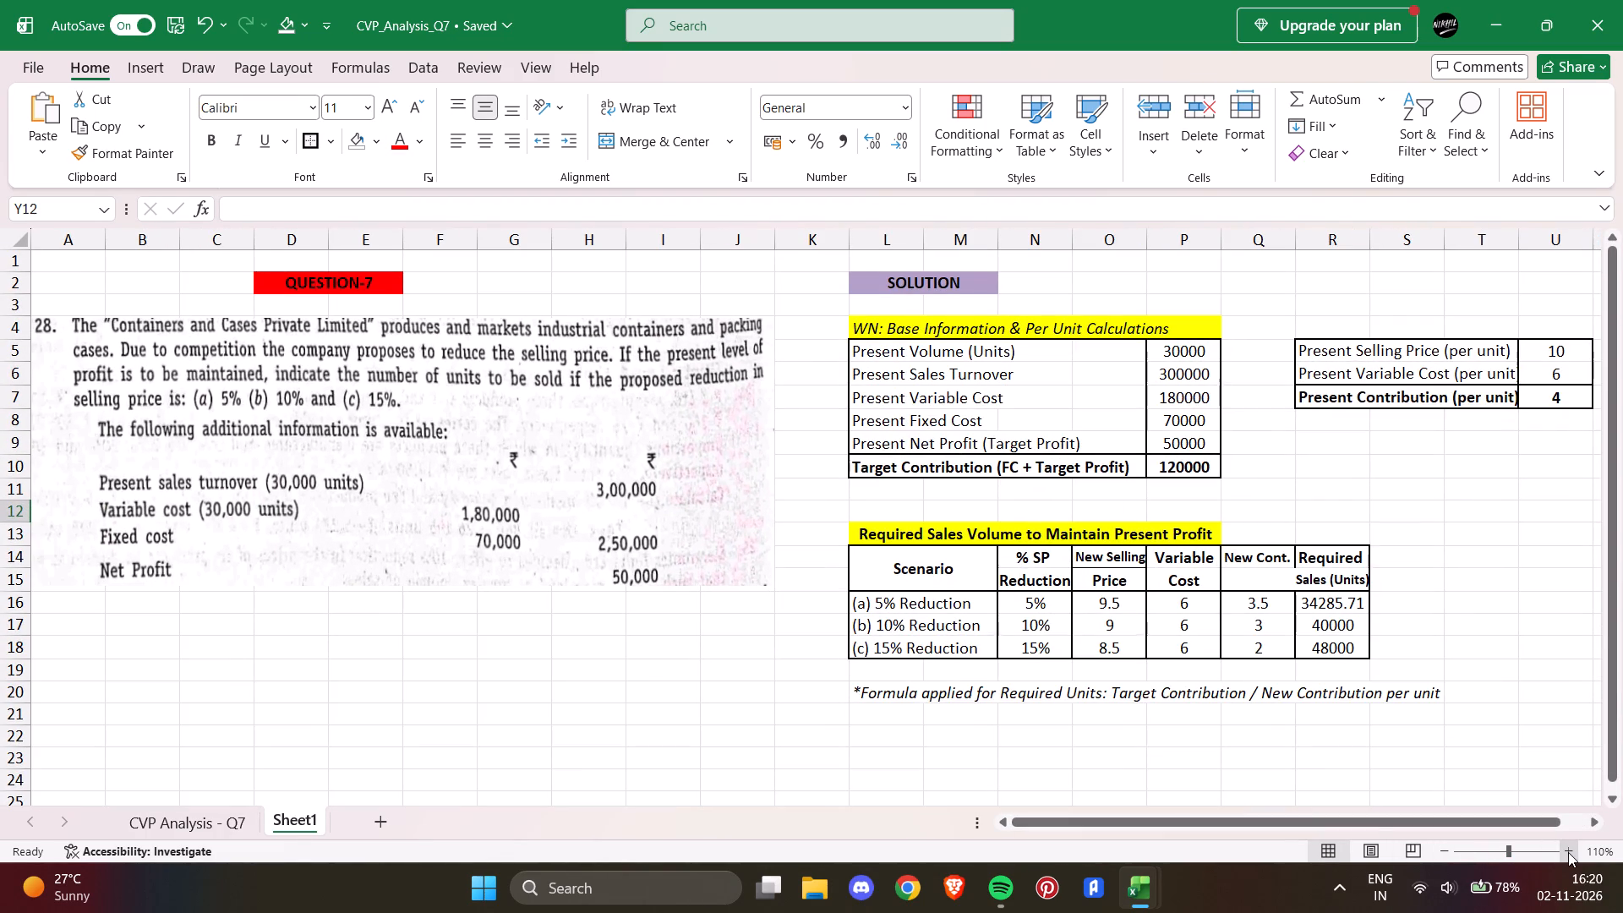
pyautogui.hscroll(1, 1568, 852)
pyautogui.hscroll(-1, 1568, 852)
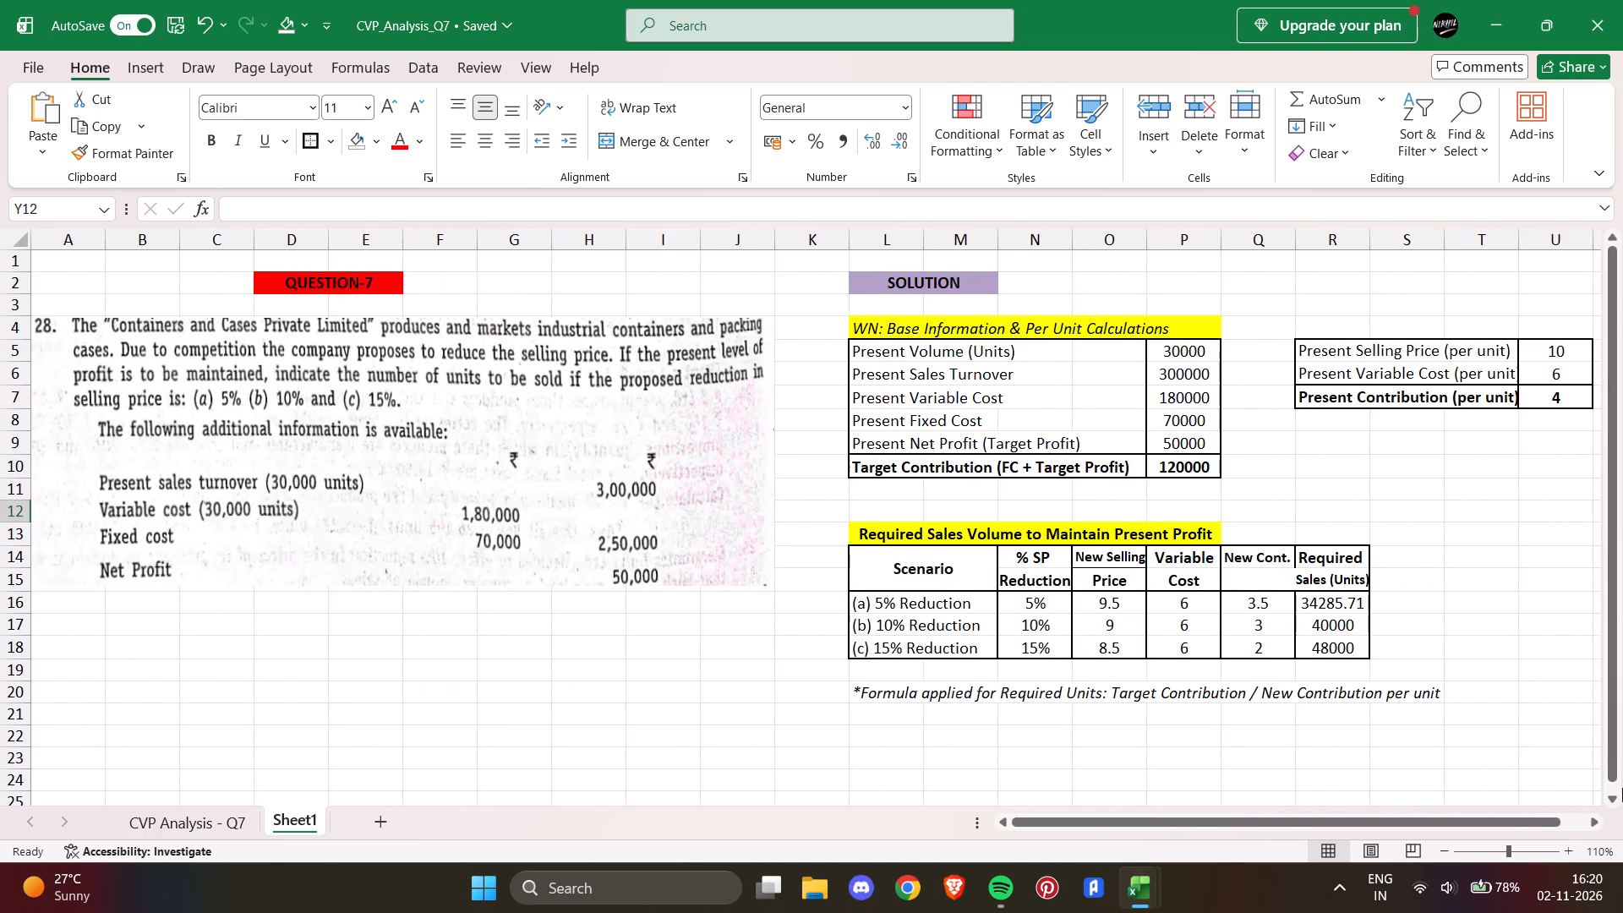
pyautogui.moveTo(1516, 852); pyautogui.dragTo(1506, 857)
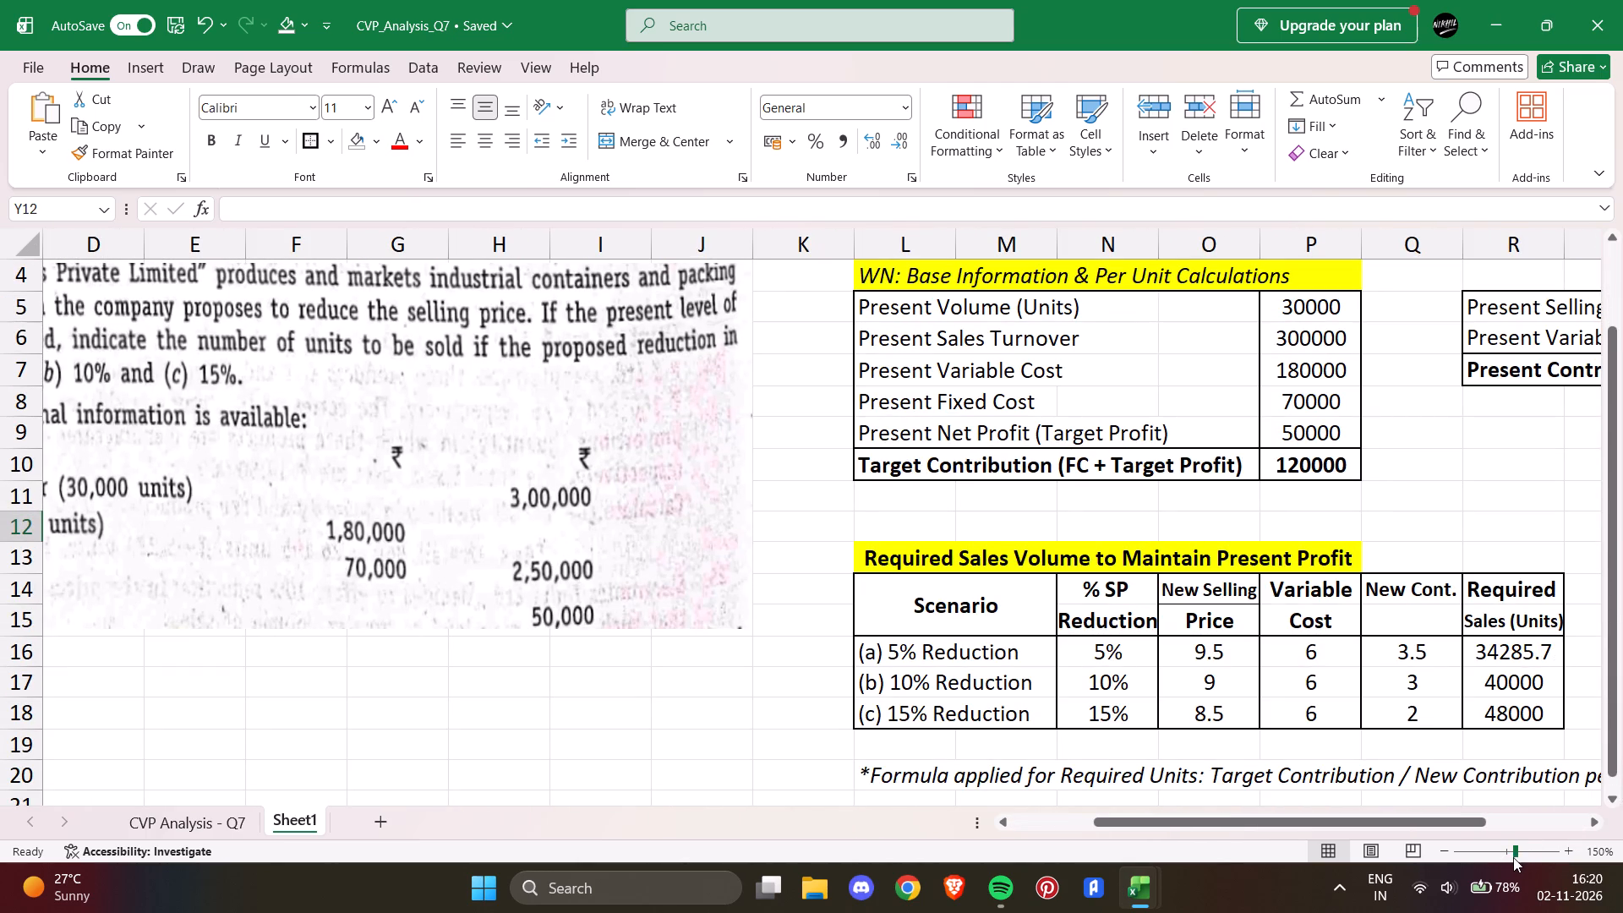
pyautogui.moveTo(1516, 857); pyautogui.dragTo(1503, 858)
pyautogui.moveTo(1512, 854); pyautogui.dragTo(1503, 853)
pyautogui.scroll(-1, 1503, 853)
pyautogui.scroll(1, 1503, 853)
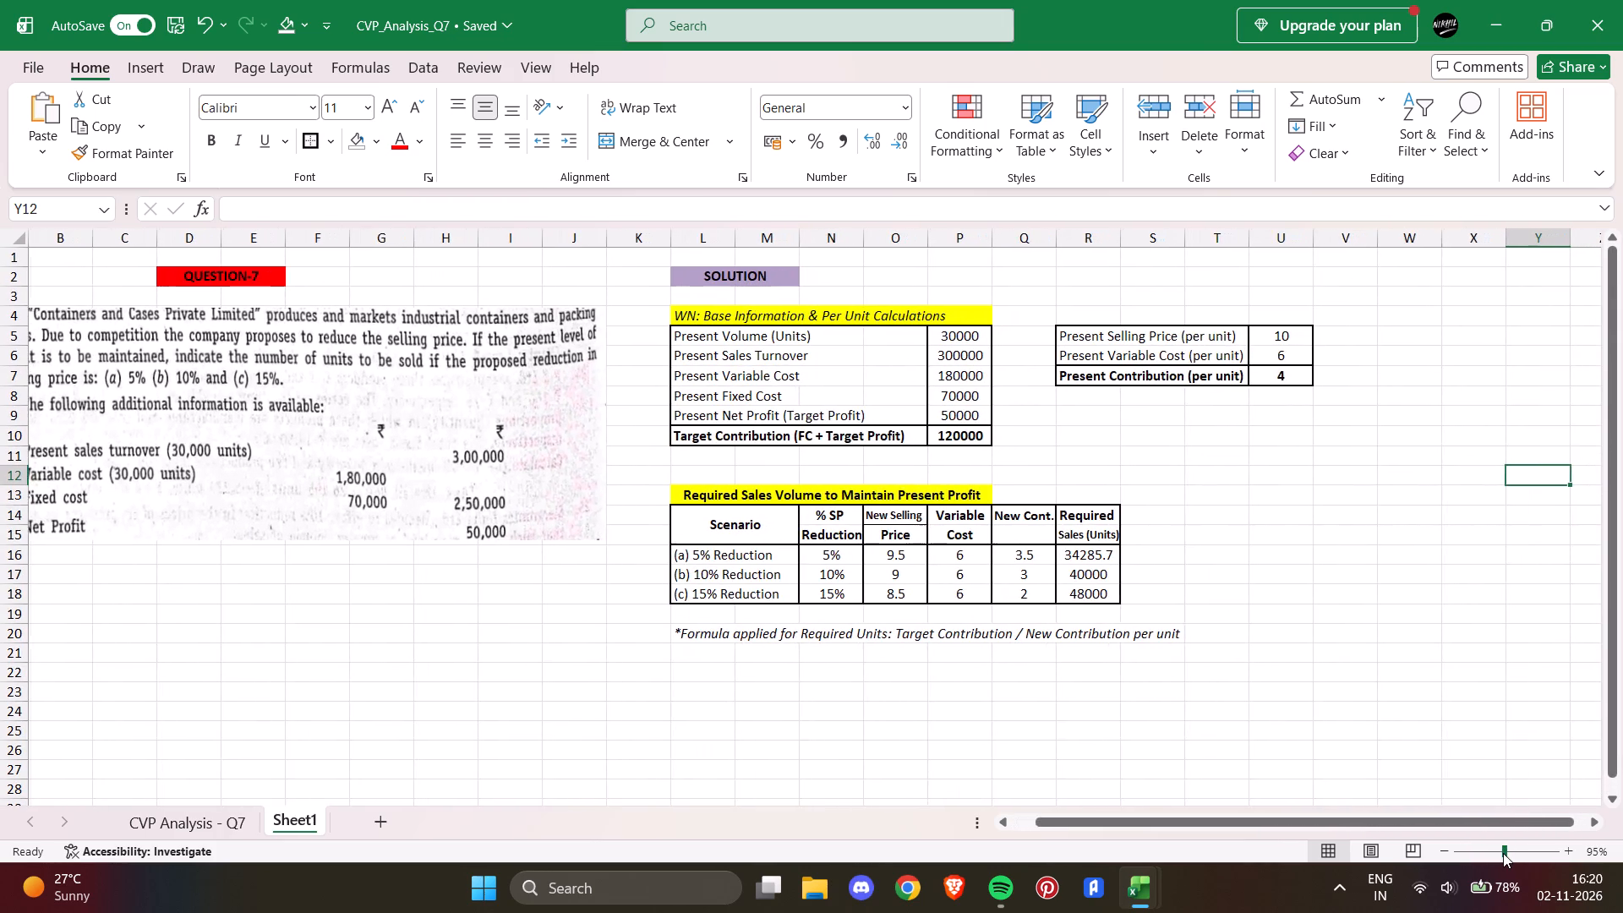
pyautogui.scroll(3, 1503, 853)
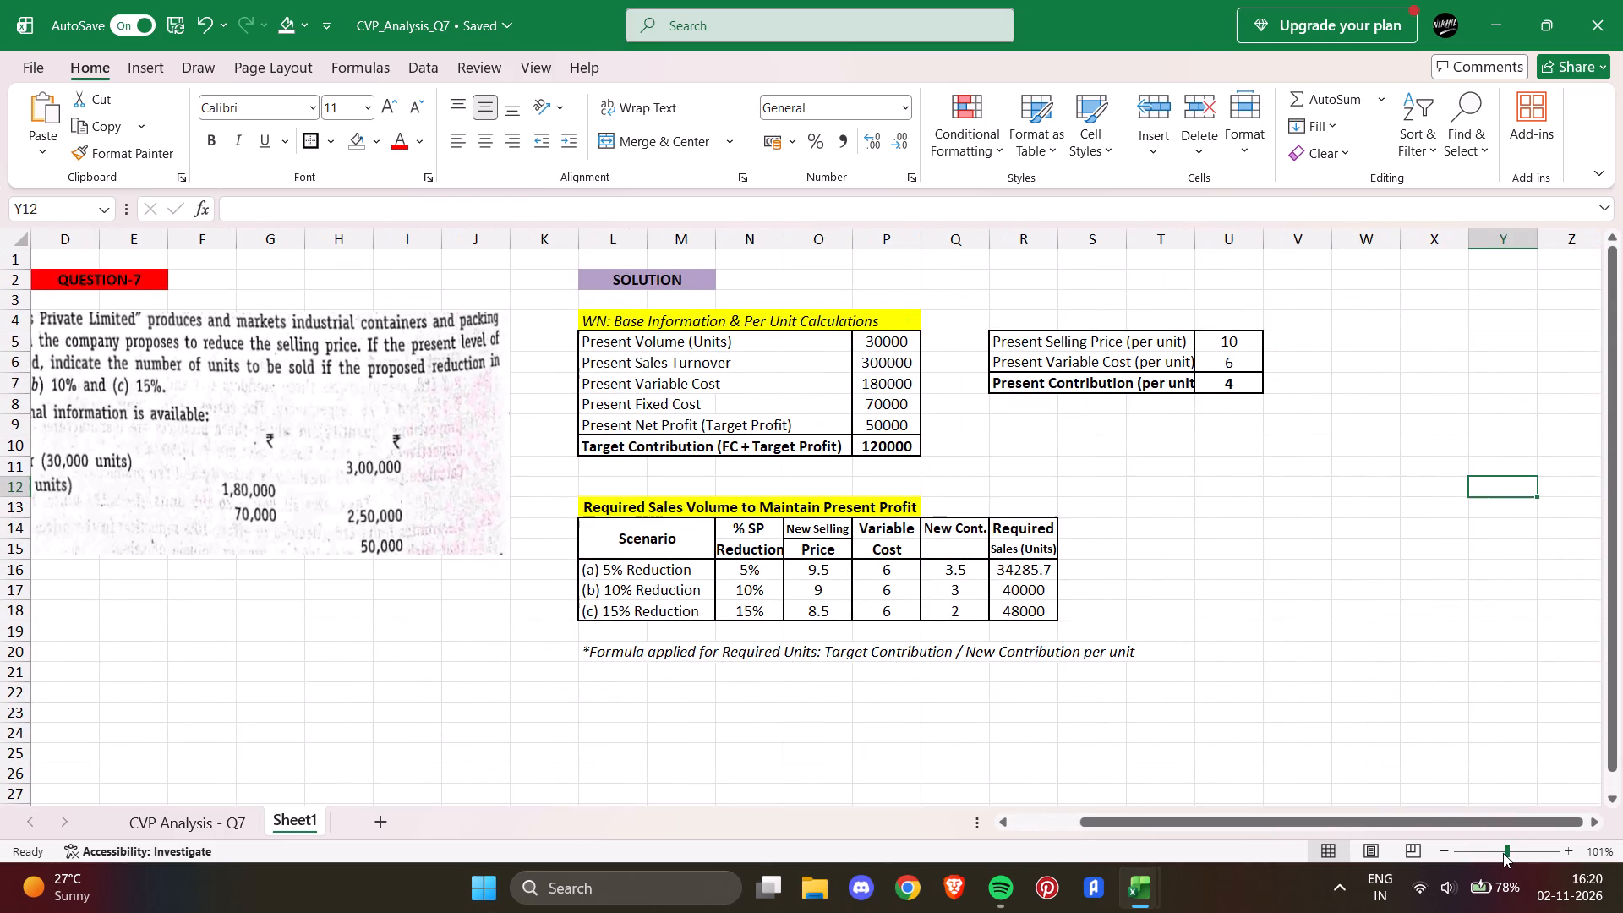
pyautogui.scroll(1, 1503, 853)
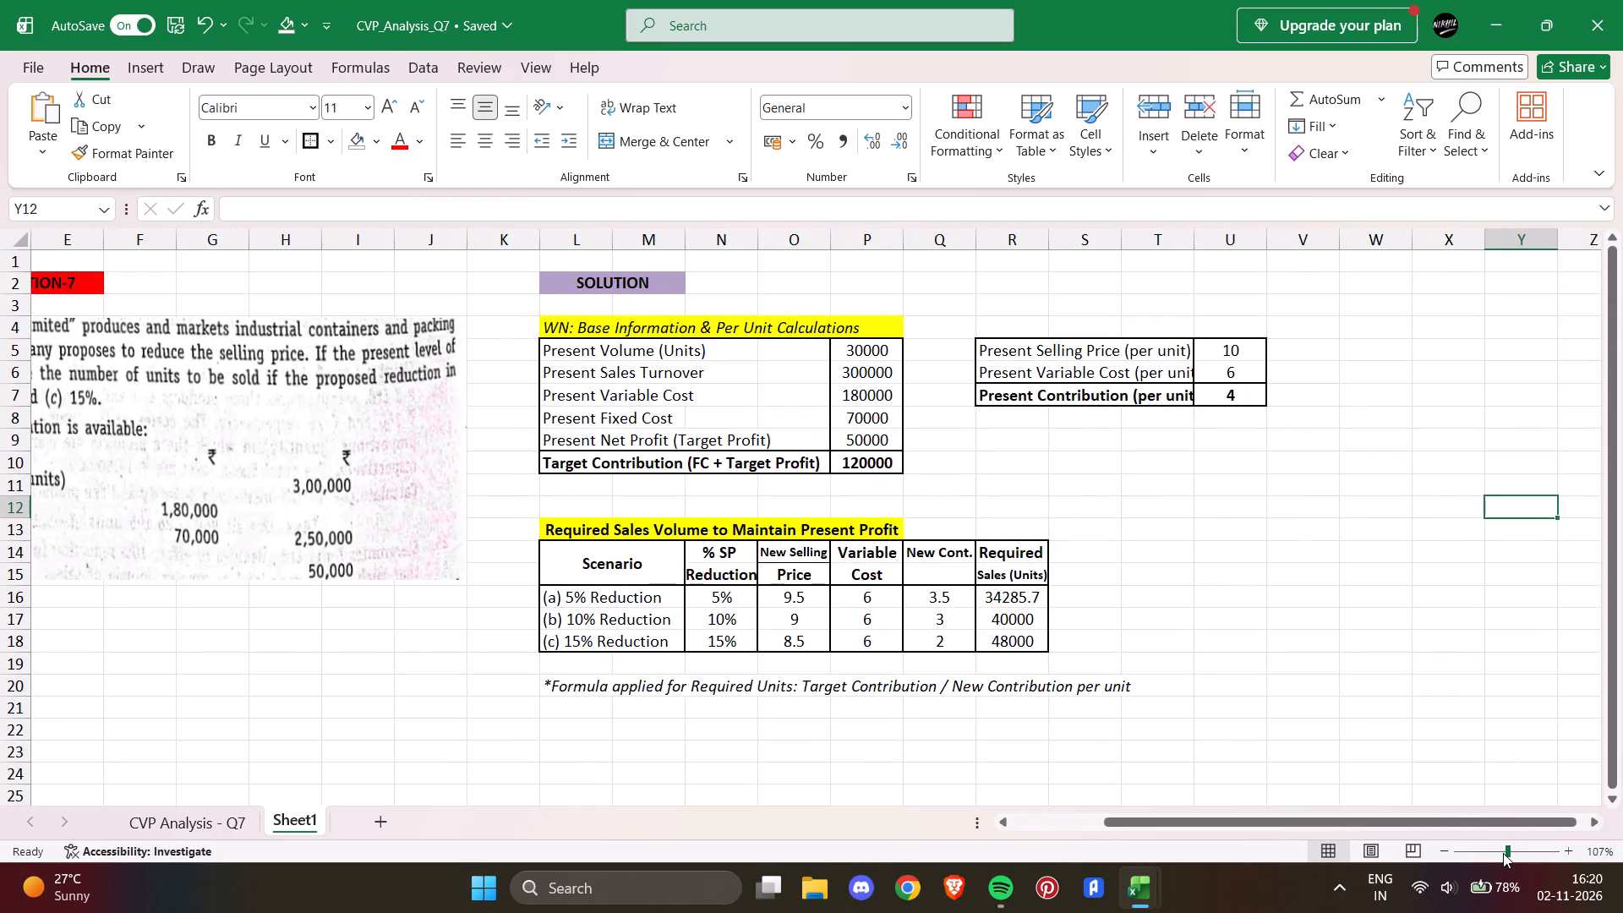
pyautogui.hscroll(1, 1503, 853)
pyautogui.hscroll(5, 1438, 646)
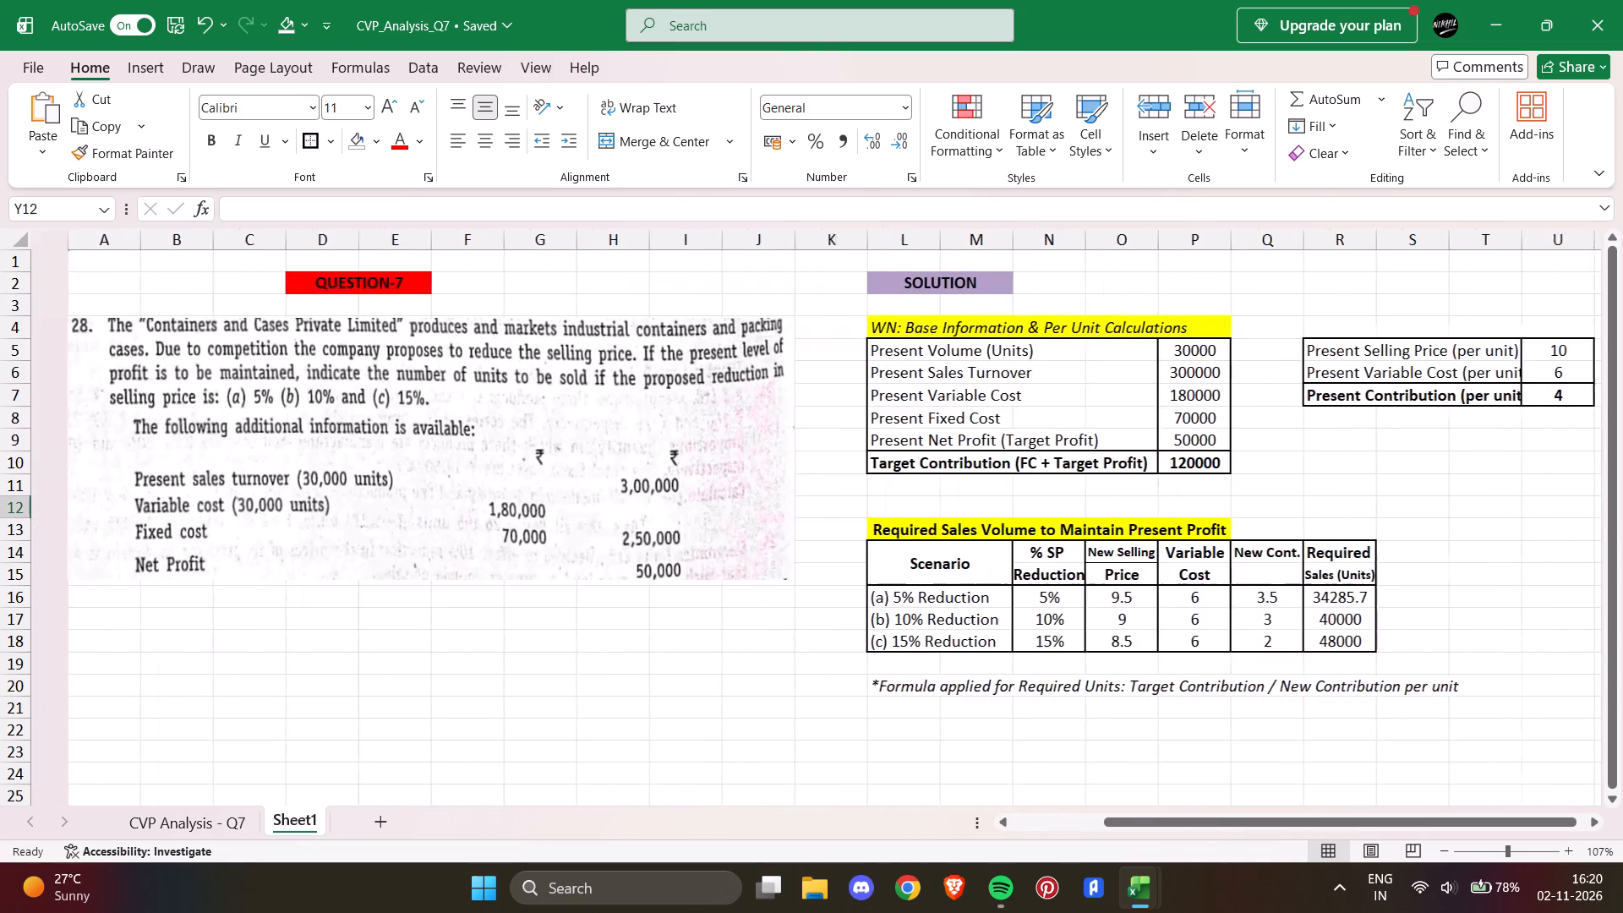
pyautogui.hscroll(1, 1438, 646)
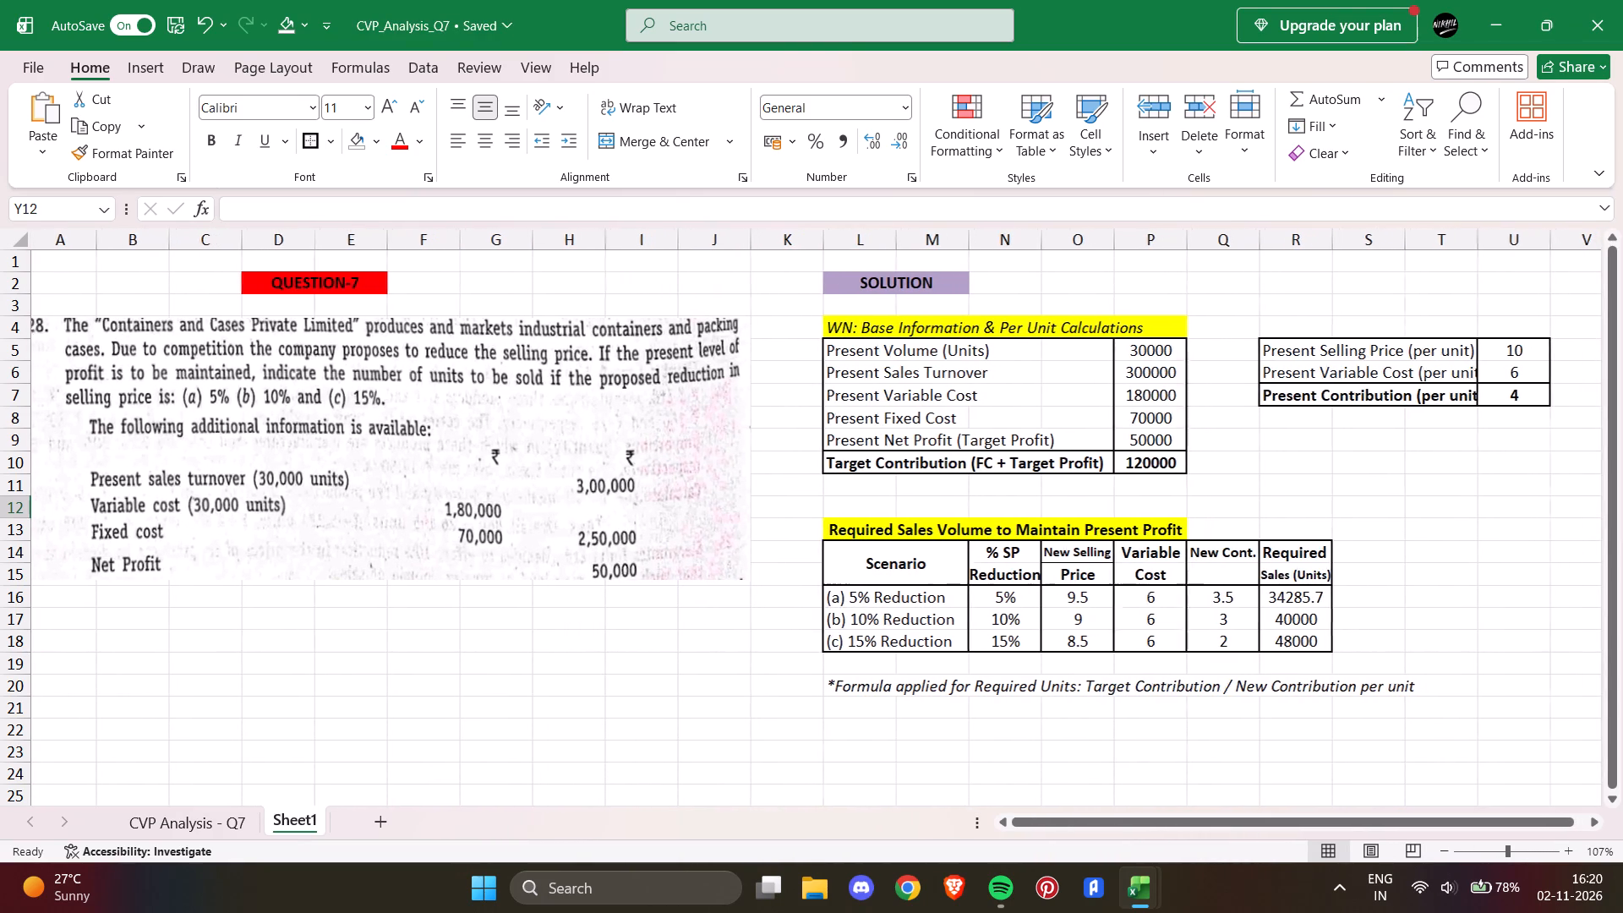
pyautogui.hscroll(1, 1438, 646)
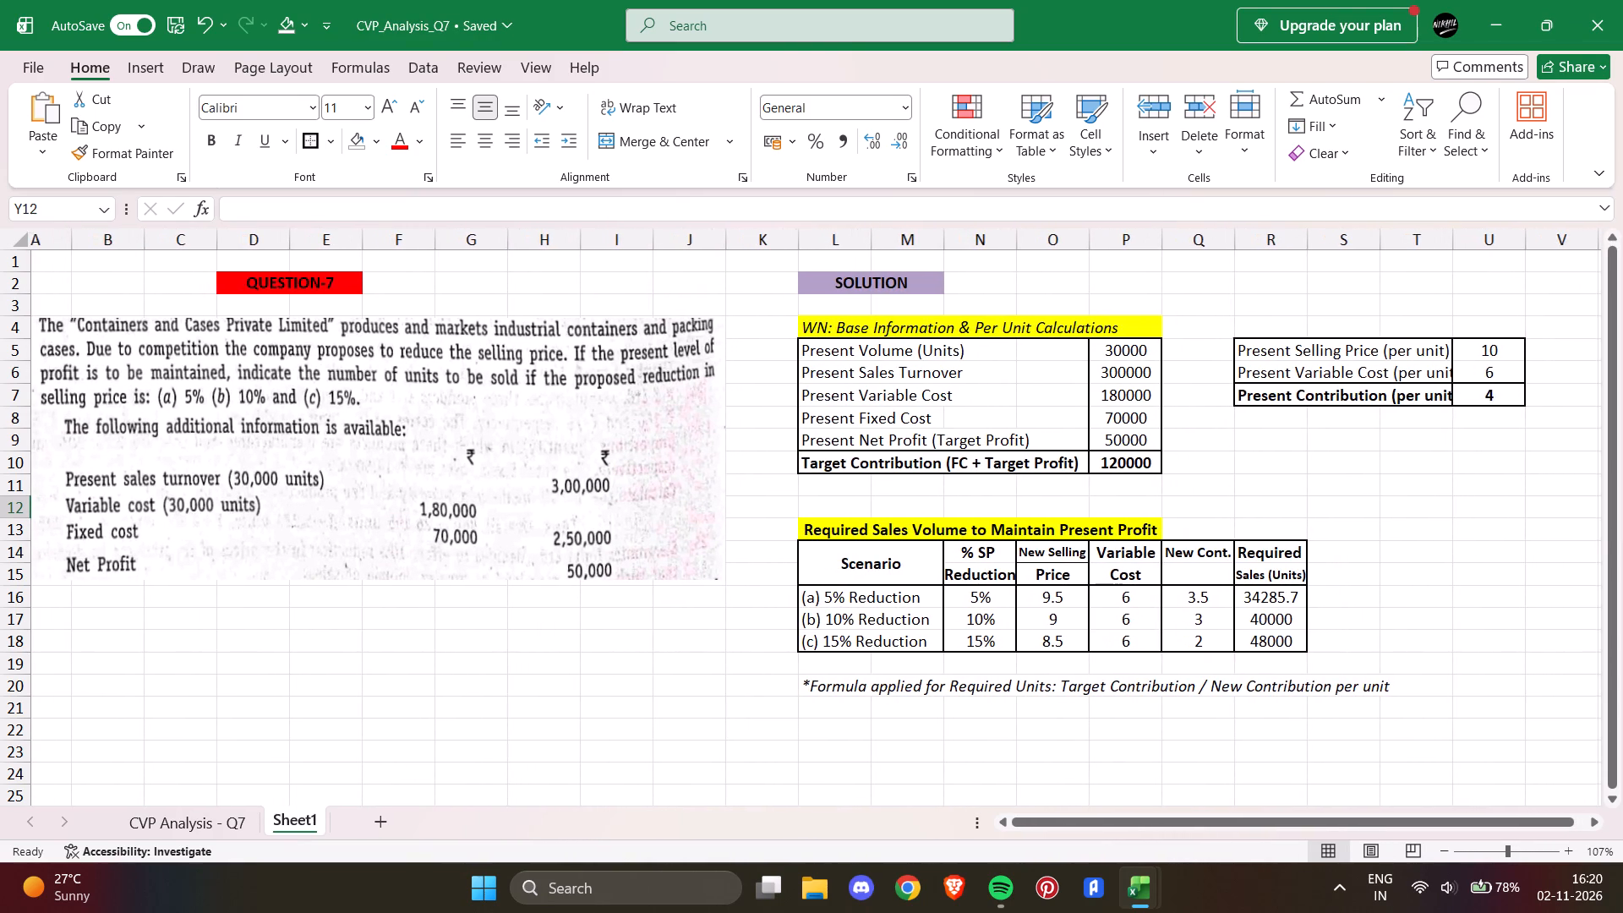
pyautogui.hscroll(1, 1438, 646)
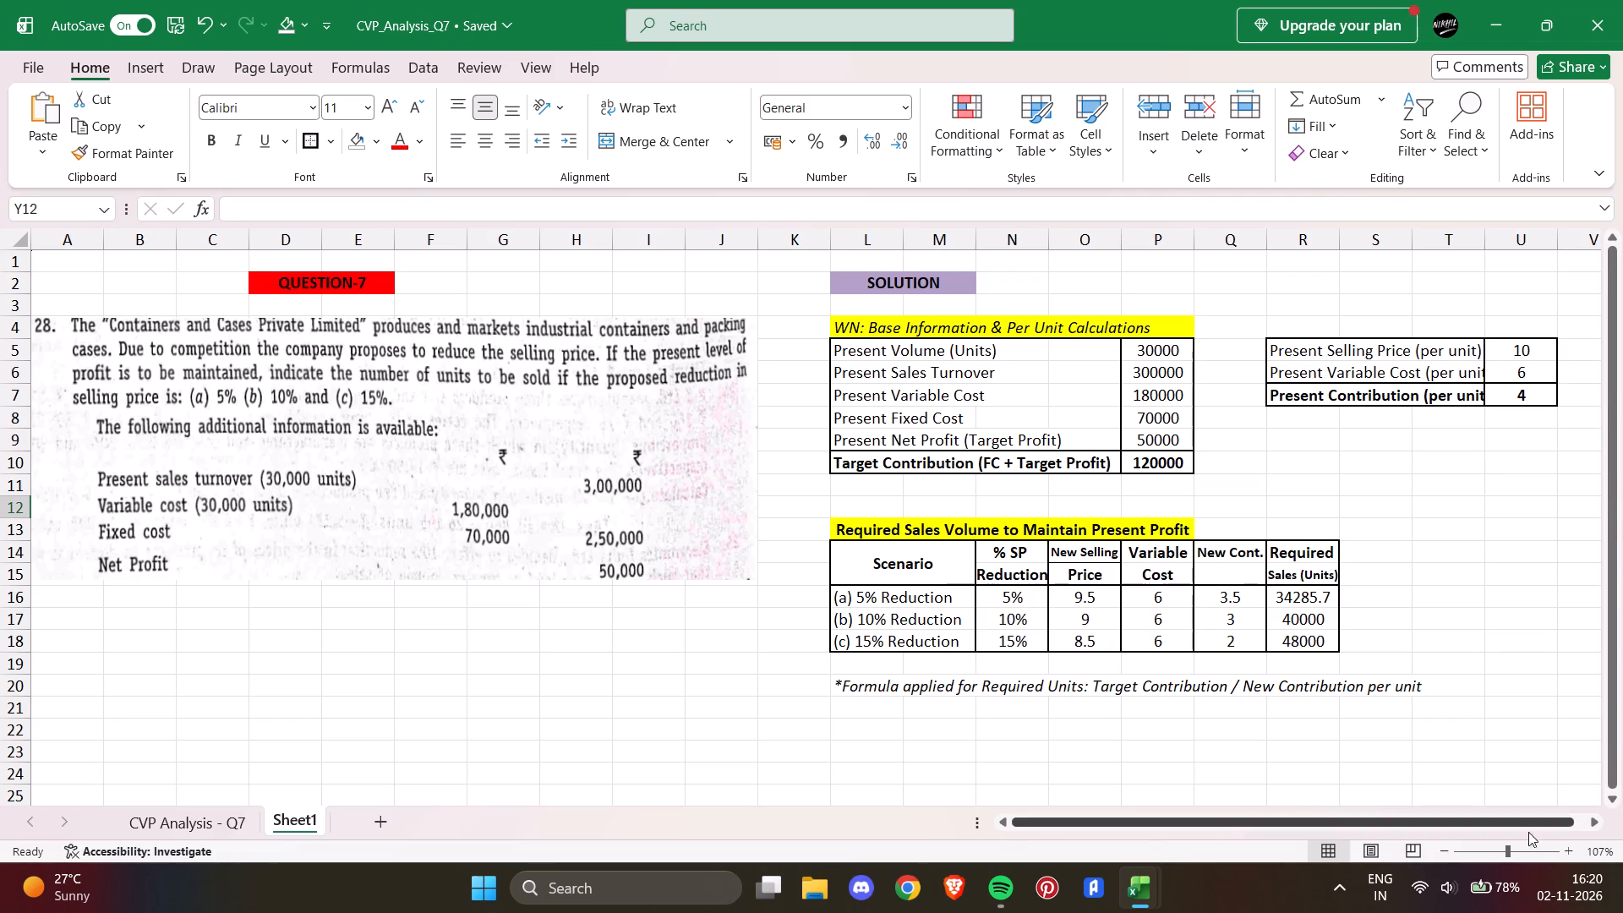
pyautogui.scroll(-1, 1508, 843)
pyautogui.click(1508, 843)
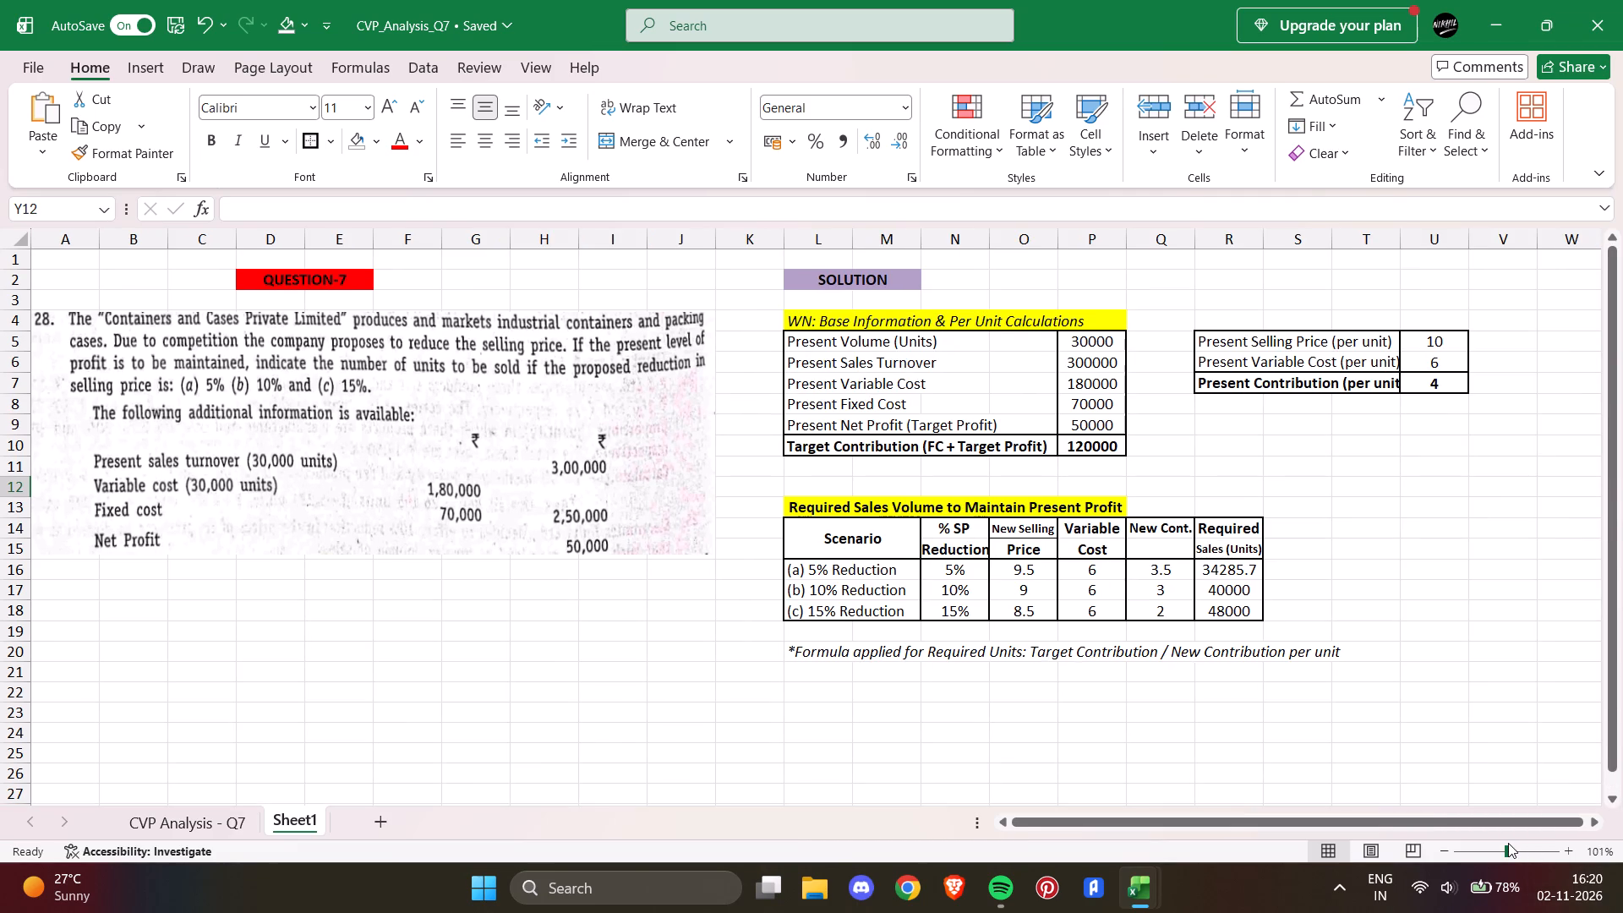
pyautogui.hscroll(2, 1508, 843)
pyautogui.hscroll(3, 1470, 688)
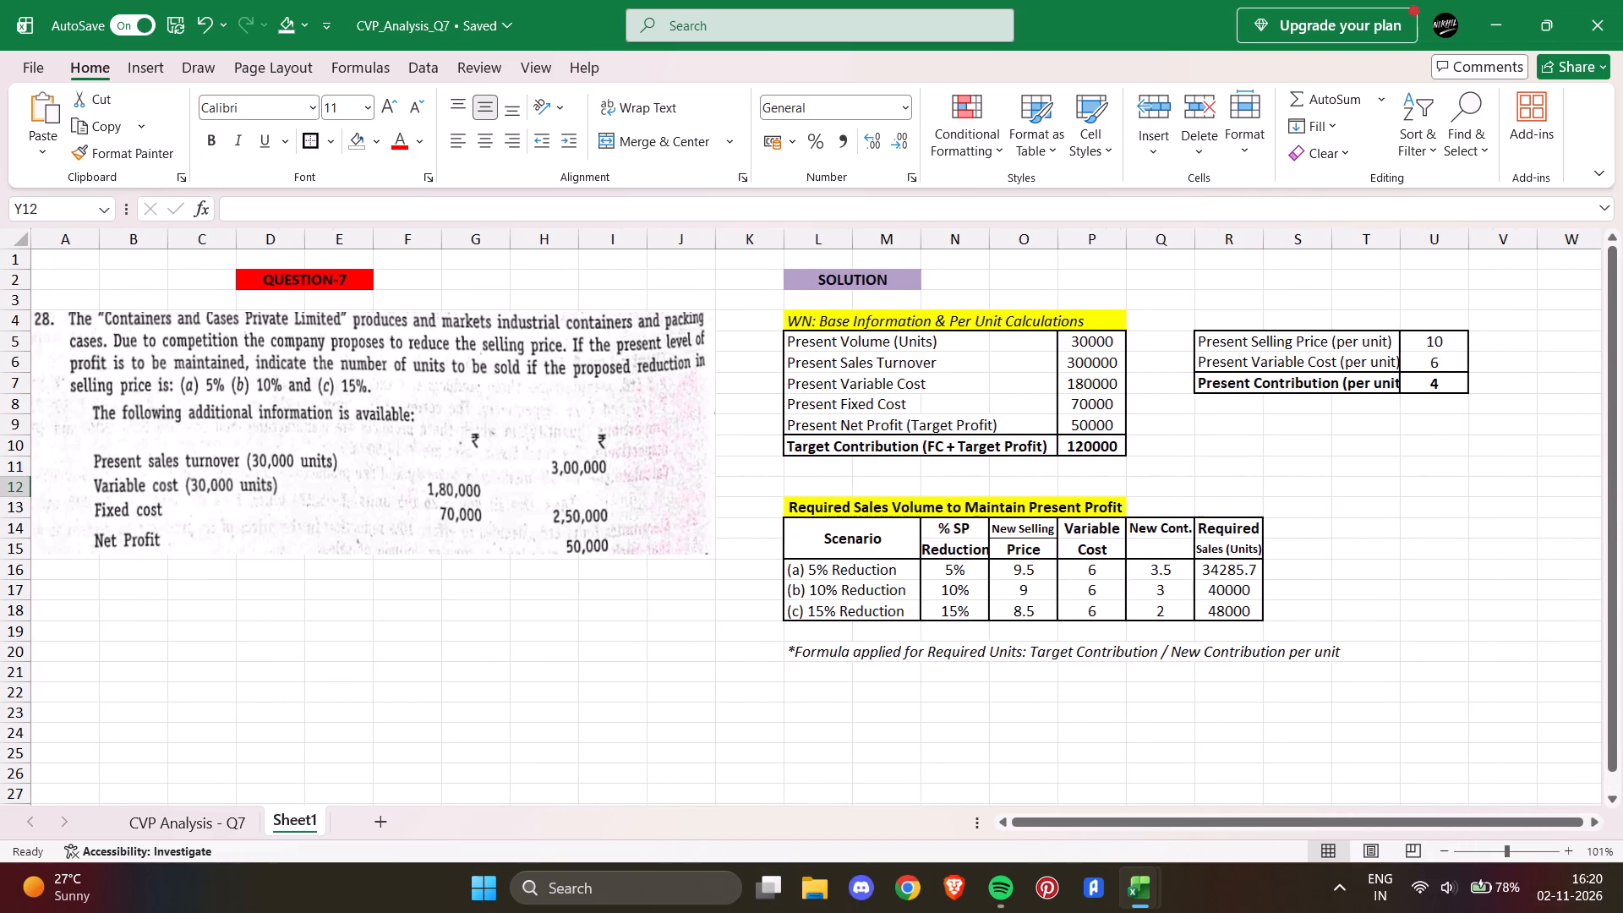
pyautogui.hscroll(3, 1060, 519)
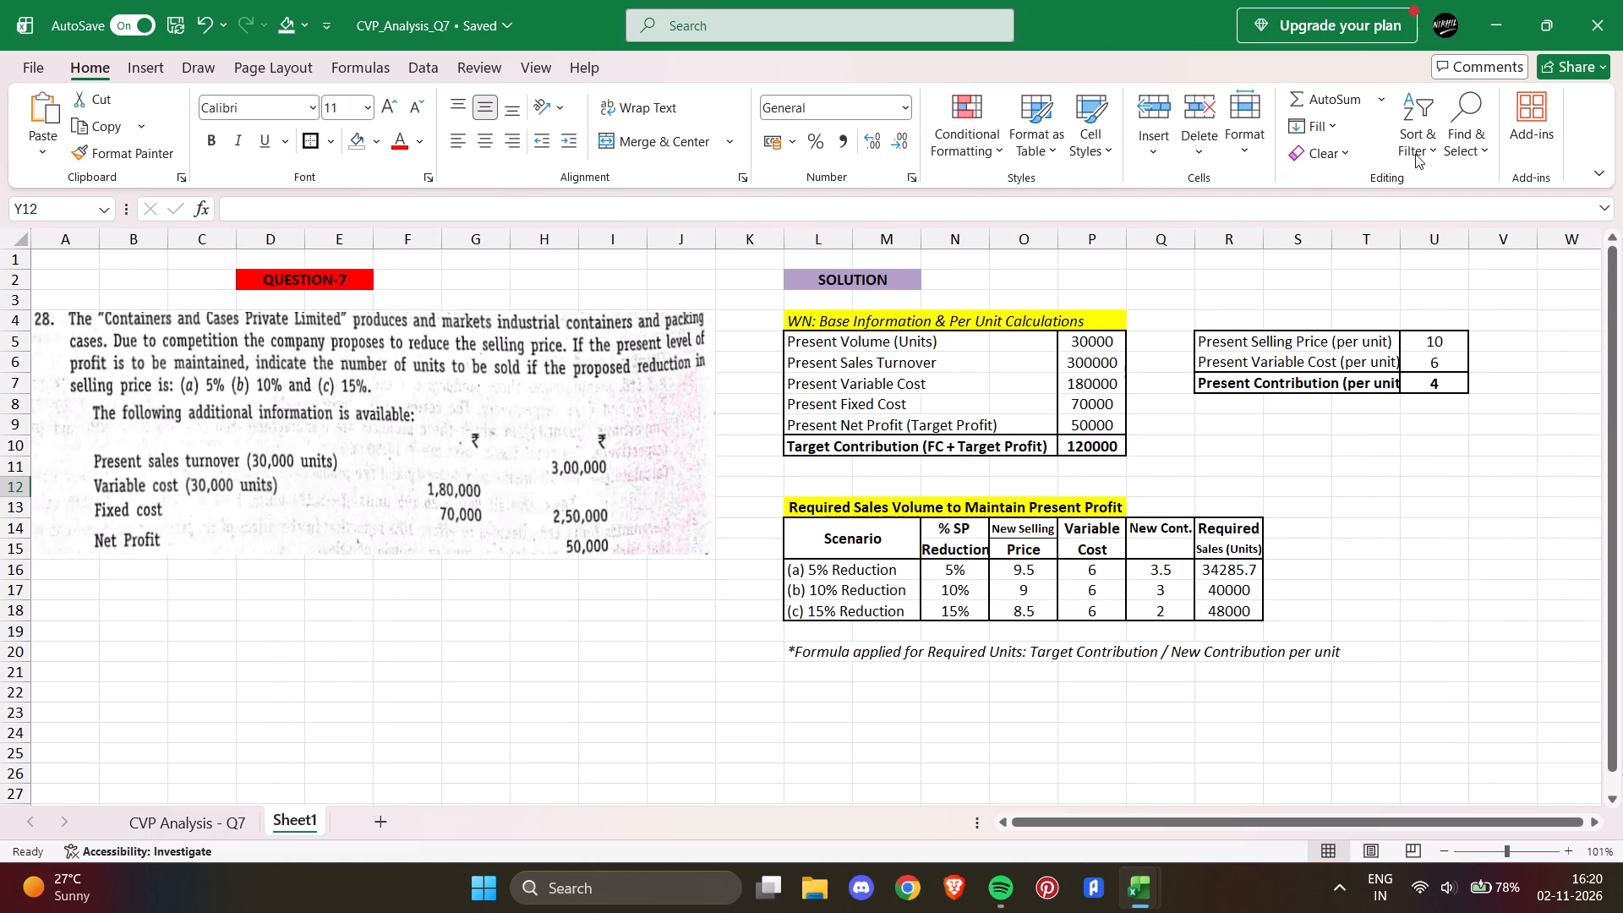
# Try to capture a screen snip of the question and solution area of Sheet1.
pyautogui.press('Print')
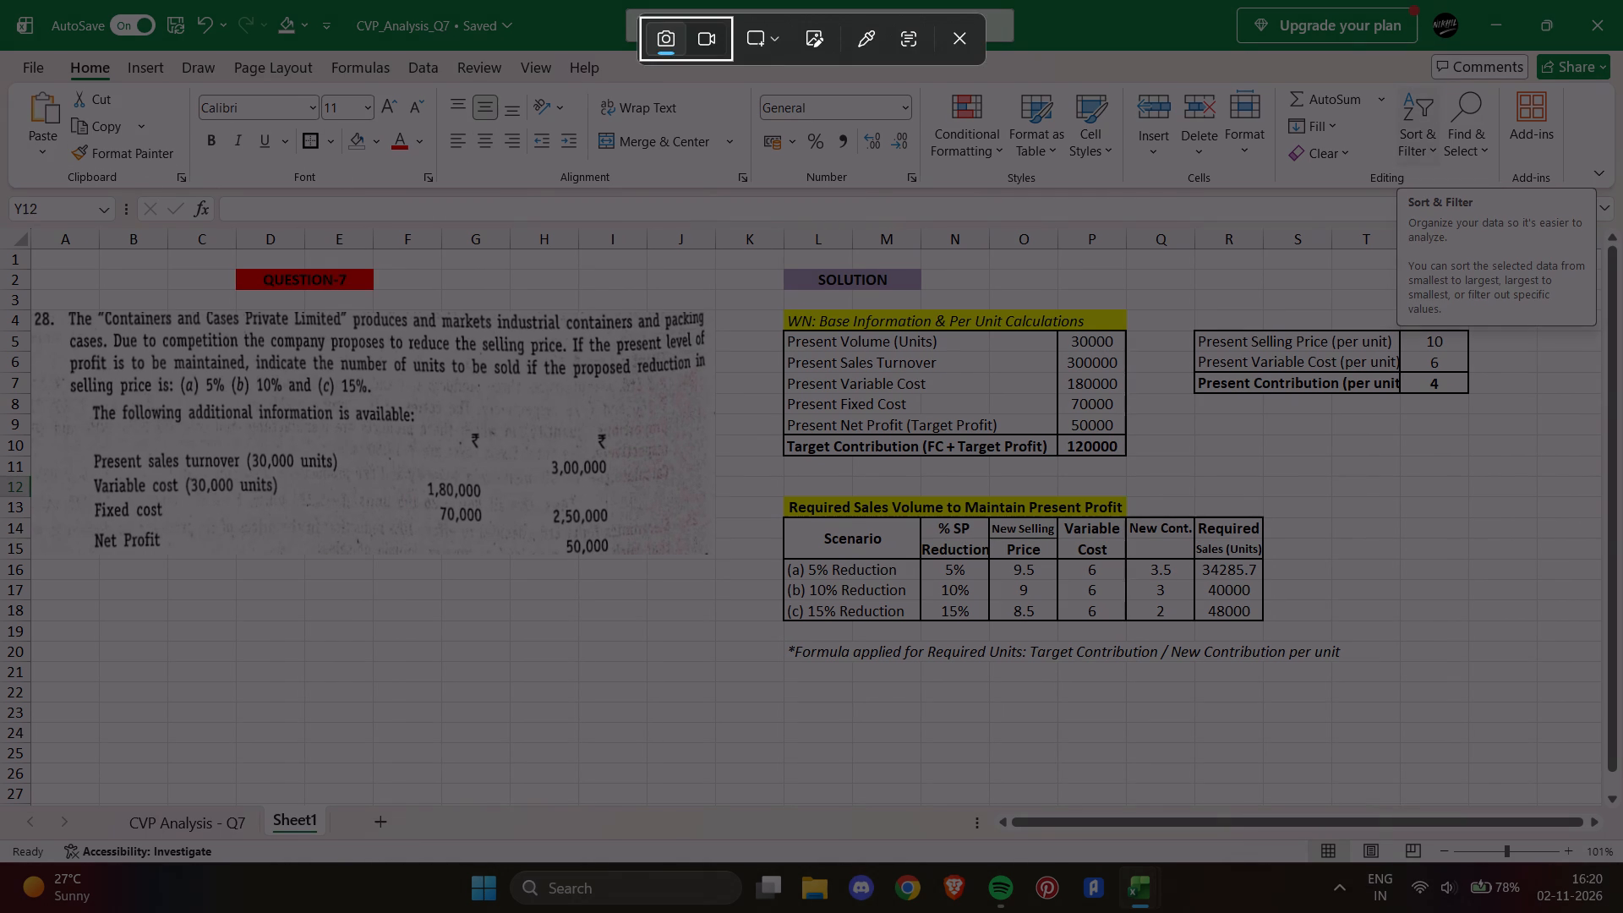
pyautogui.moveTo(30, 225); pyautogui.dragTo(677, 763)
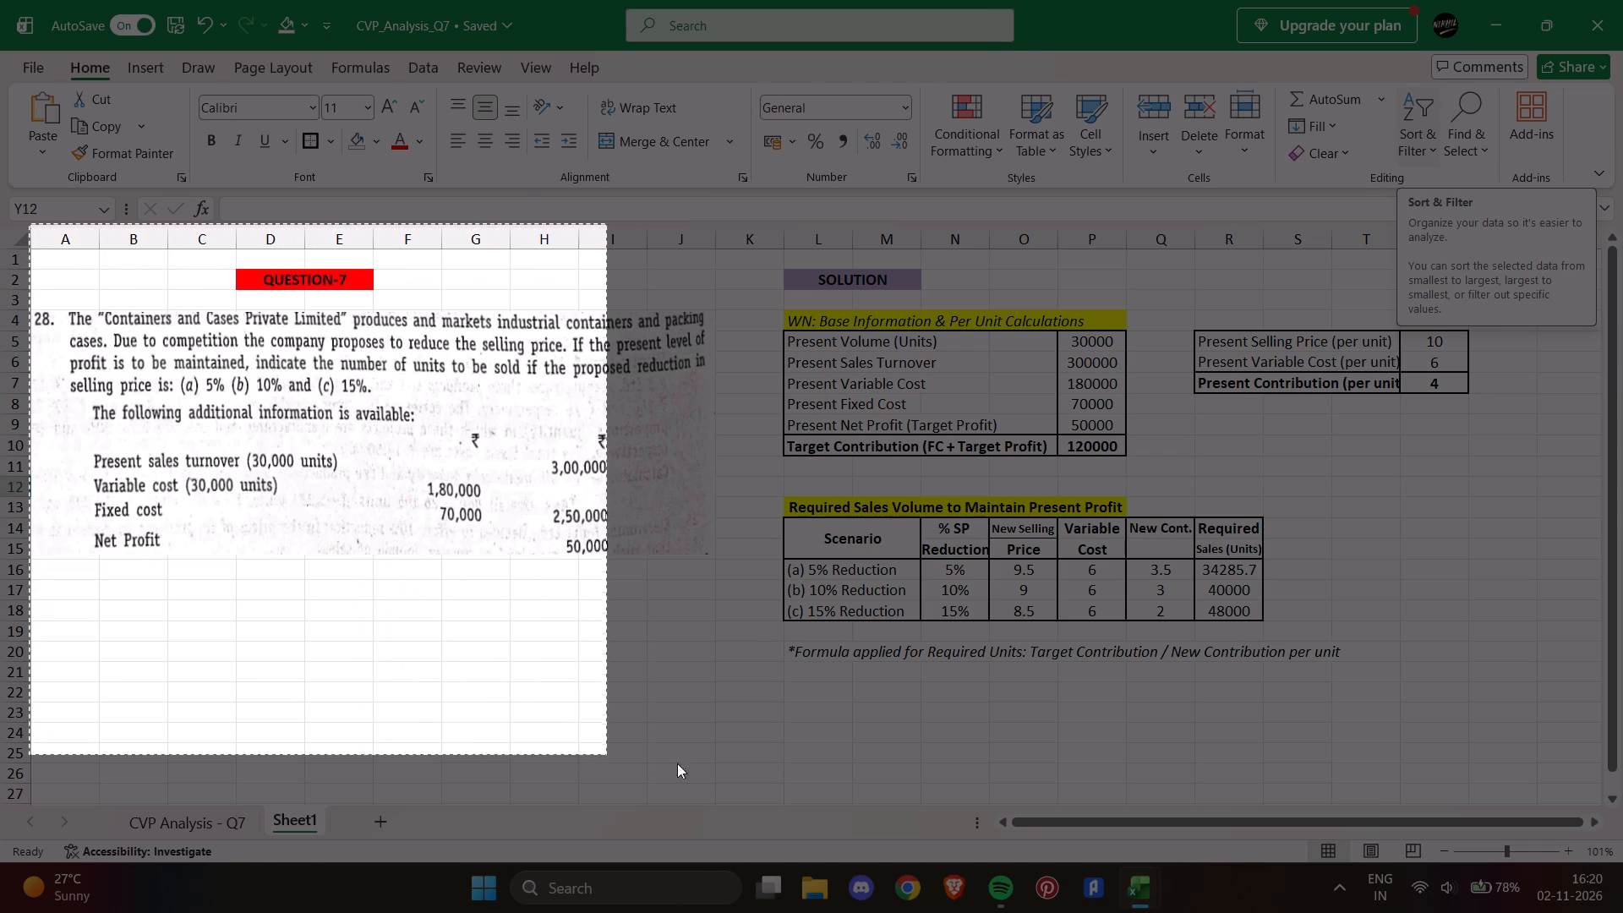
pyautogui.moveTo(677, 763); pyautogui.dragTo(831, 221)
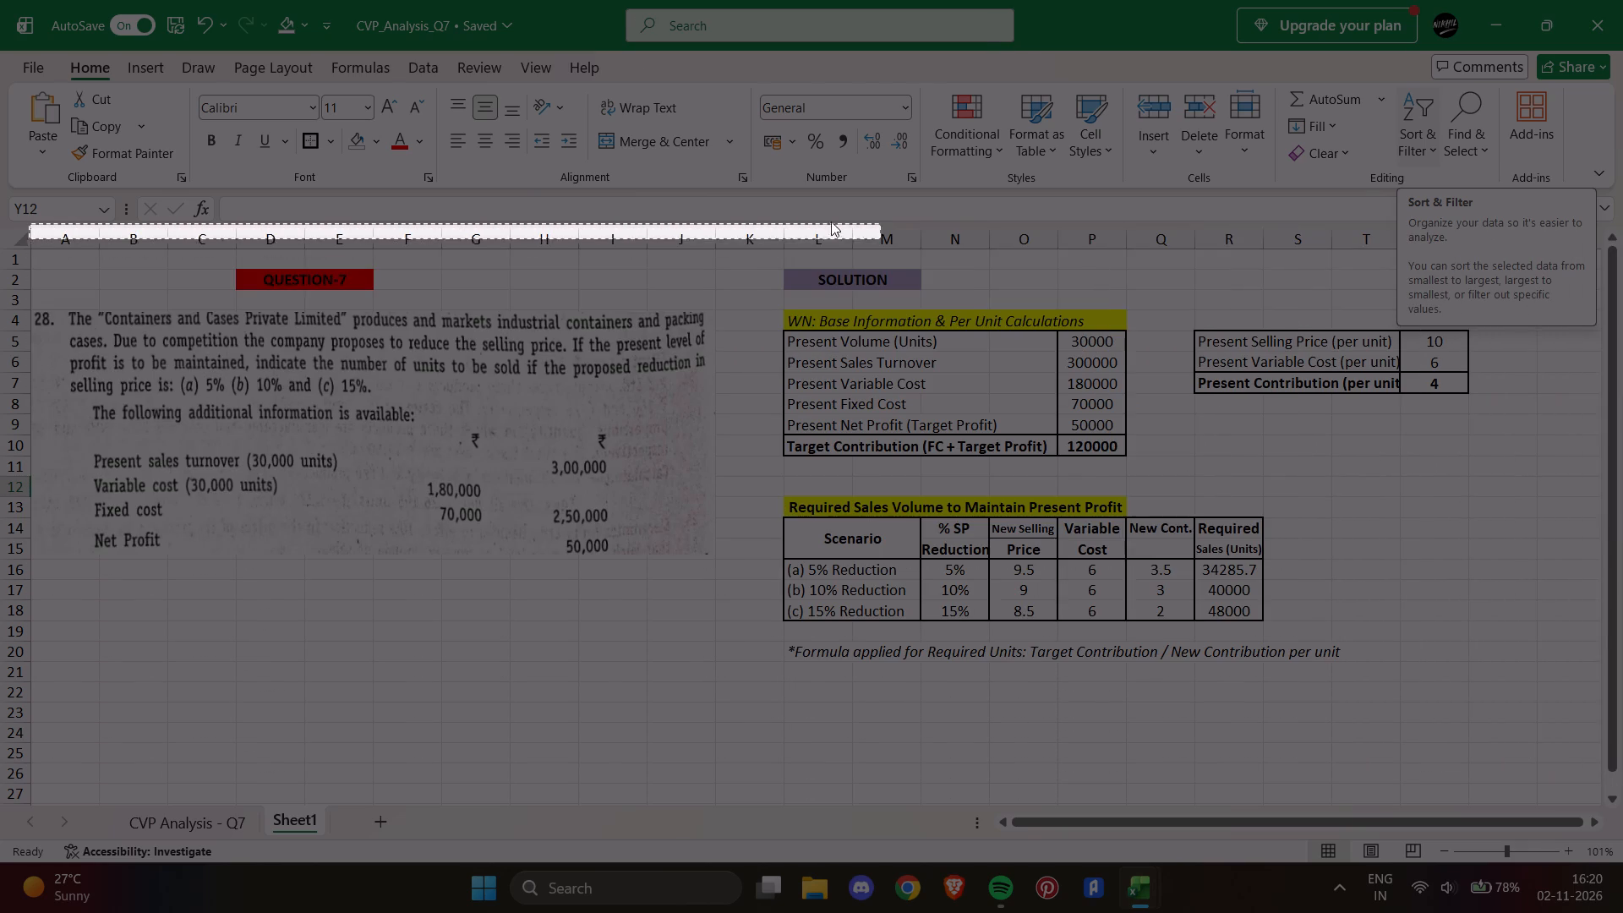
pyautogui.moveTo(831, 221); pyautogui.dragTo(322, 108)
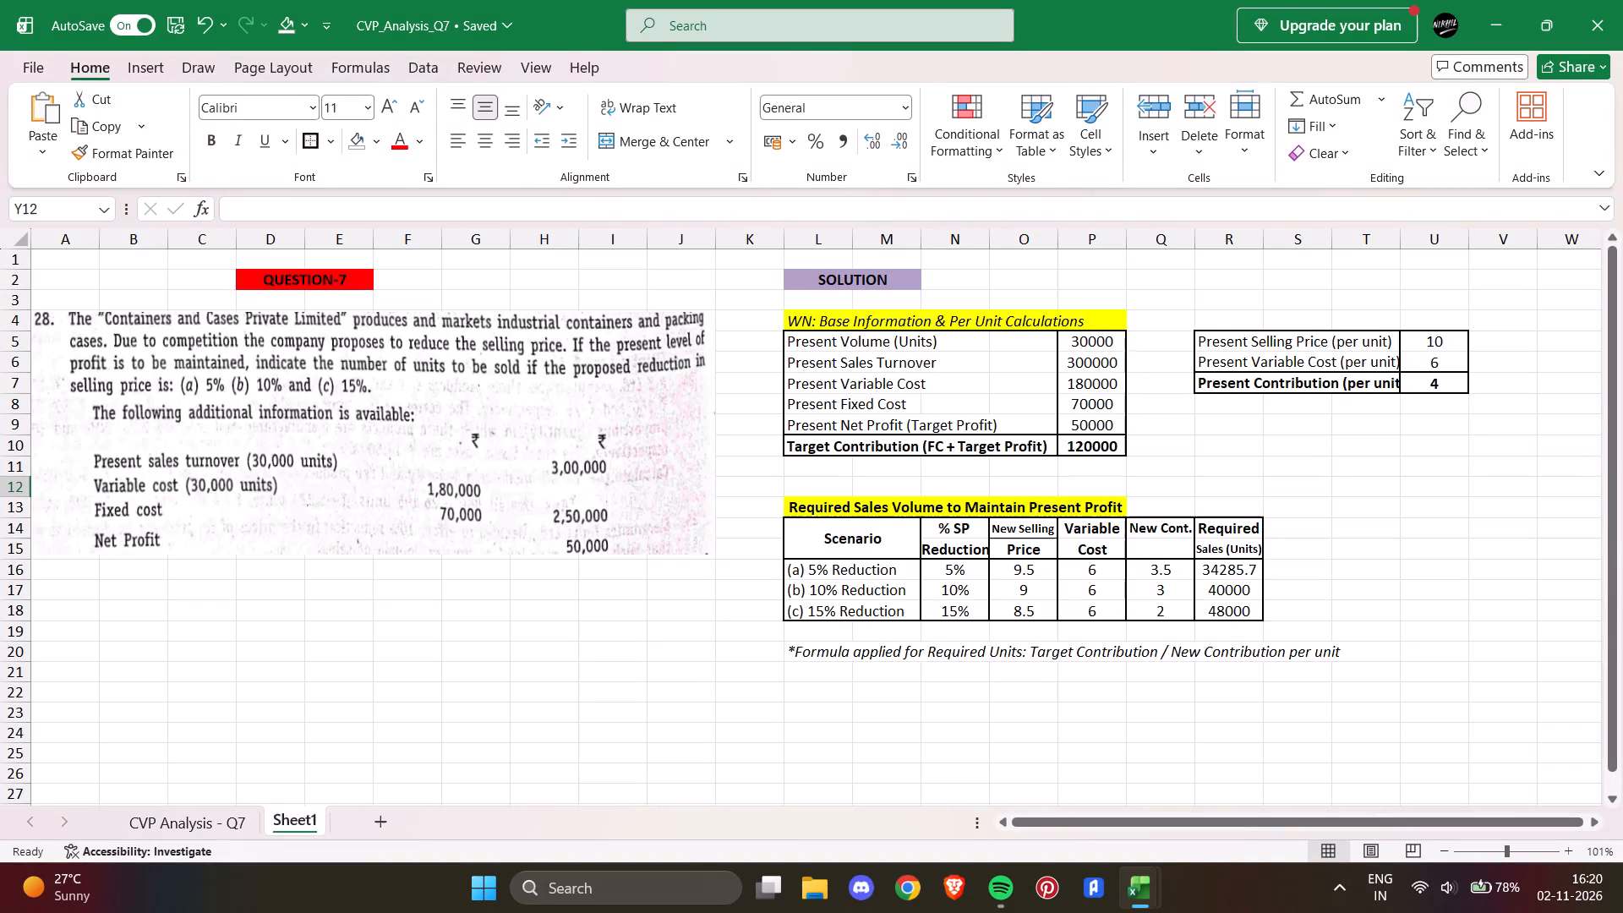
# Capture a screen snip of Sheet1 from the column headers to row 21, spanning columns A to V with question and solution.
pyautogui.press('Print')
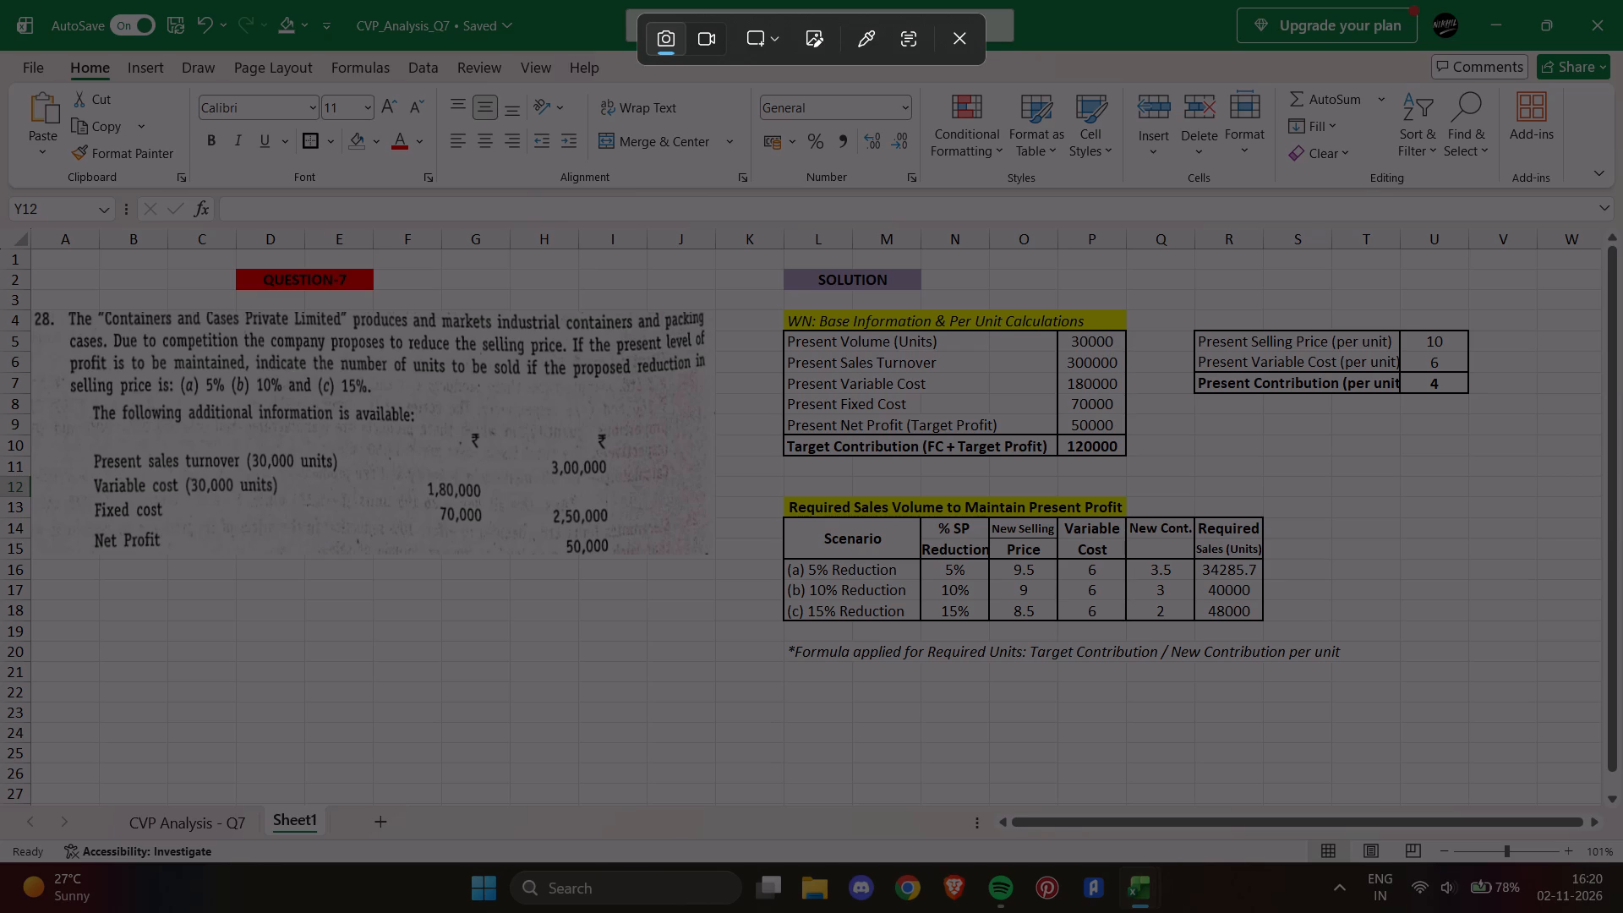
pyautogui.moveTo(32, 222); pyautogui.dragTo(1035, 690)
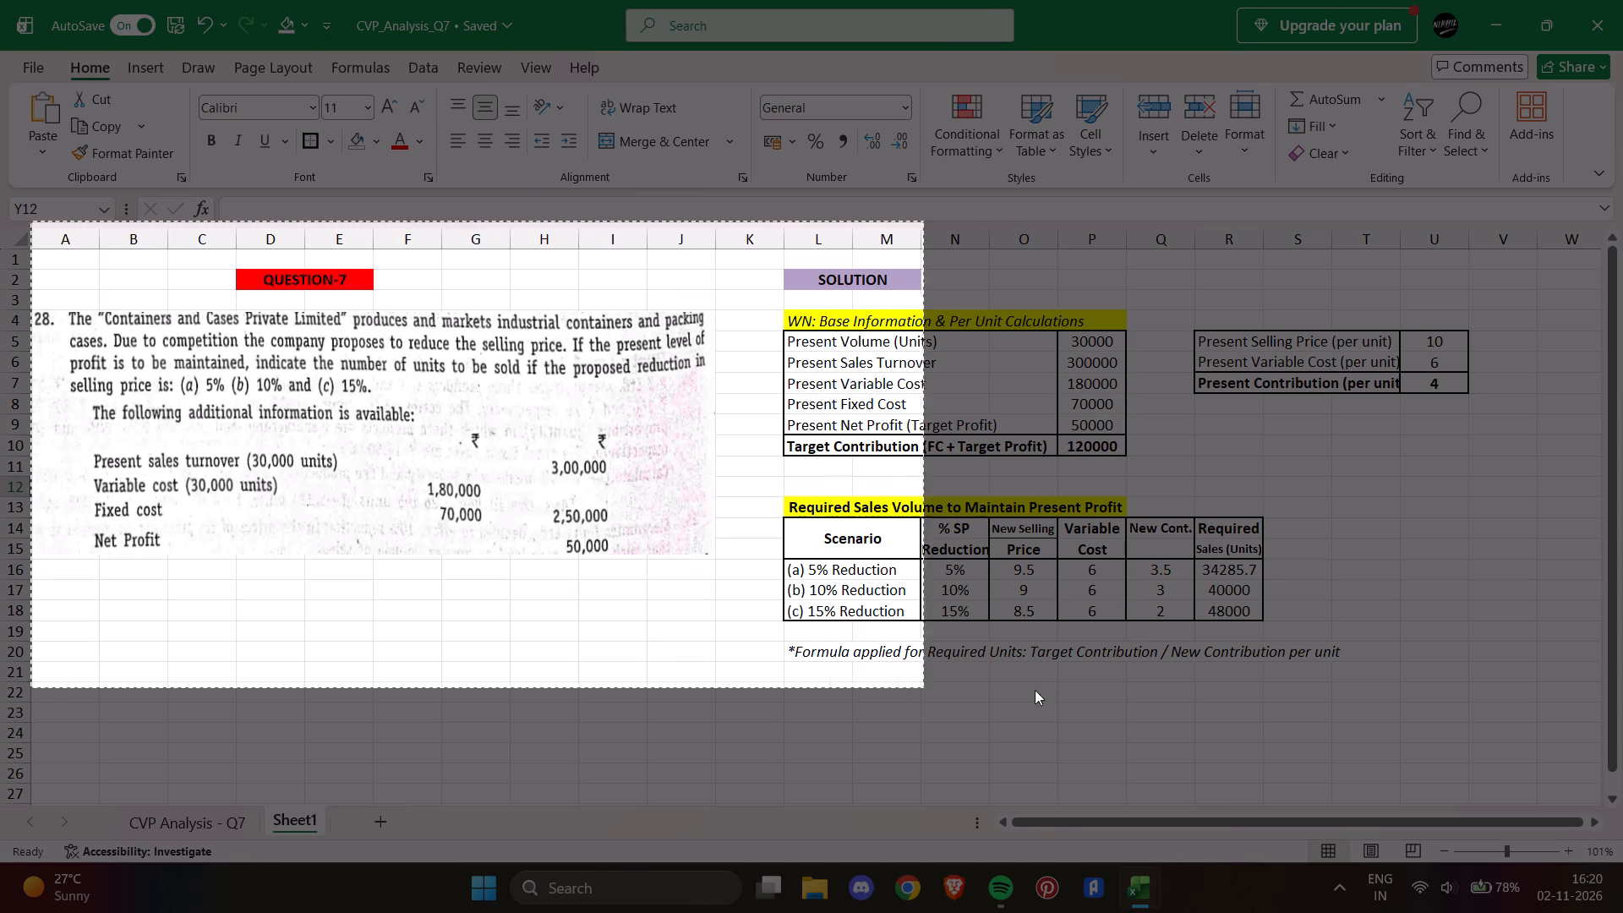
pyautogui.moveTo(1035, 690); pyautogui.dragTo(1531, 726)
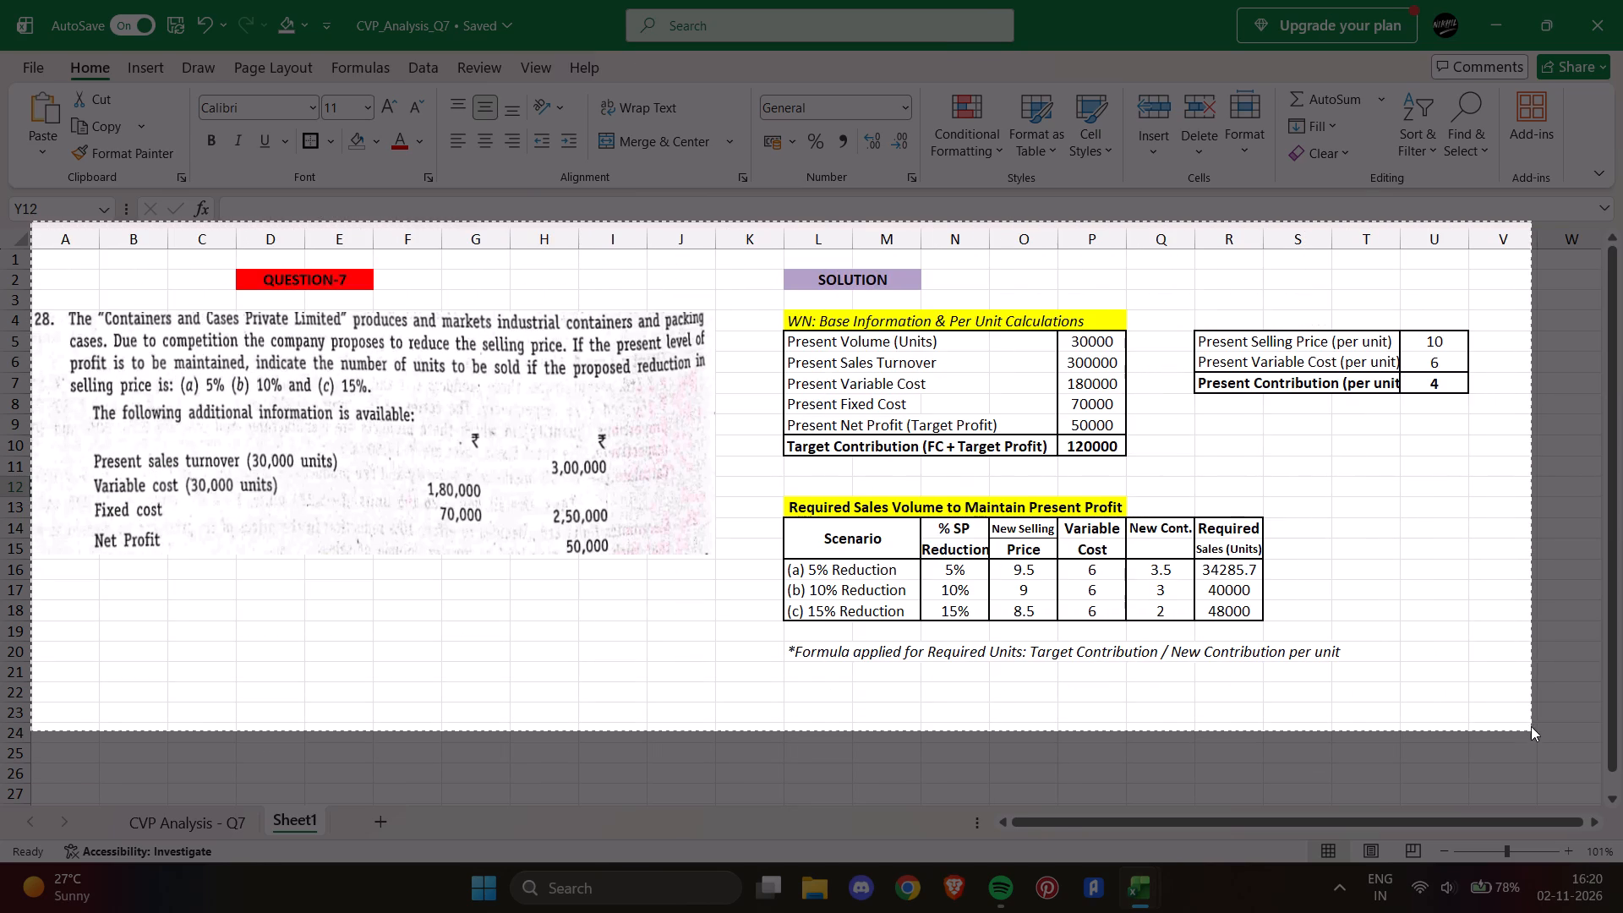
pyautogui.moveTo(1531, 726); pyautogui.dragTo(1536, 685)
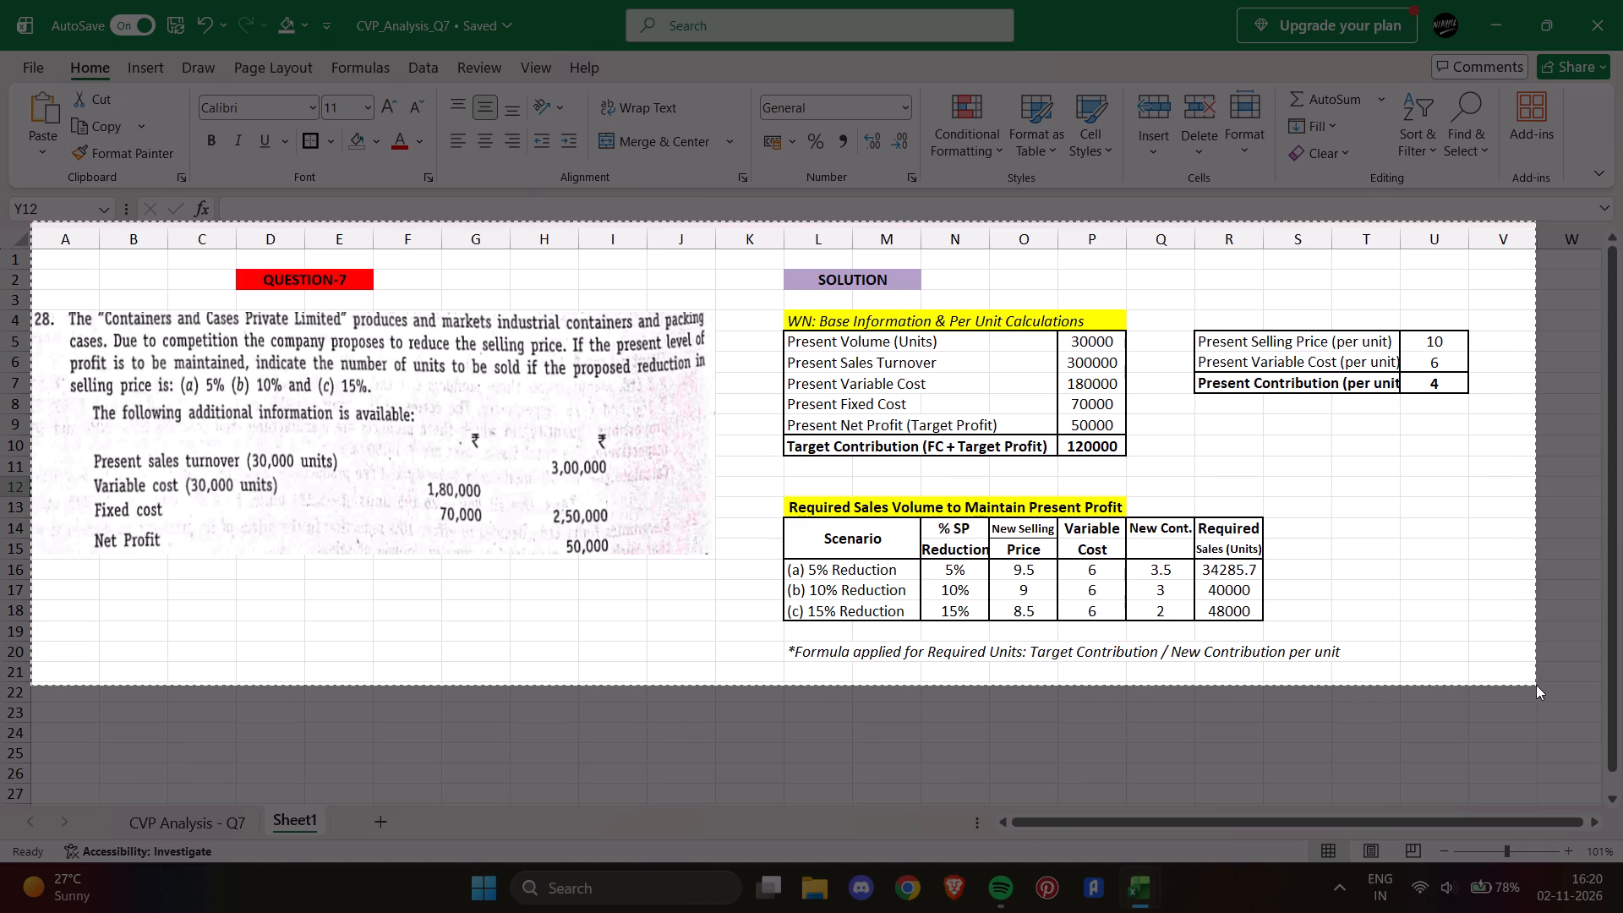
pyautogui.moveTo(1536, 685); pyautogui.dragTo(1536, 682)
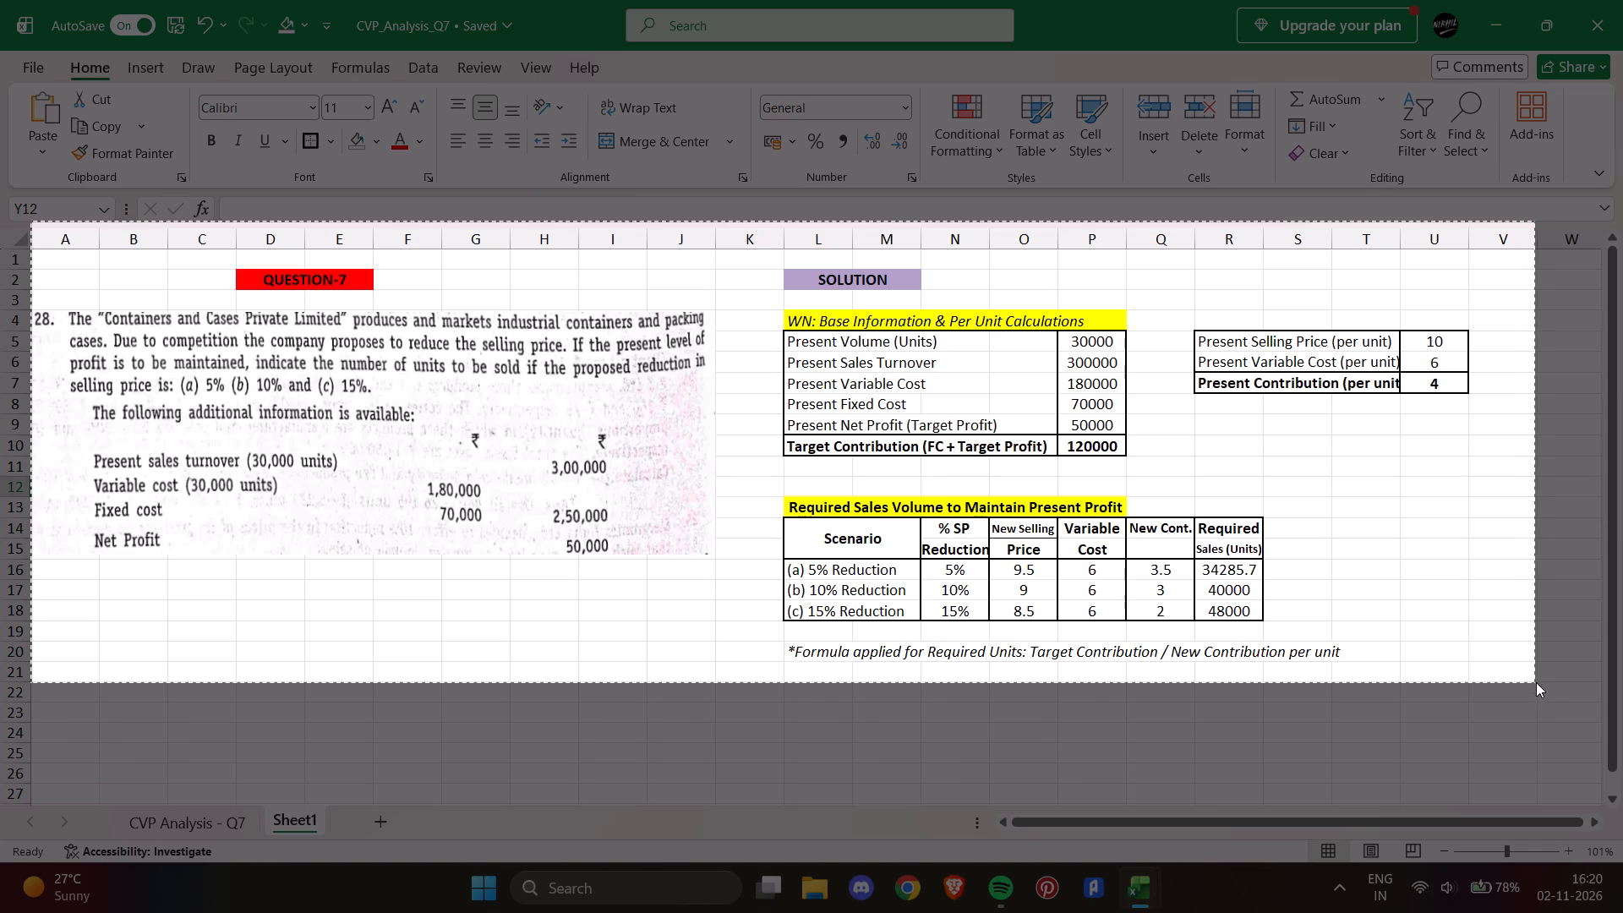
pyautogui.moveTo(1536, 682); pyautogui.dragTo(1538, 682)
# Switch to File Explorer's Gallery and delete the mis-captured screenshot showing only part of the Excel ribbon.
pyautogui.click(825, 881)
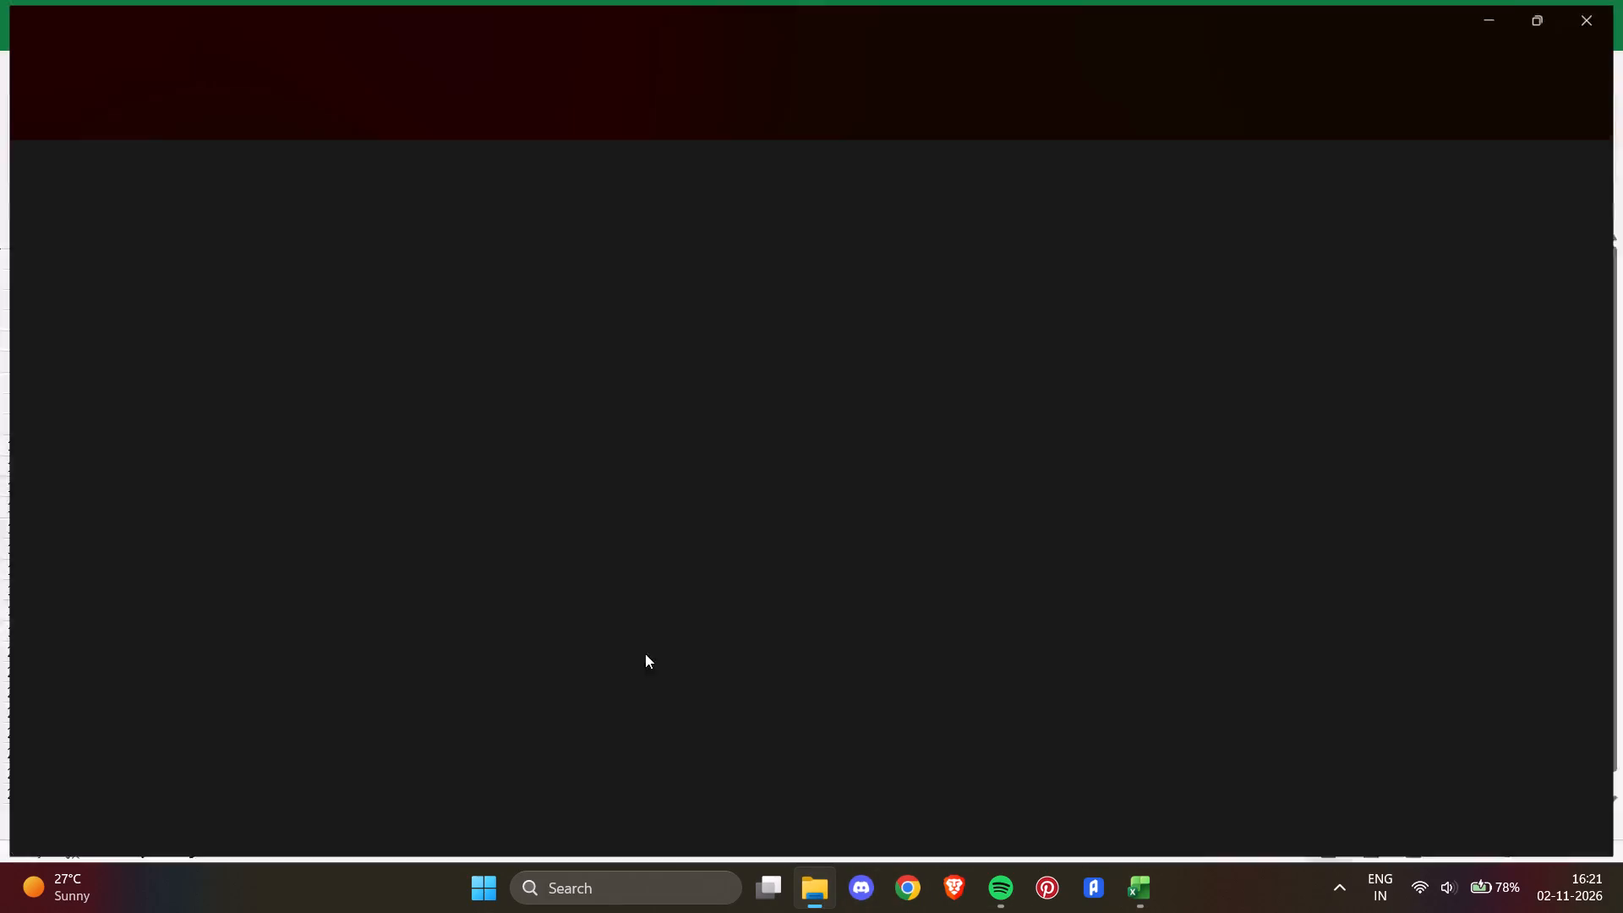
pyautogui.click(100, 190)
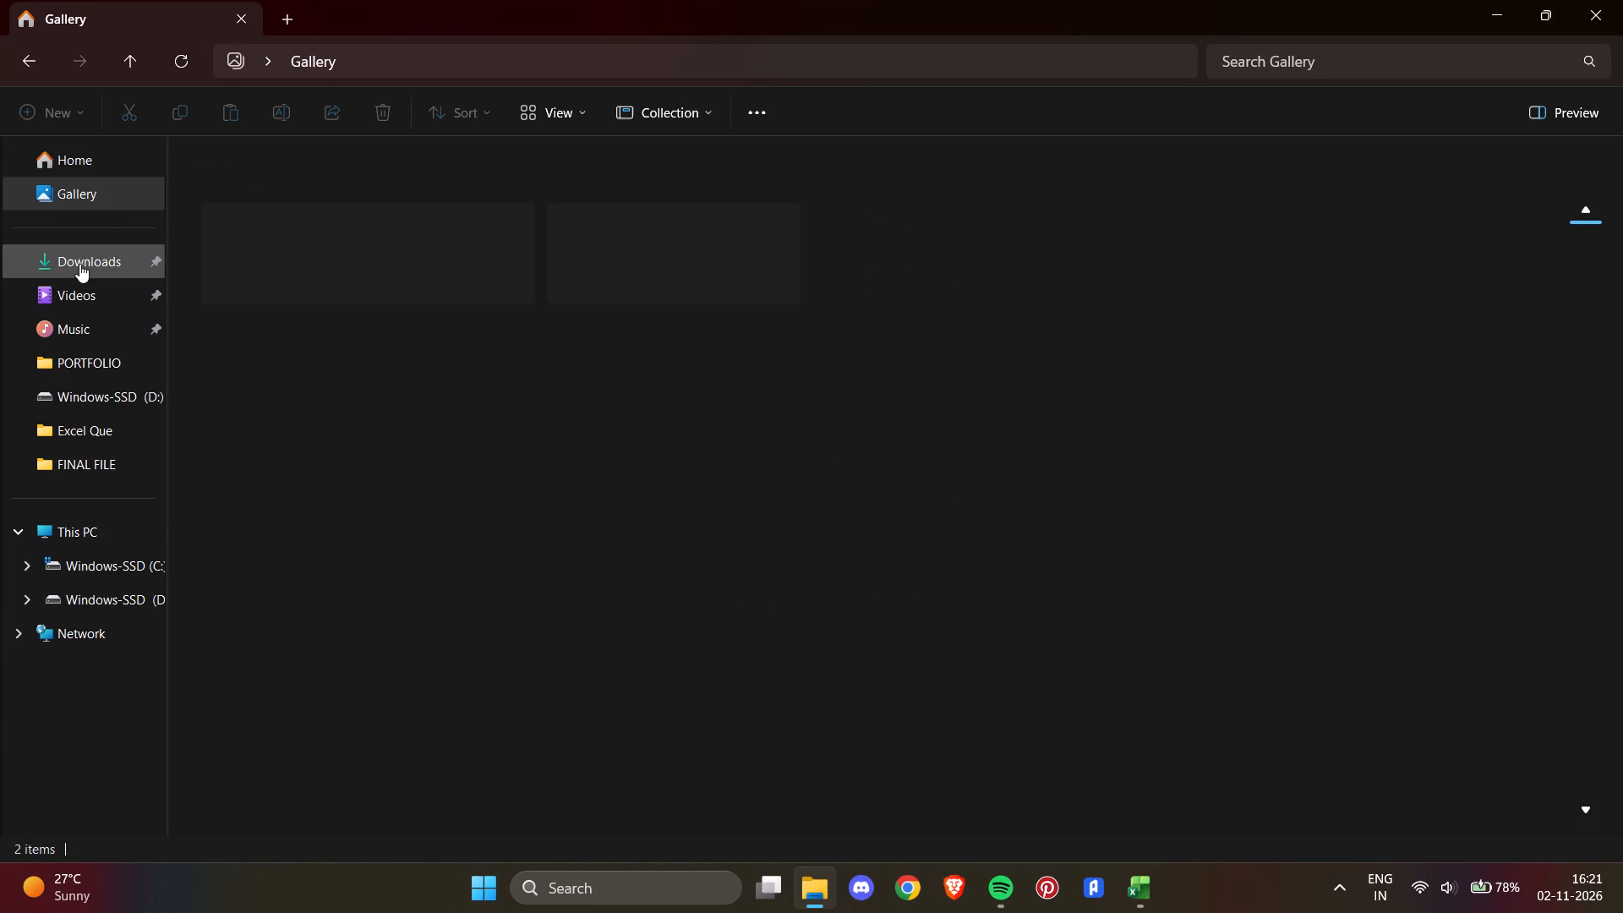
pyautogui.rightClick(594, 257)
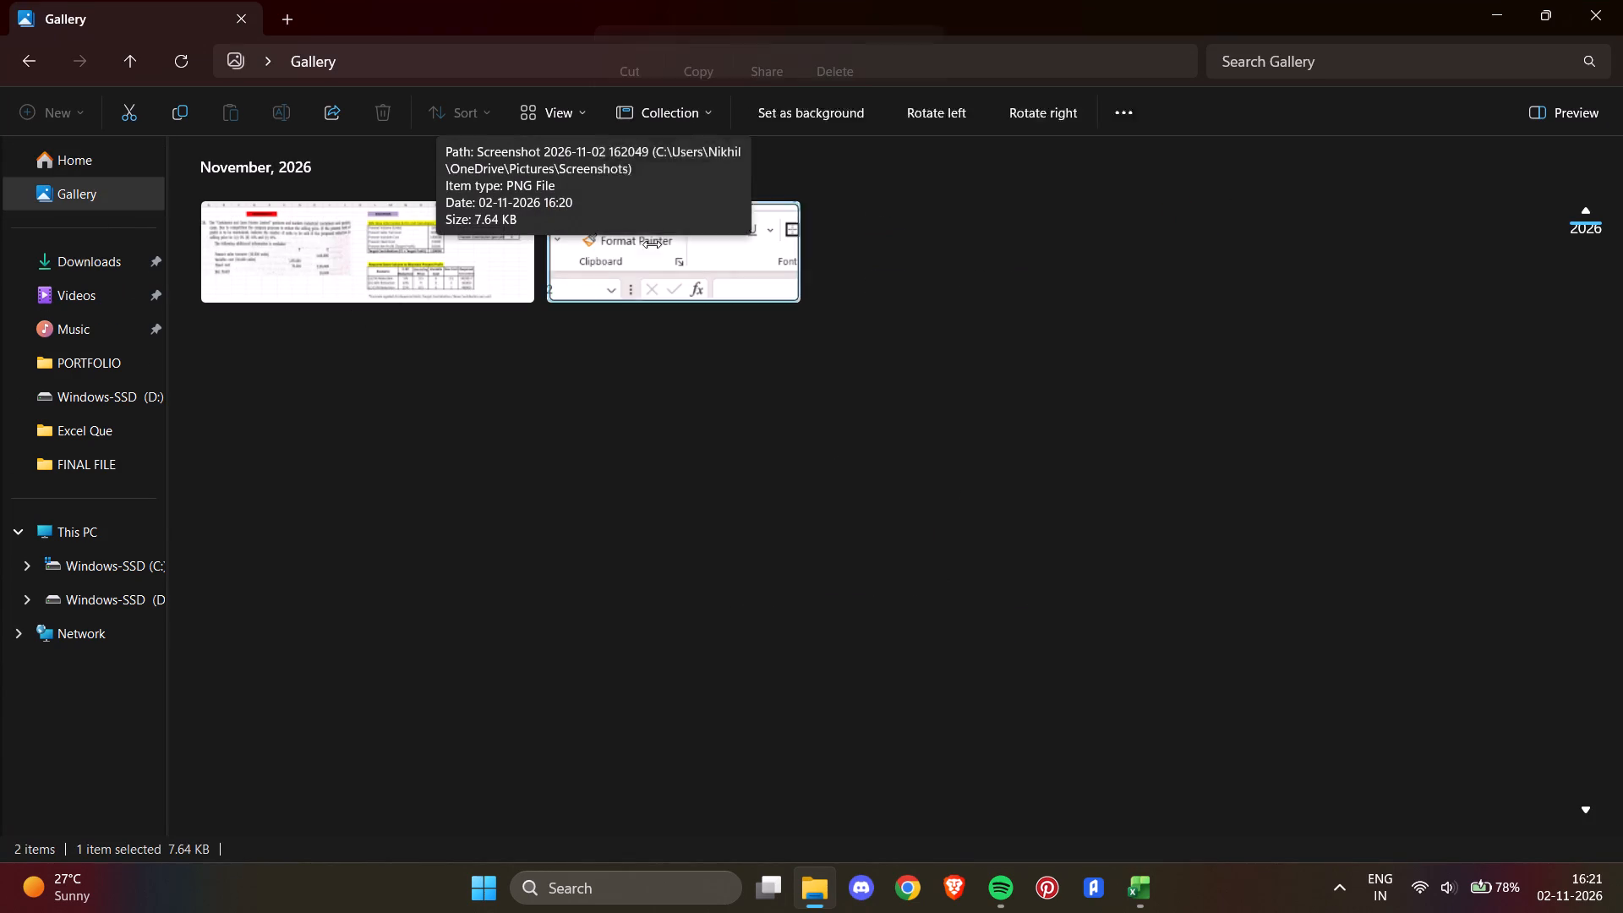
pyautogui.click(837, 55)
# Open the remaining Question 7 screenshot in Photos to check its framing, then close it.
pyautogui.doubleClick(412, 232)
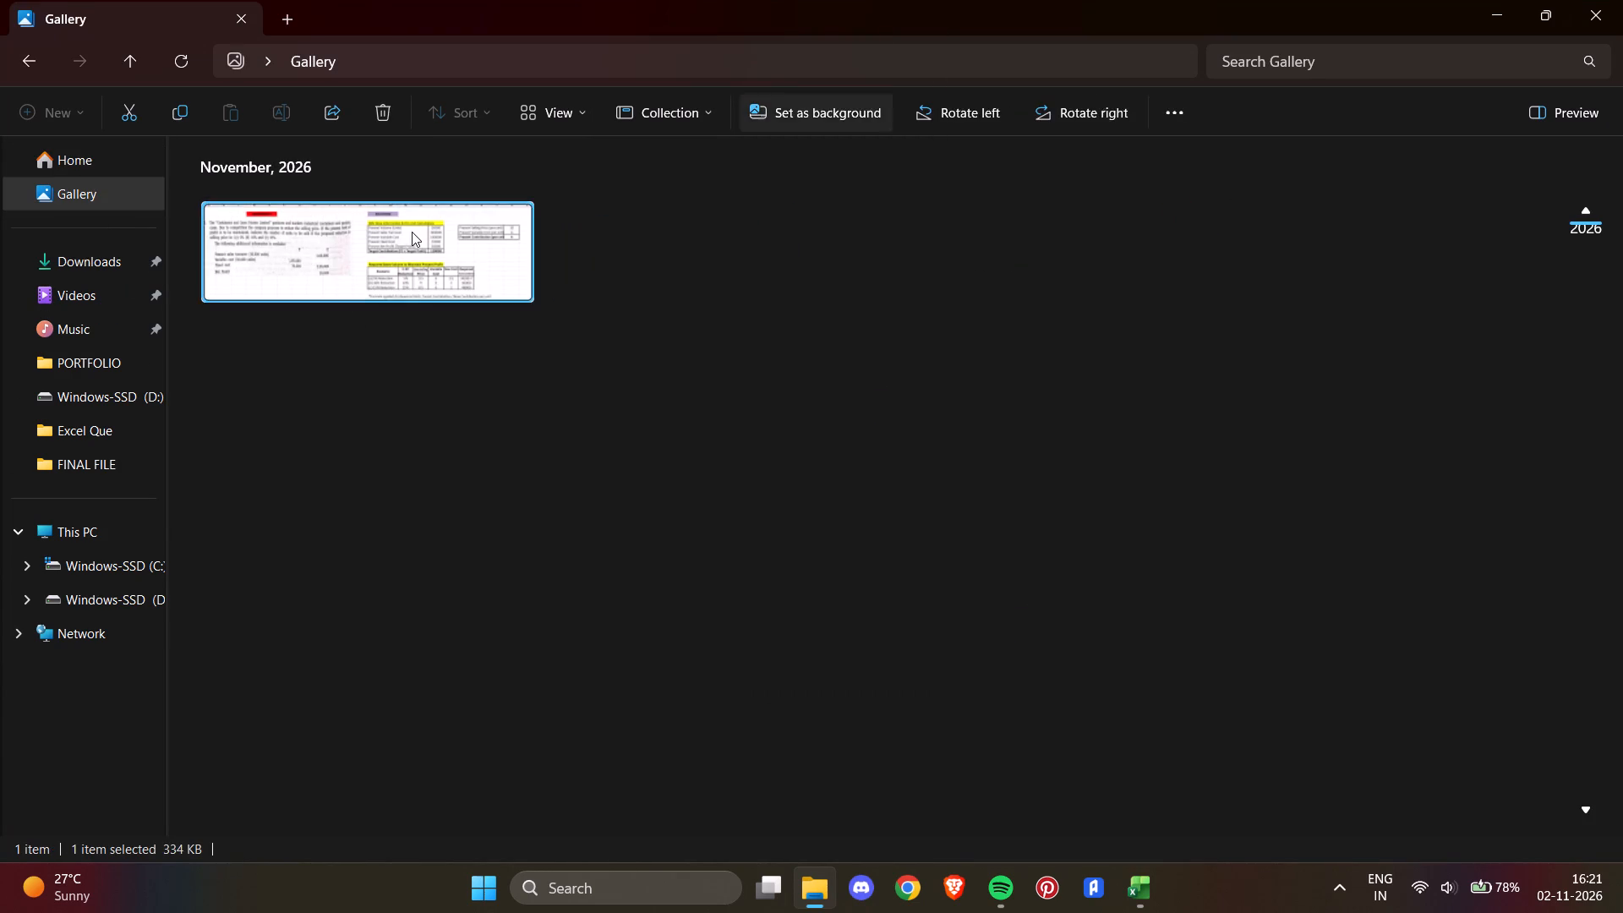
pyautogui.click(1232, 131)
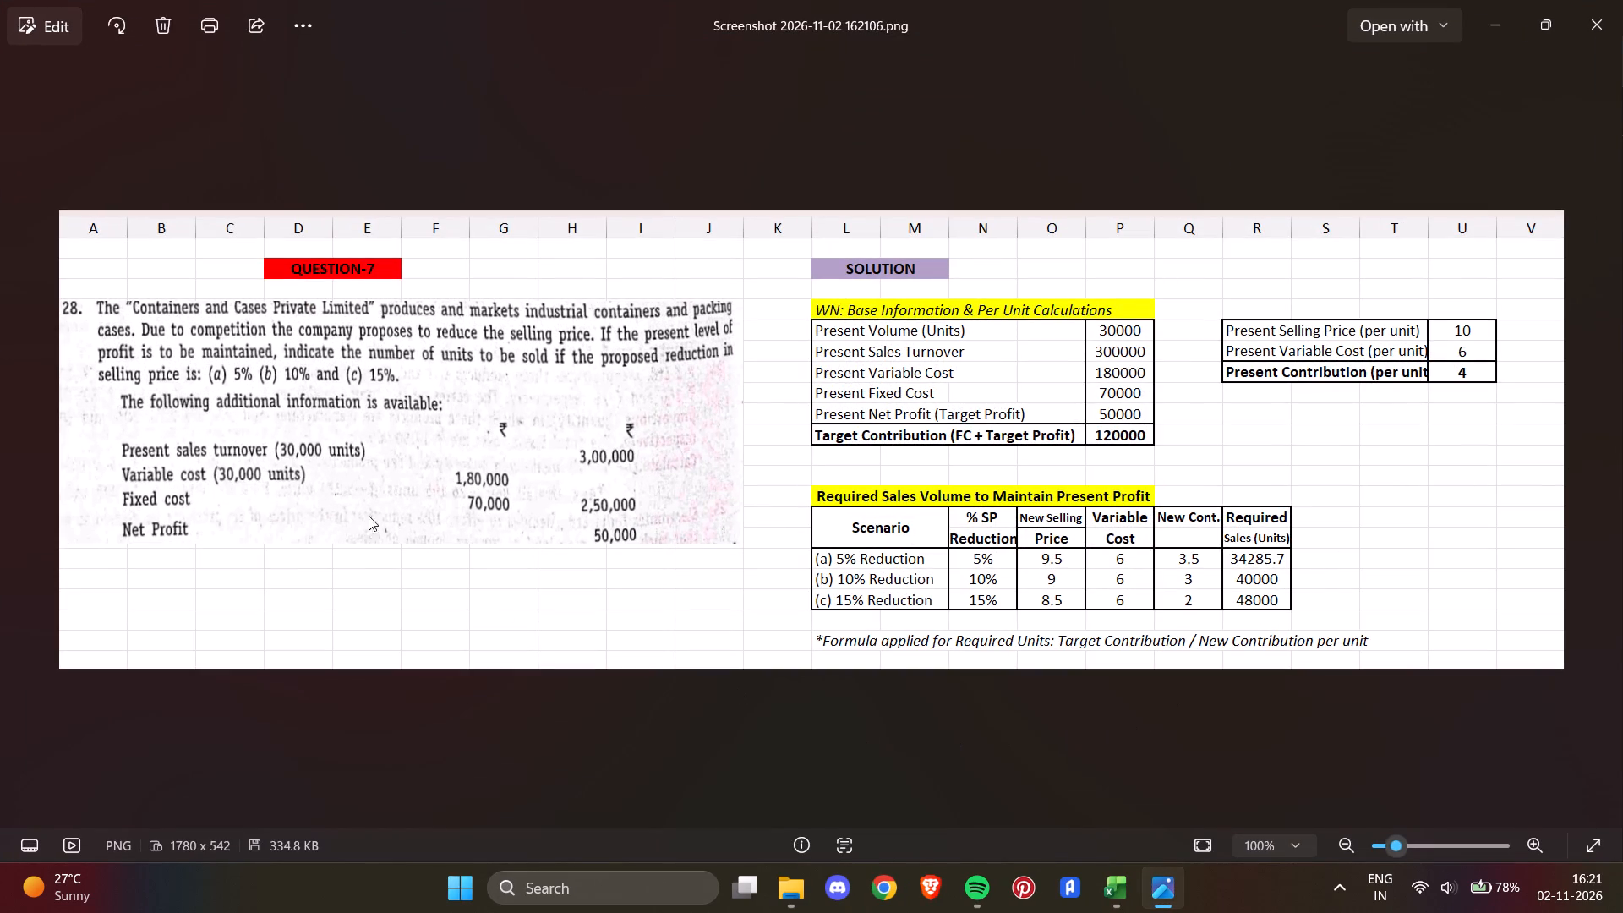
pyautogui.click(1610, 0)
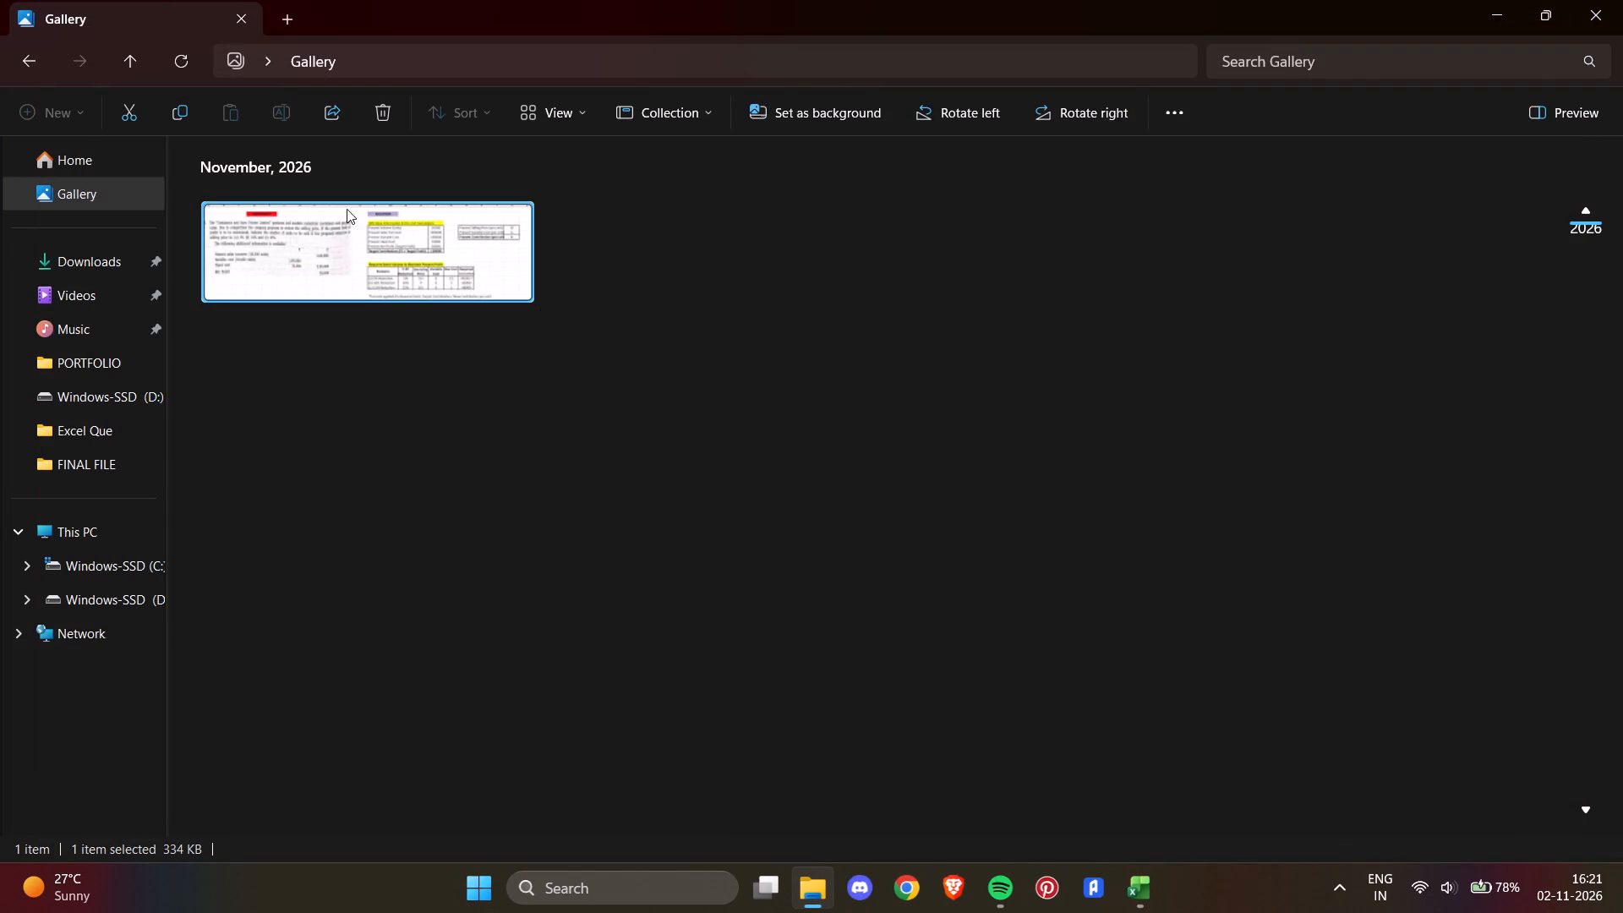
# Move the Question 7 screenshot from the Gallery into the FINAL FILE folder.
pyautogui.rightClick(340, 243)
pyautogui.click(358, 57)
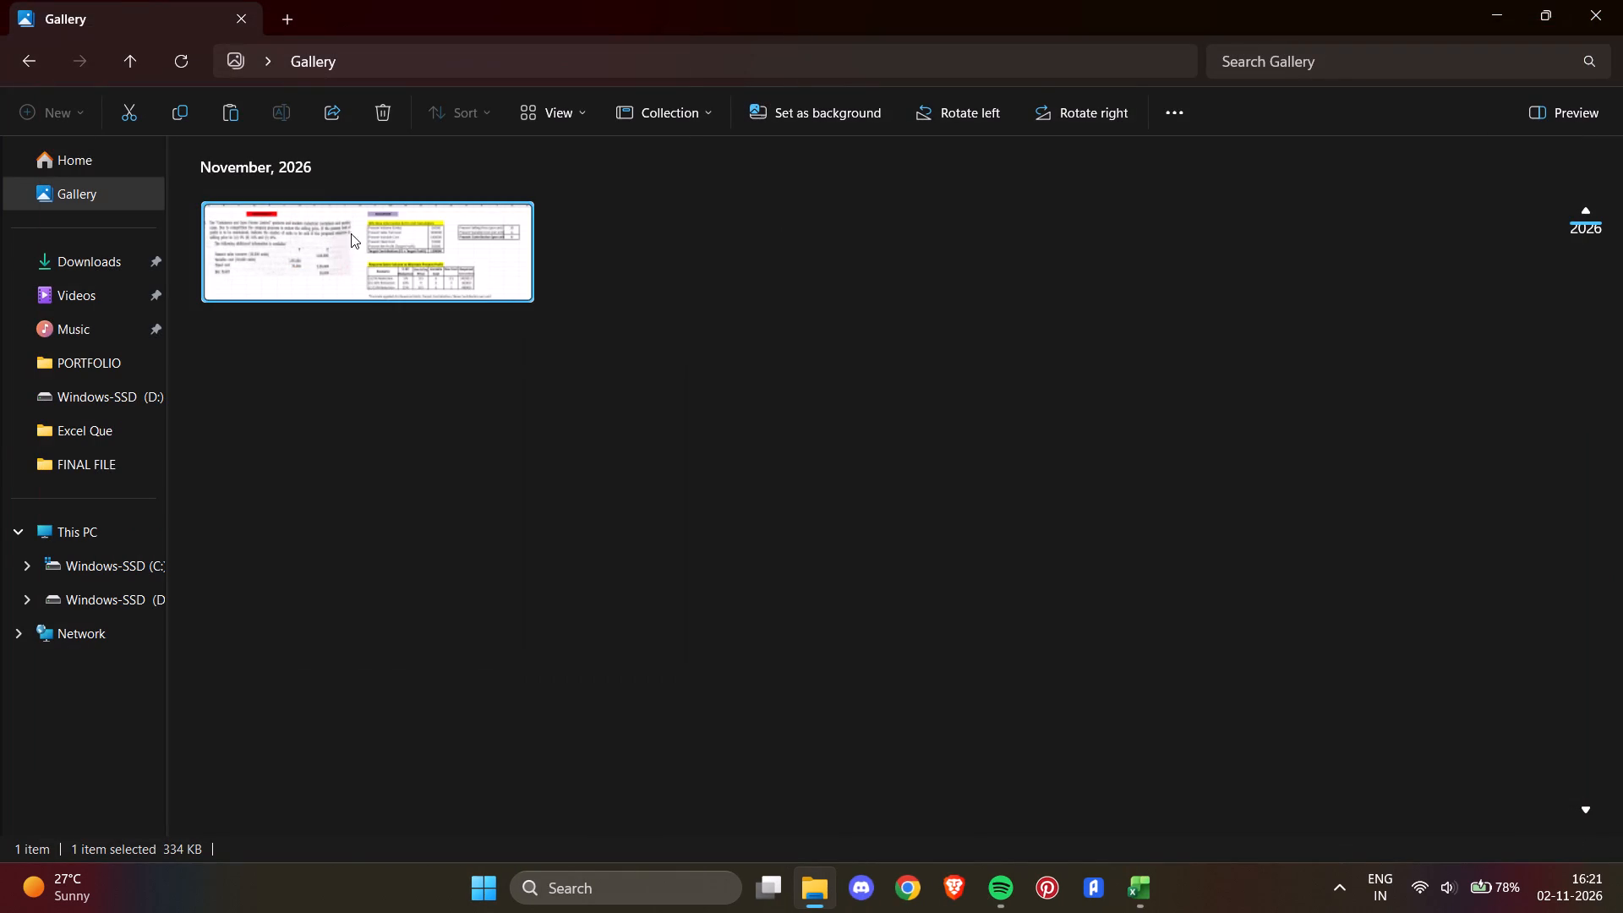
pyautogui.click(93, 450)
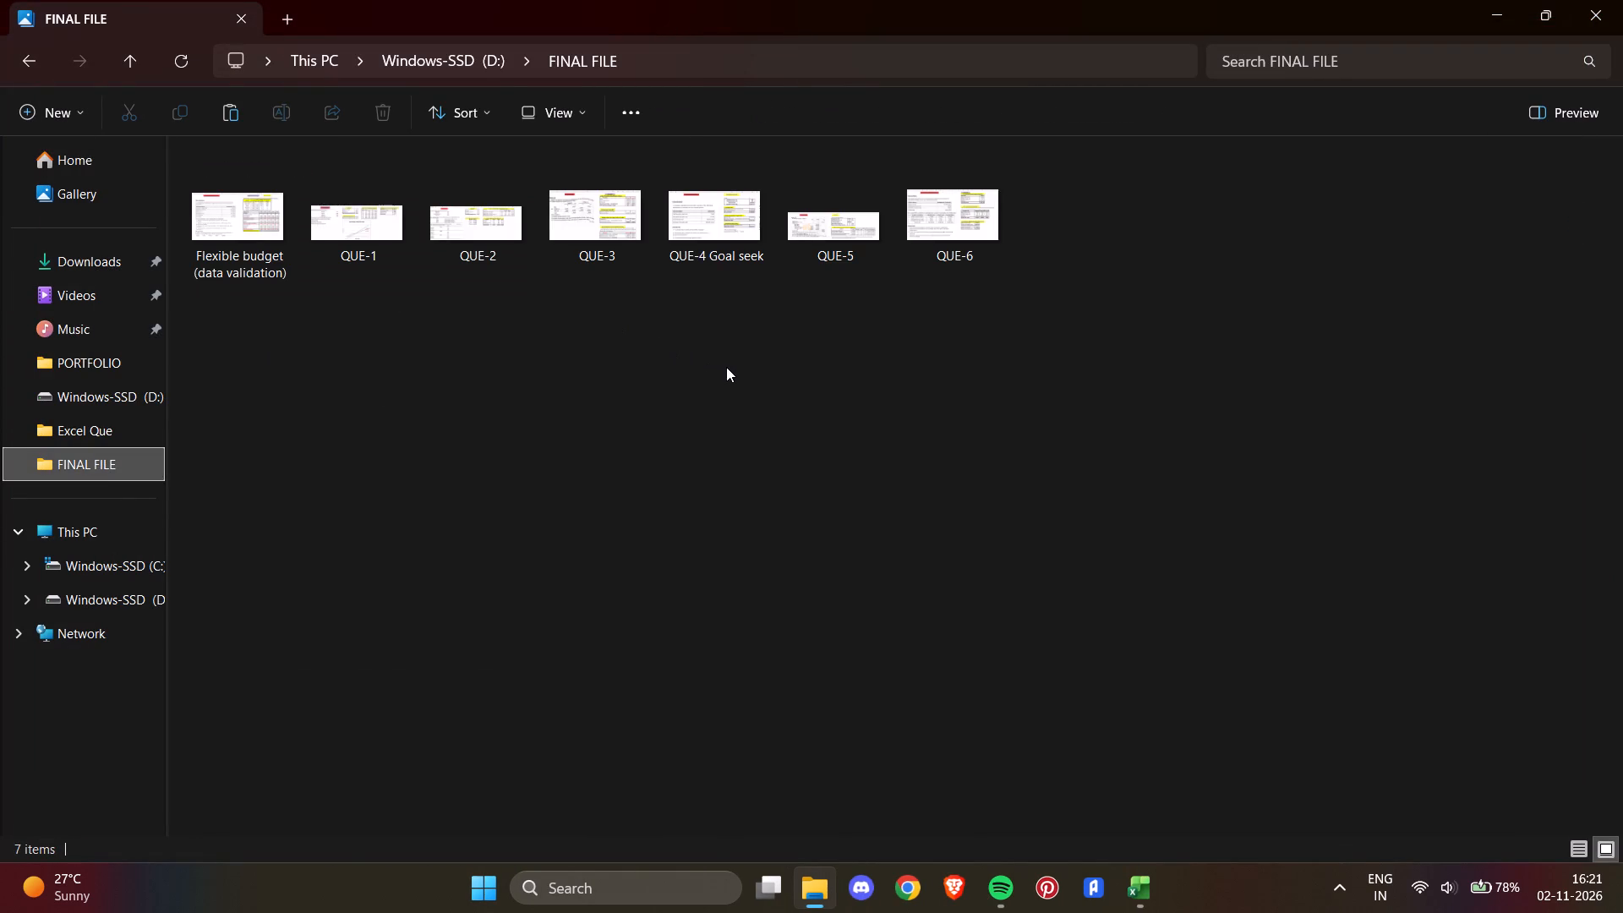
pyautogui.hotkey('ctrl', 'v')
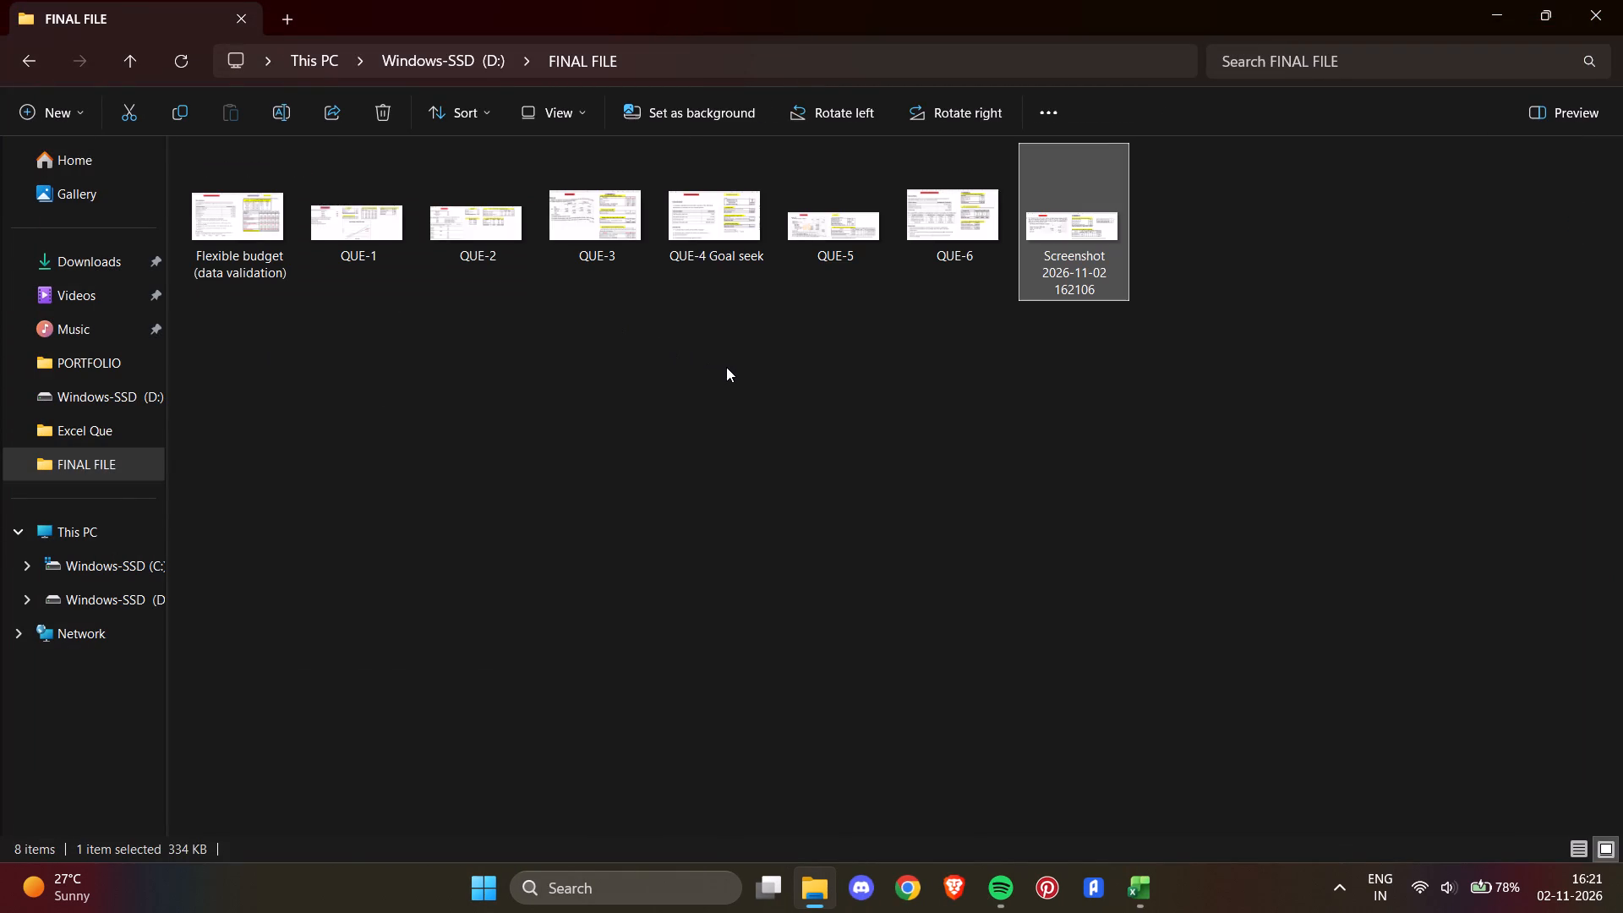
# Rename the pasted screenshot in the FINAL FILE folder as QUE-7.
pyautogui.press('F2')
pyautogui.press('BackSpace')
pyautogui.write('QUE-7')
pyautogui.press('Return')
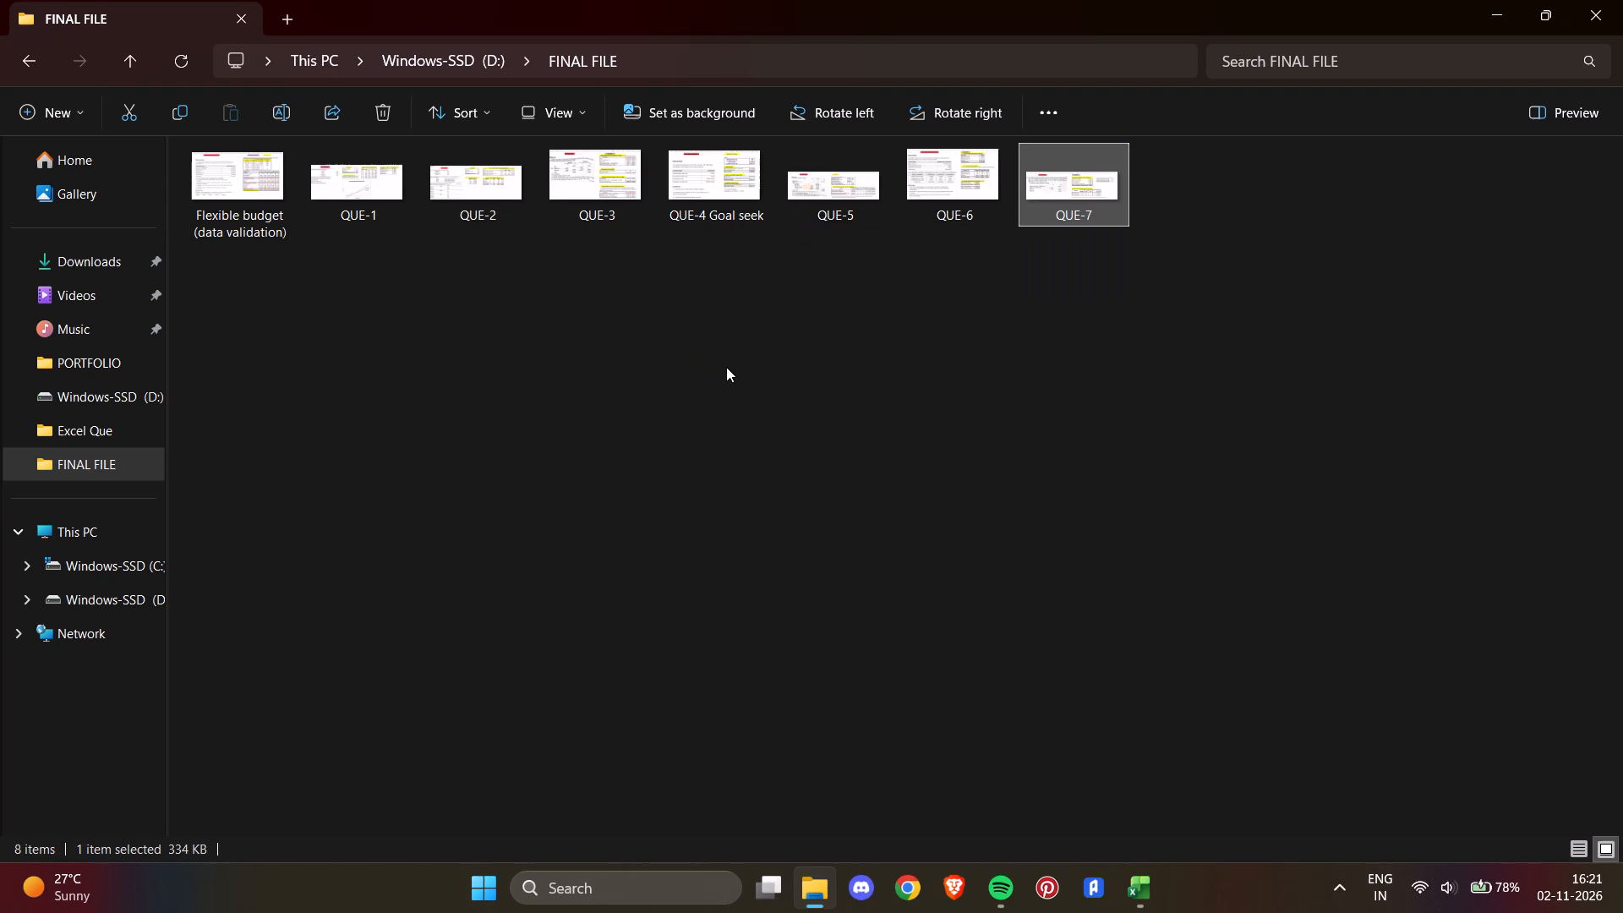
pyautogui.click(883, 460)
# Close File Explorer and Excel, dismissing the leftover file-deletion message.
pyautogui.click(1620, 0)
pyautogui.click(1622, 2)
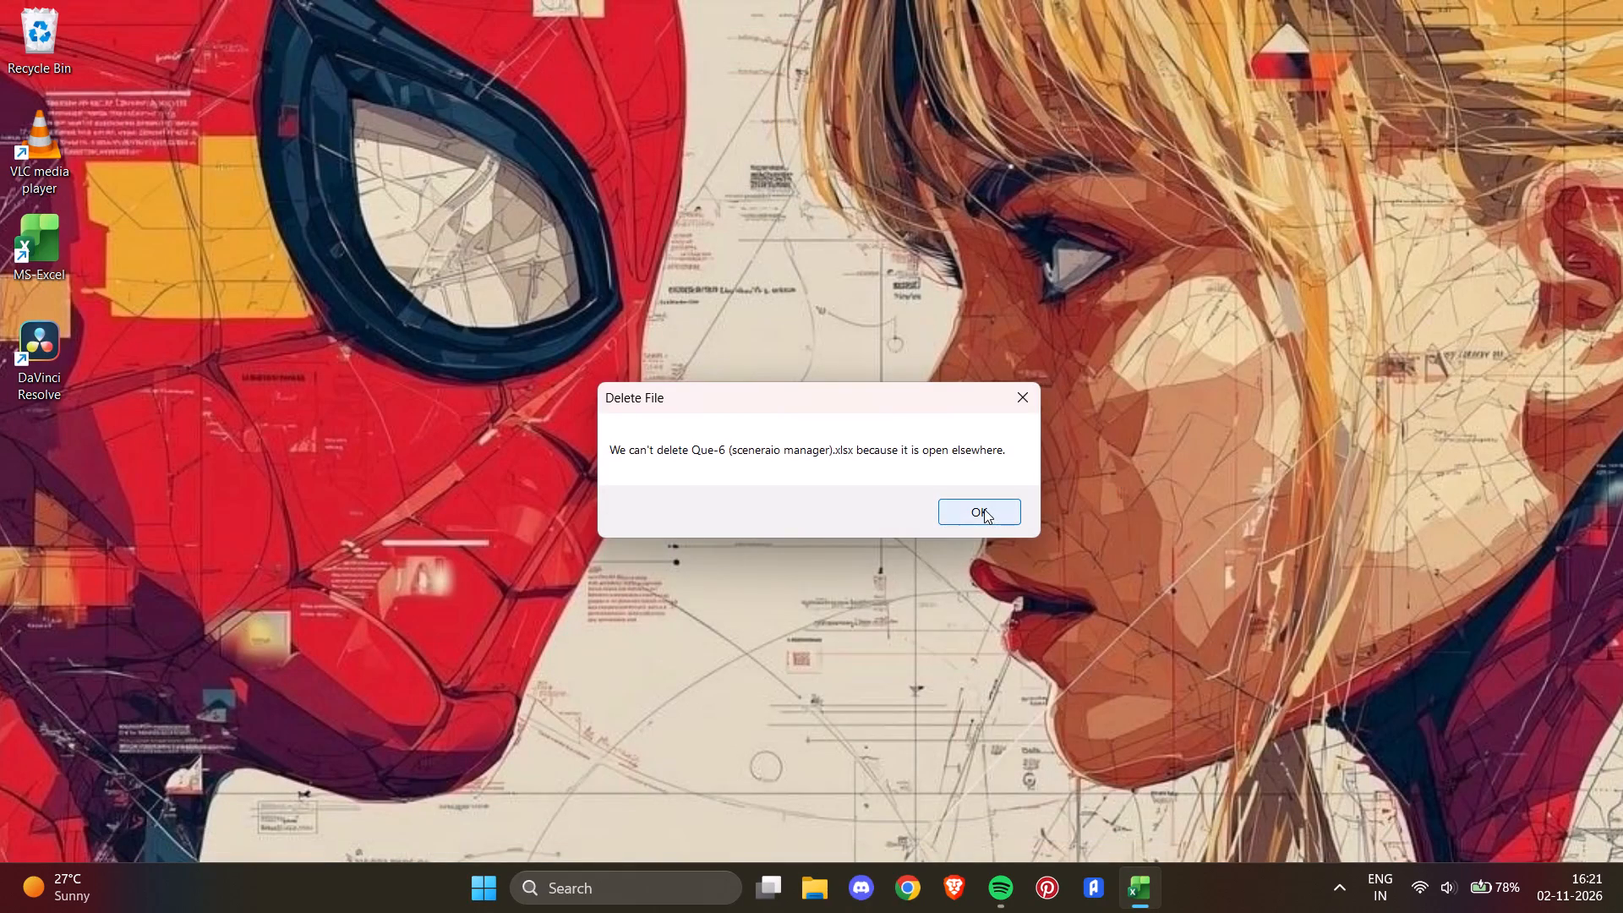
pyautogui.click(984, 509)
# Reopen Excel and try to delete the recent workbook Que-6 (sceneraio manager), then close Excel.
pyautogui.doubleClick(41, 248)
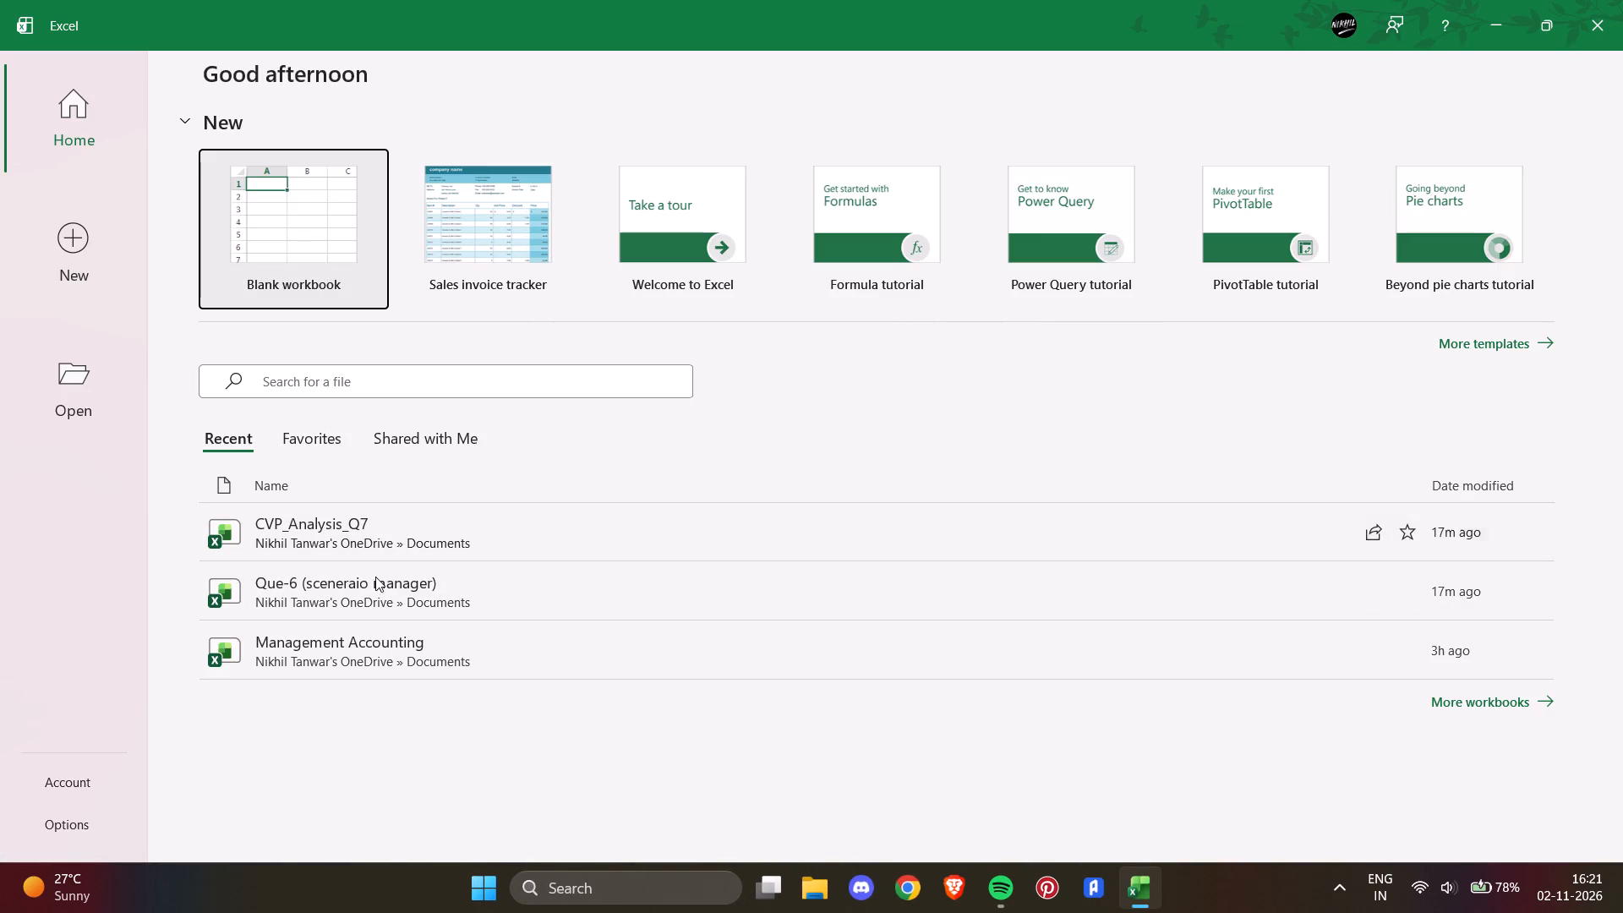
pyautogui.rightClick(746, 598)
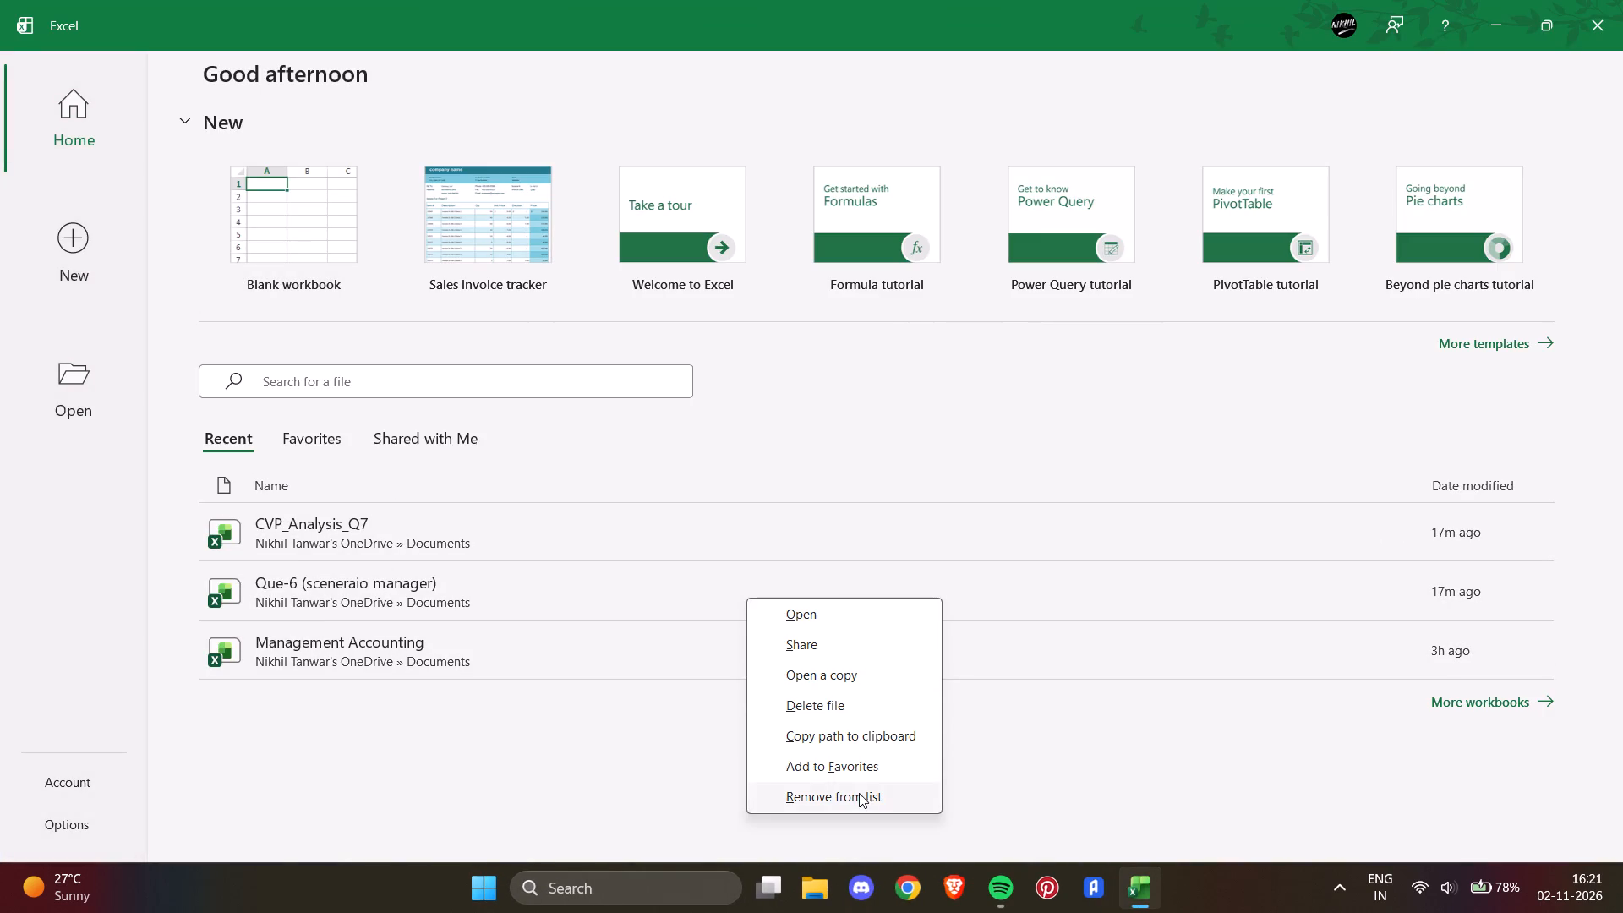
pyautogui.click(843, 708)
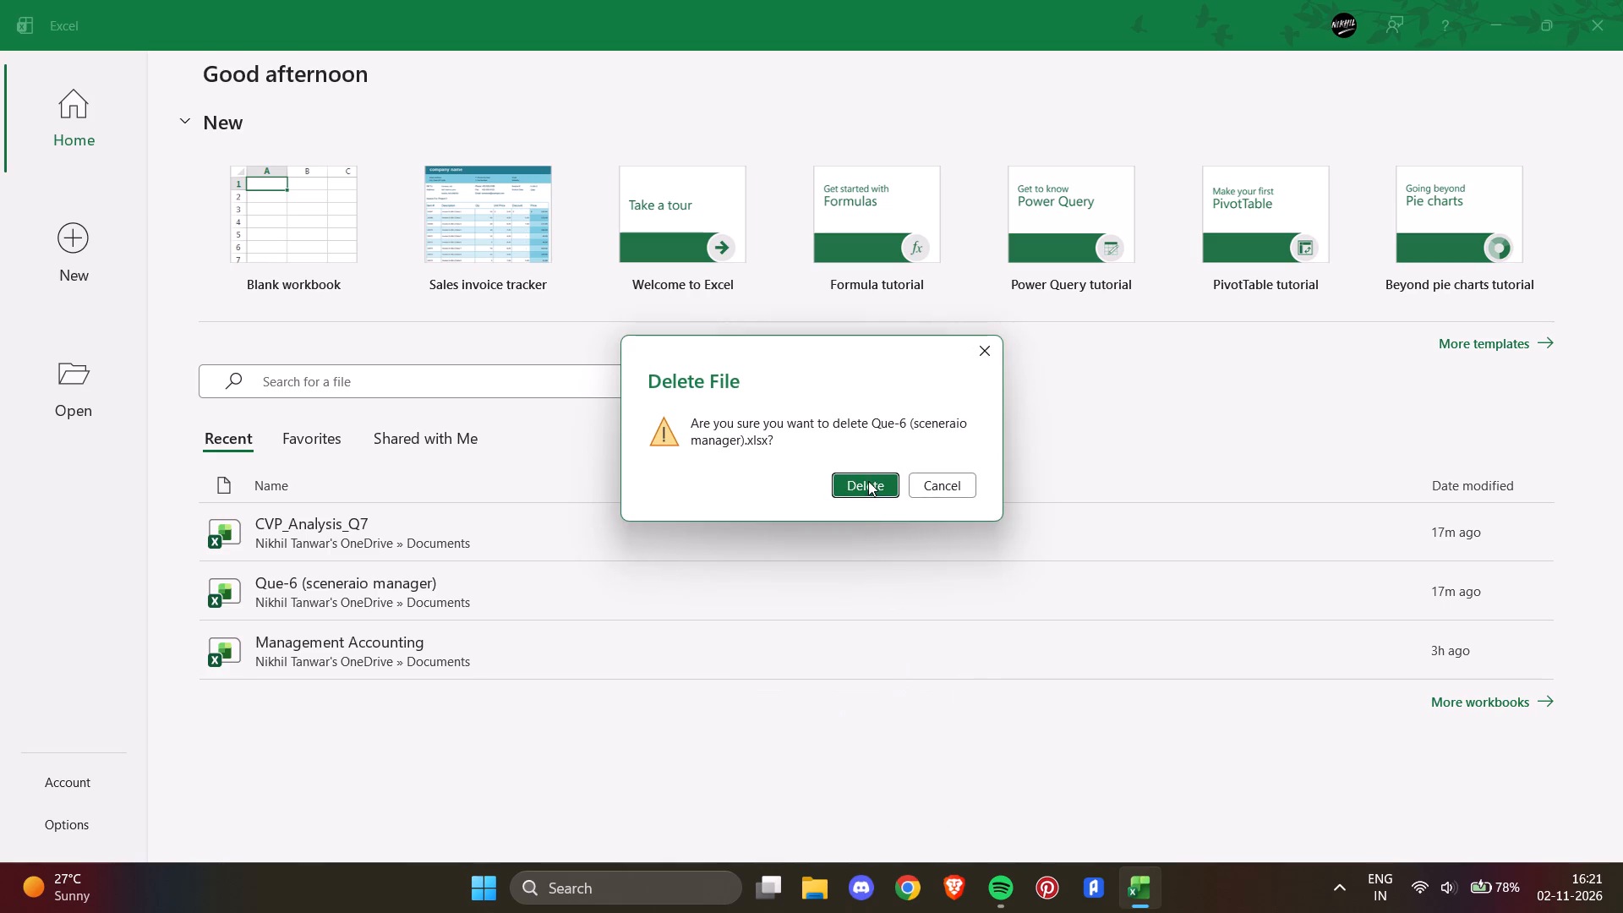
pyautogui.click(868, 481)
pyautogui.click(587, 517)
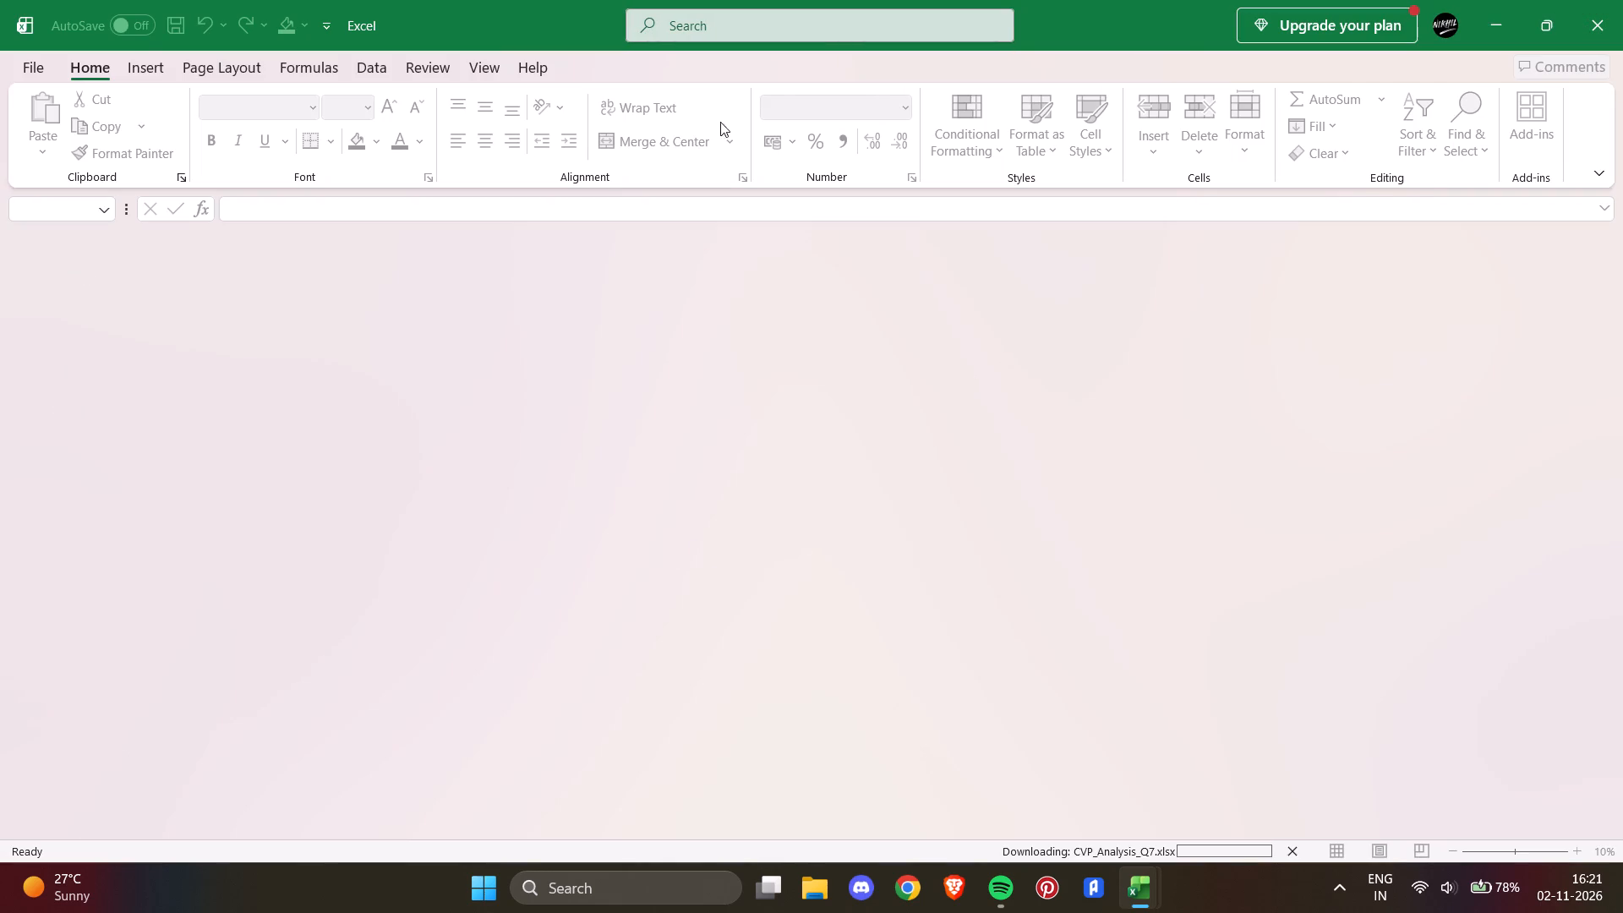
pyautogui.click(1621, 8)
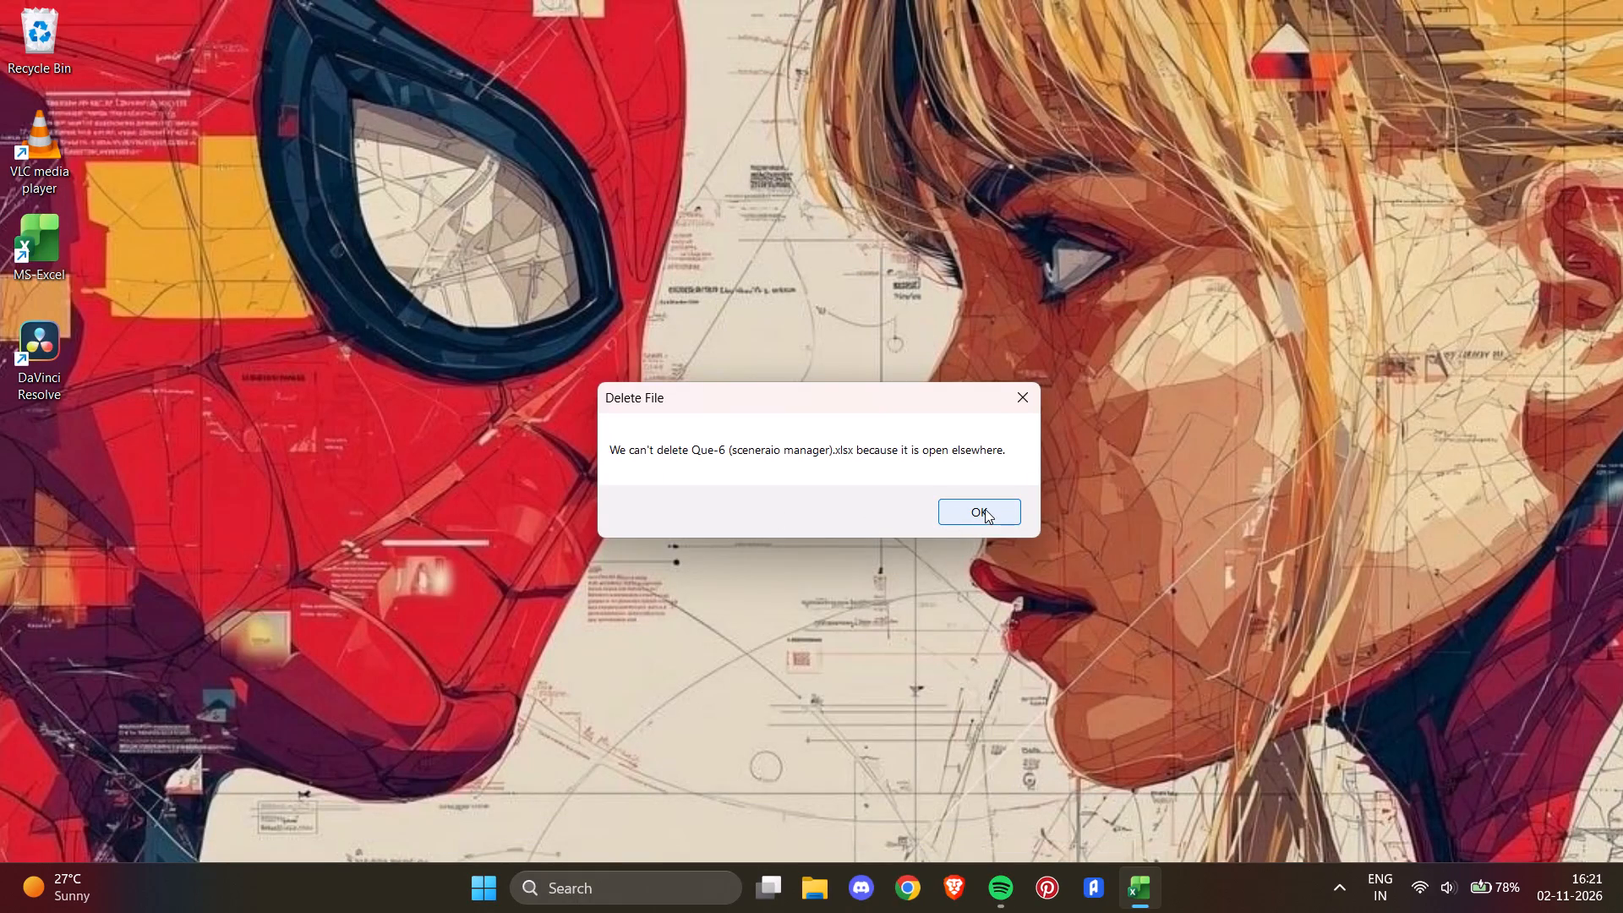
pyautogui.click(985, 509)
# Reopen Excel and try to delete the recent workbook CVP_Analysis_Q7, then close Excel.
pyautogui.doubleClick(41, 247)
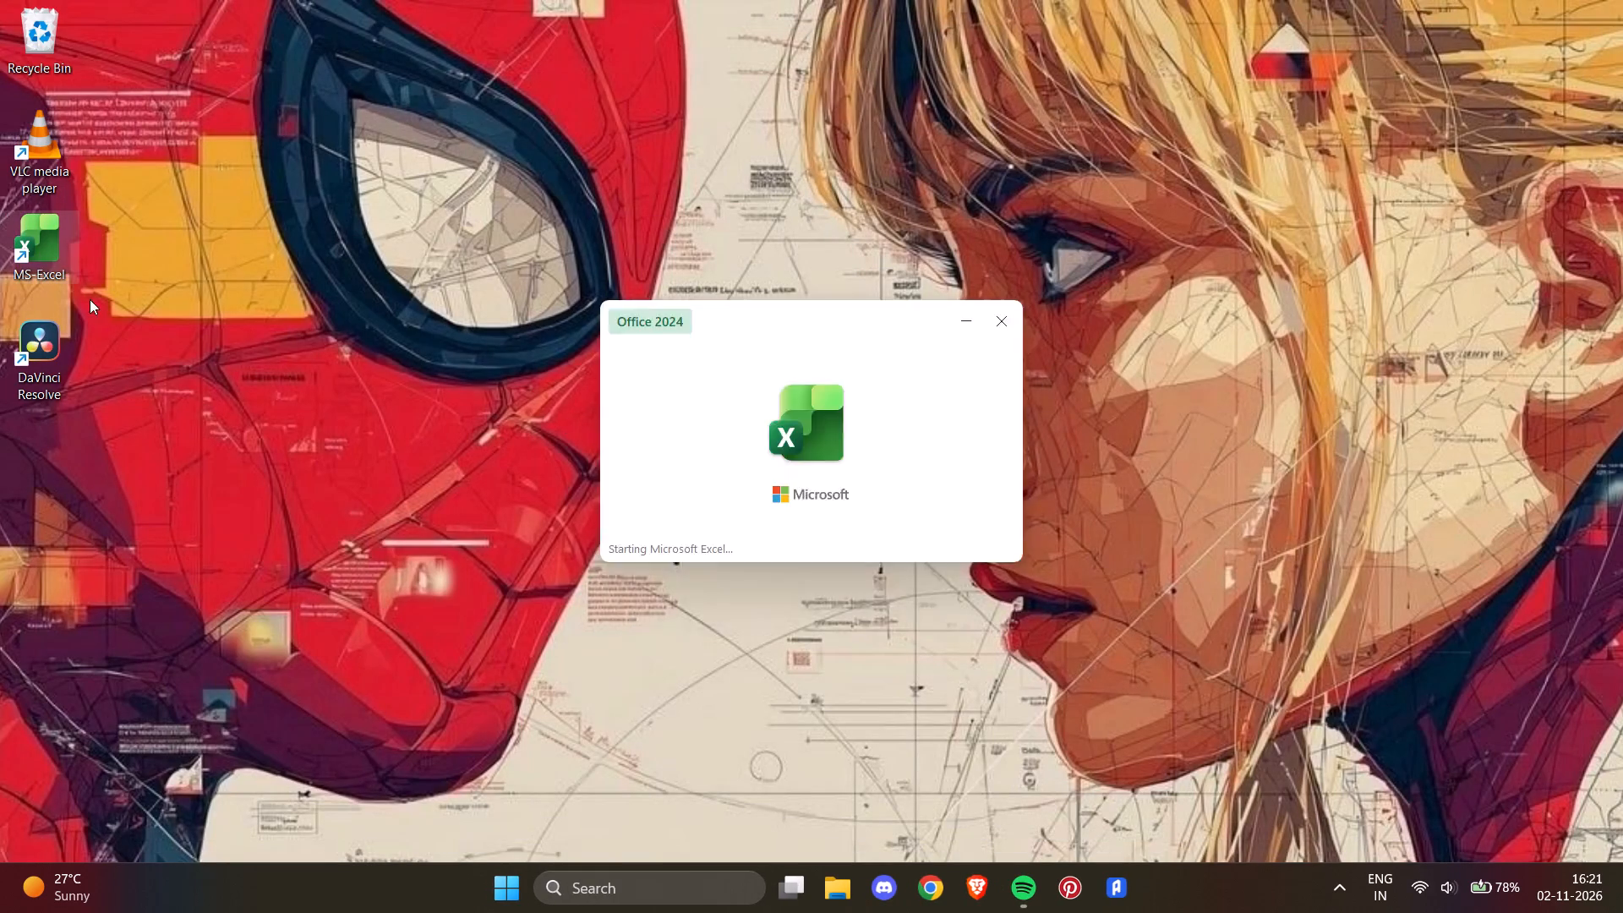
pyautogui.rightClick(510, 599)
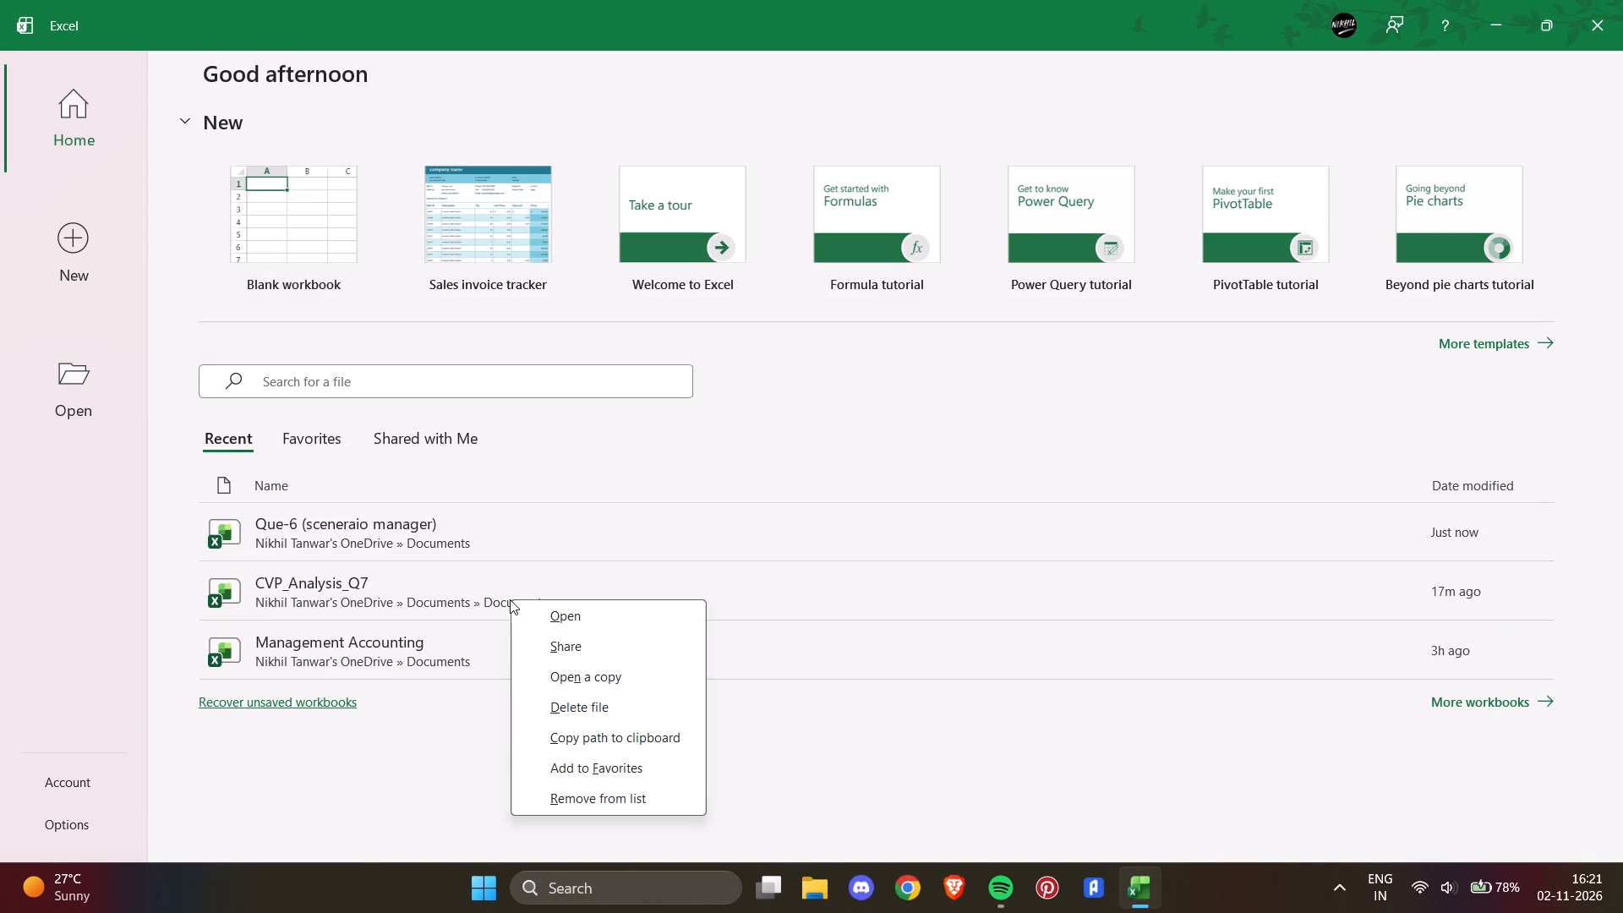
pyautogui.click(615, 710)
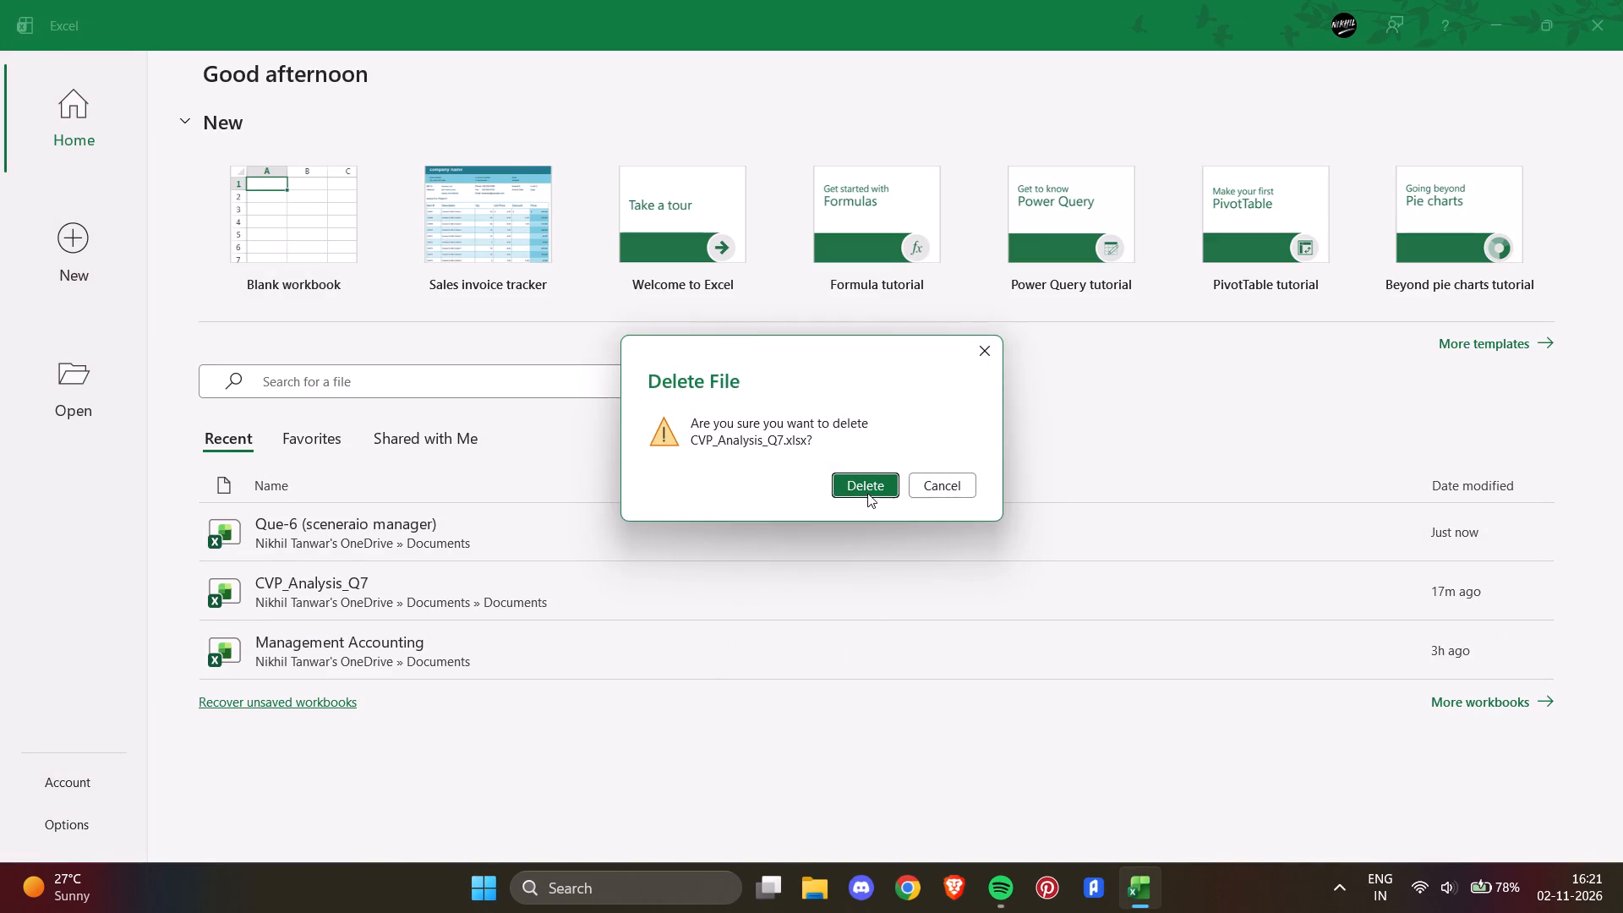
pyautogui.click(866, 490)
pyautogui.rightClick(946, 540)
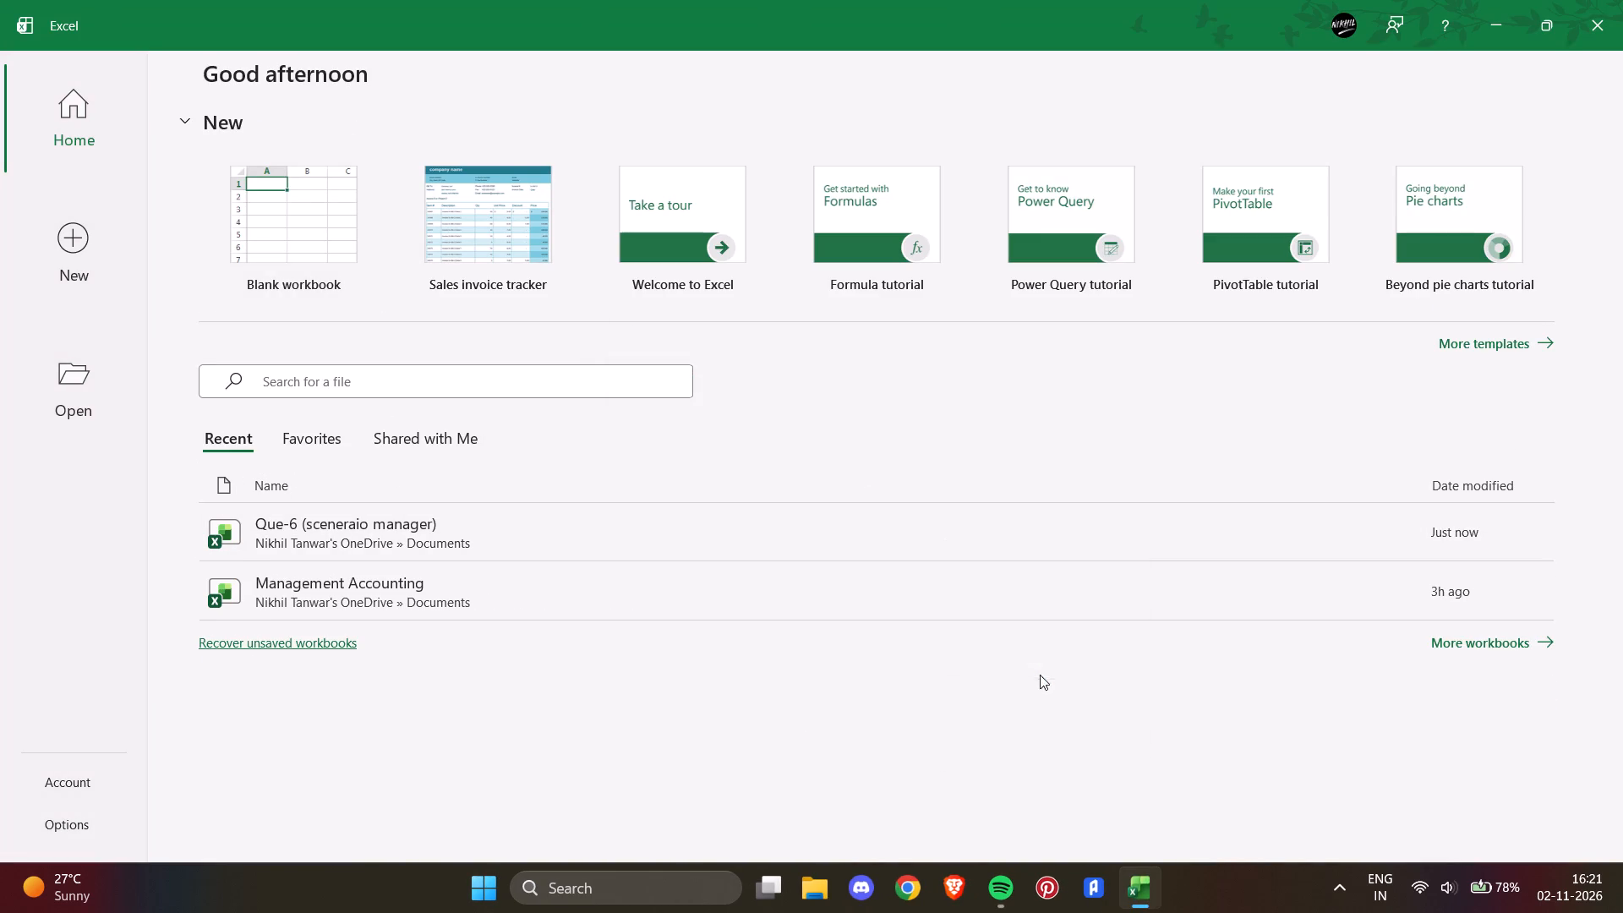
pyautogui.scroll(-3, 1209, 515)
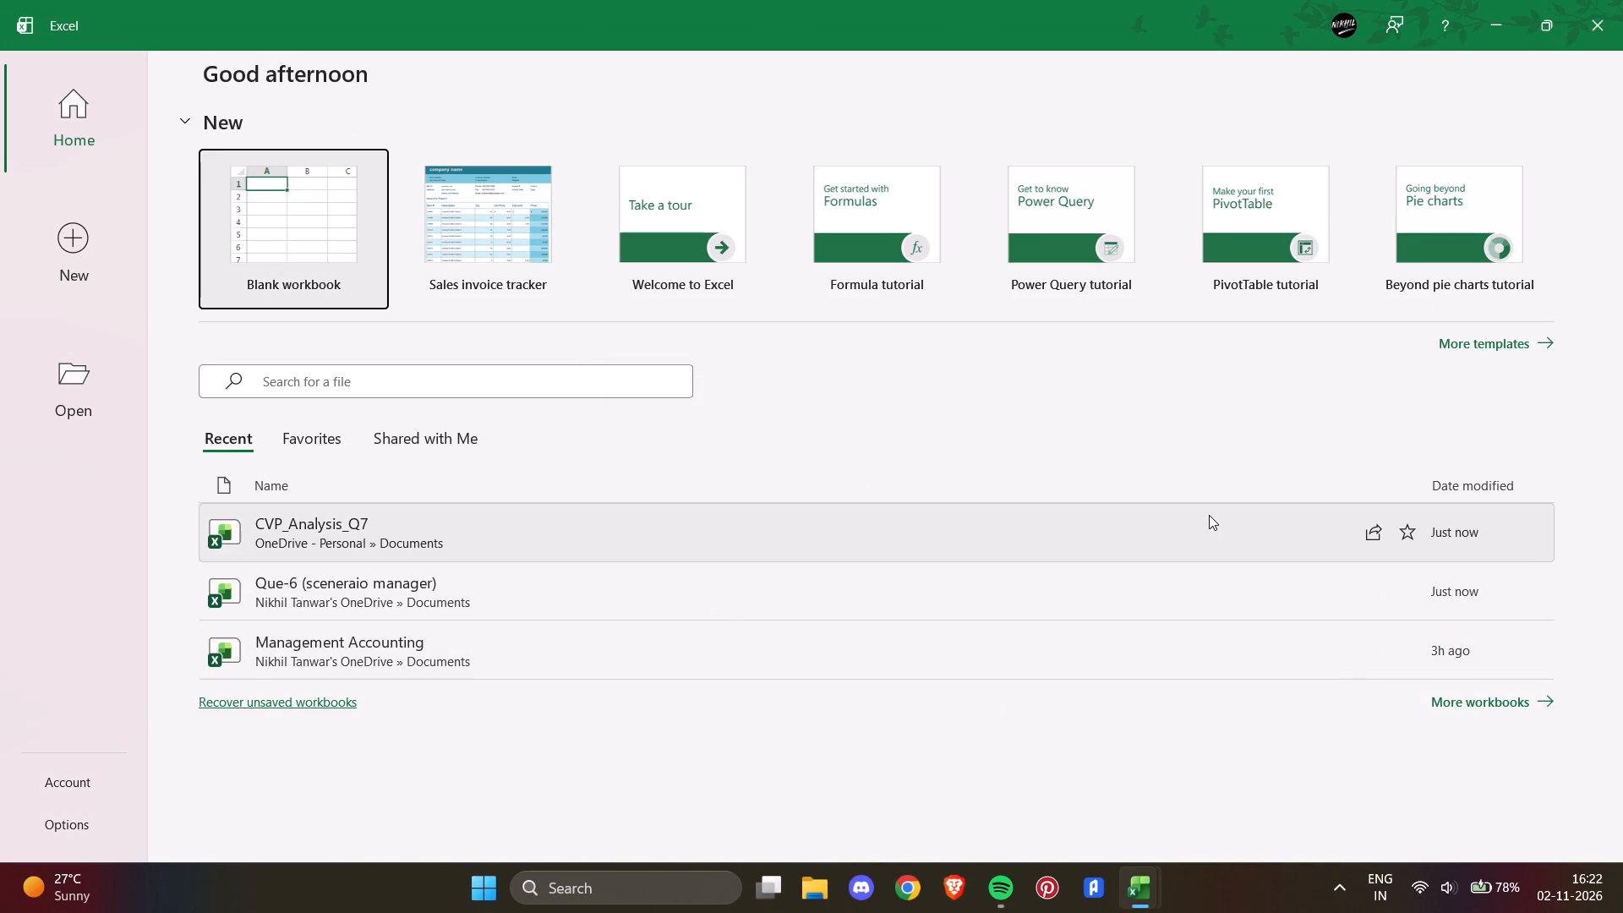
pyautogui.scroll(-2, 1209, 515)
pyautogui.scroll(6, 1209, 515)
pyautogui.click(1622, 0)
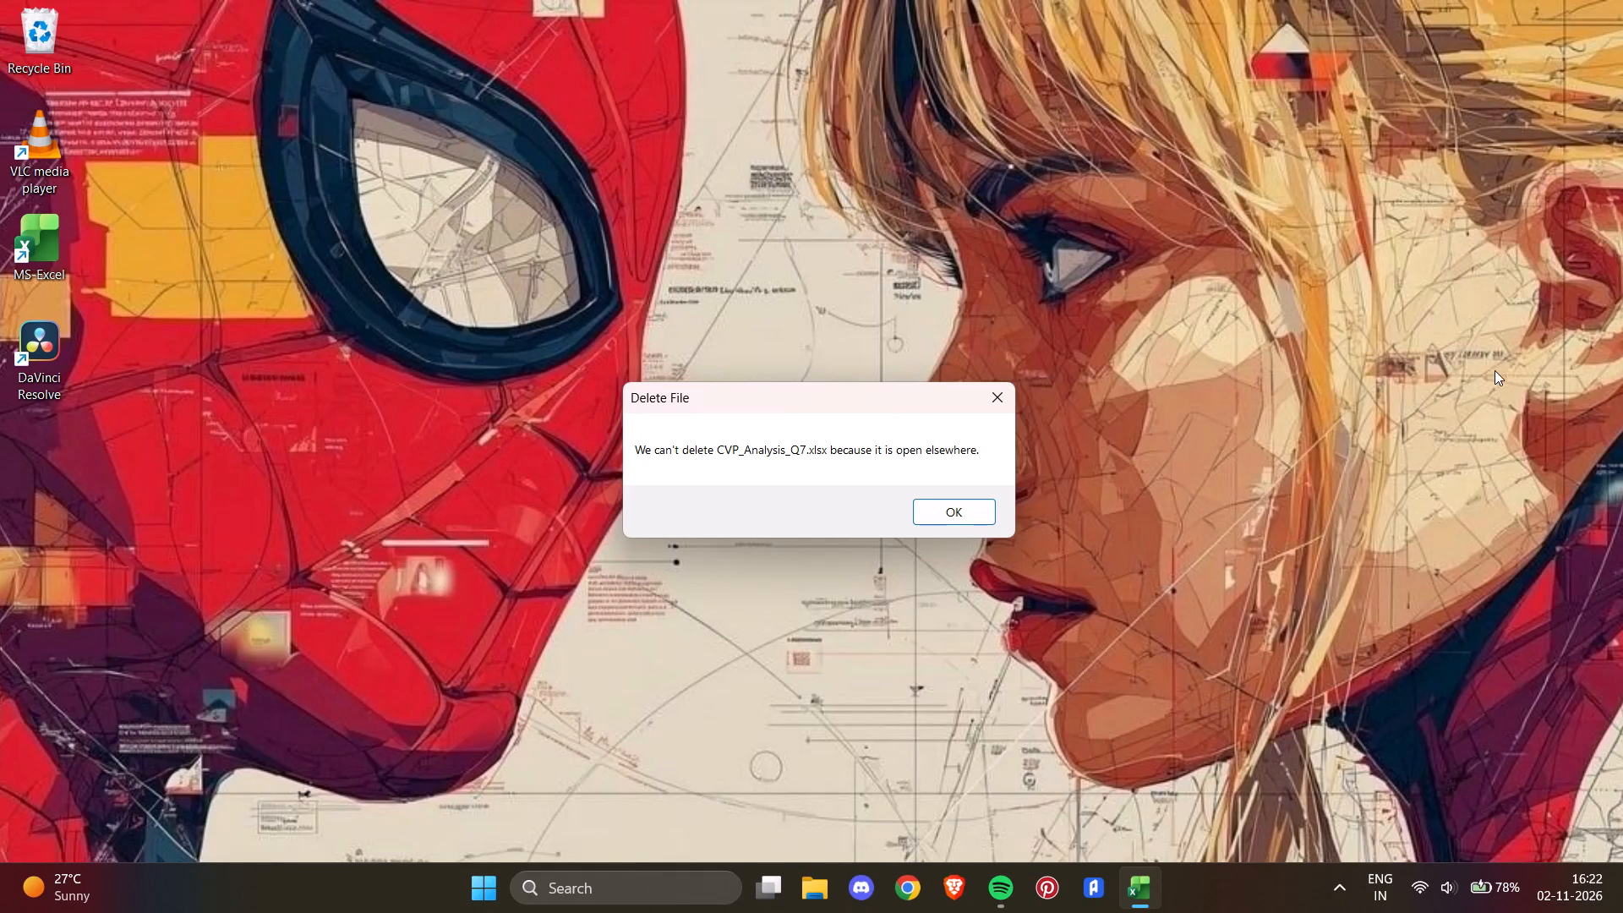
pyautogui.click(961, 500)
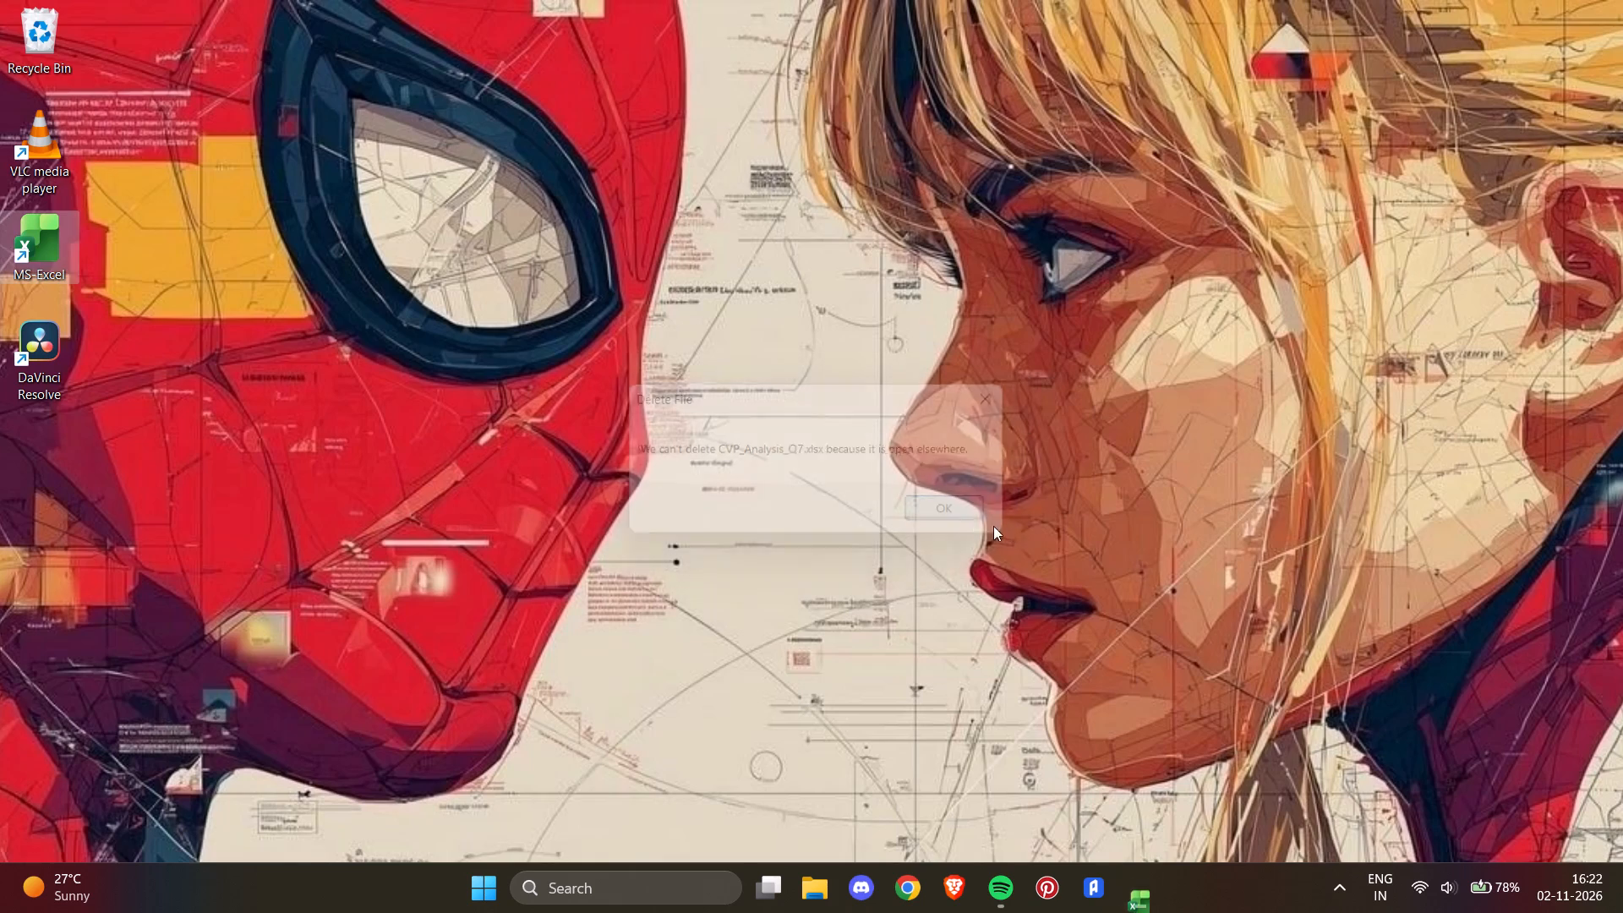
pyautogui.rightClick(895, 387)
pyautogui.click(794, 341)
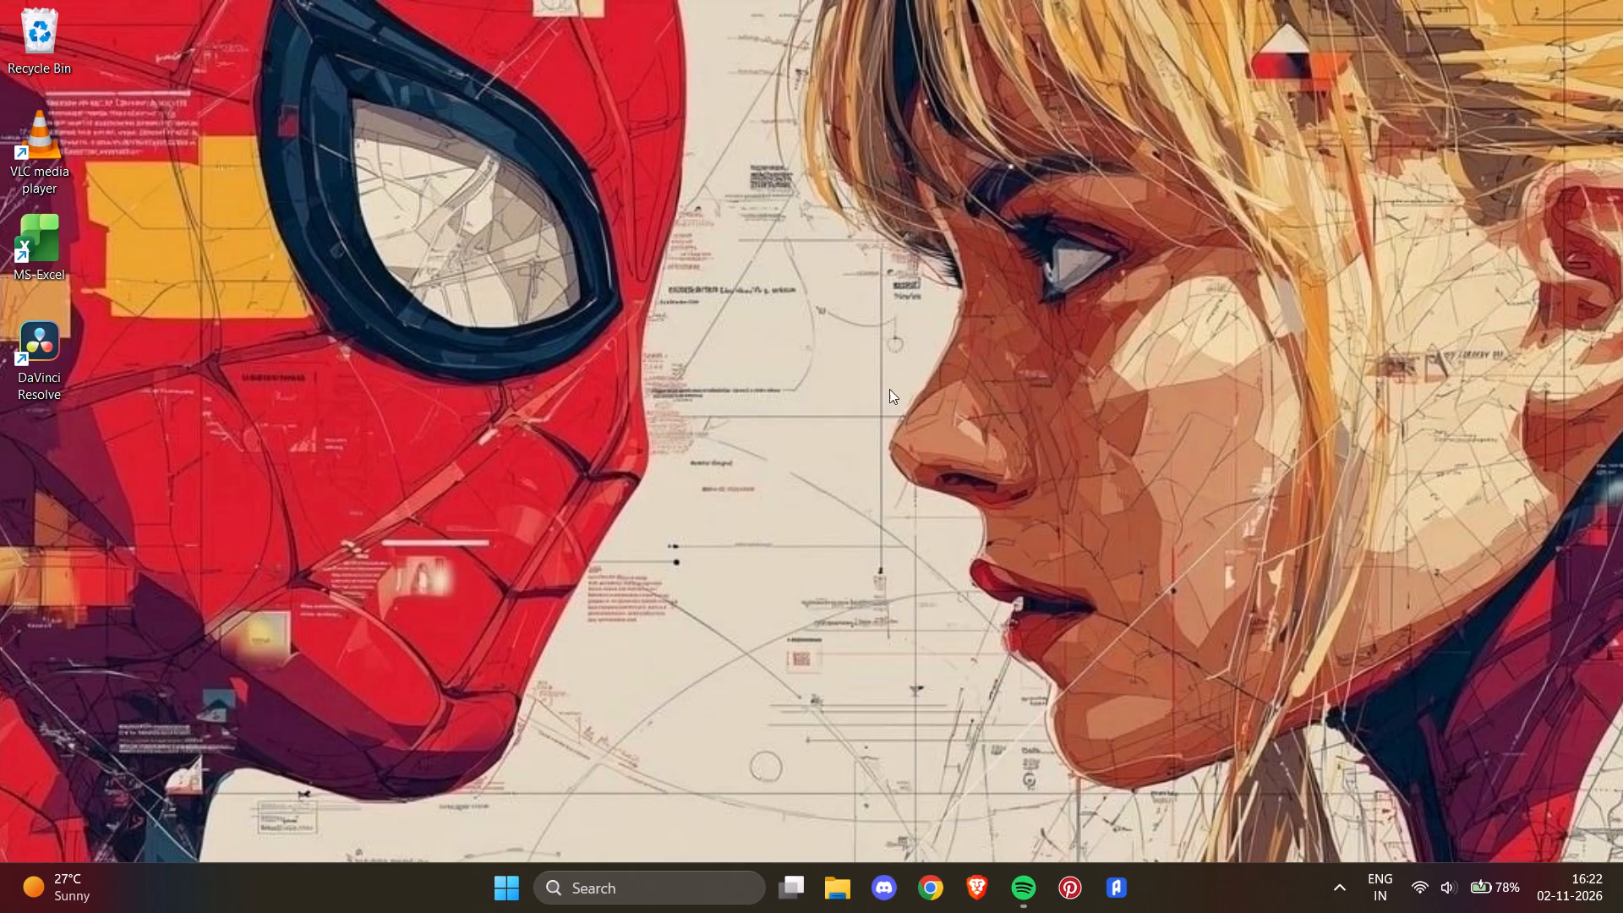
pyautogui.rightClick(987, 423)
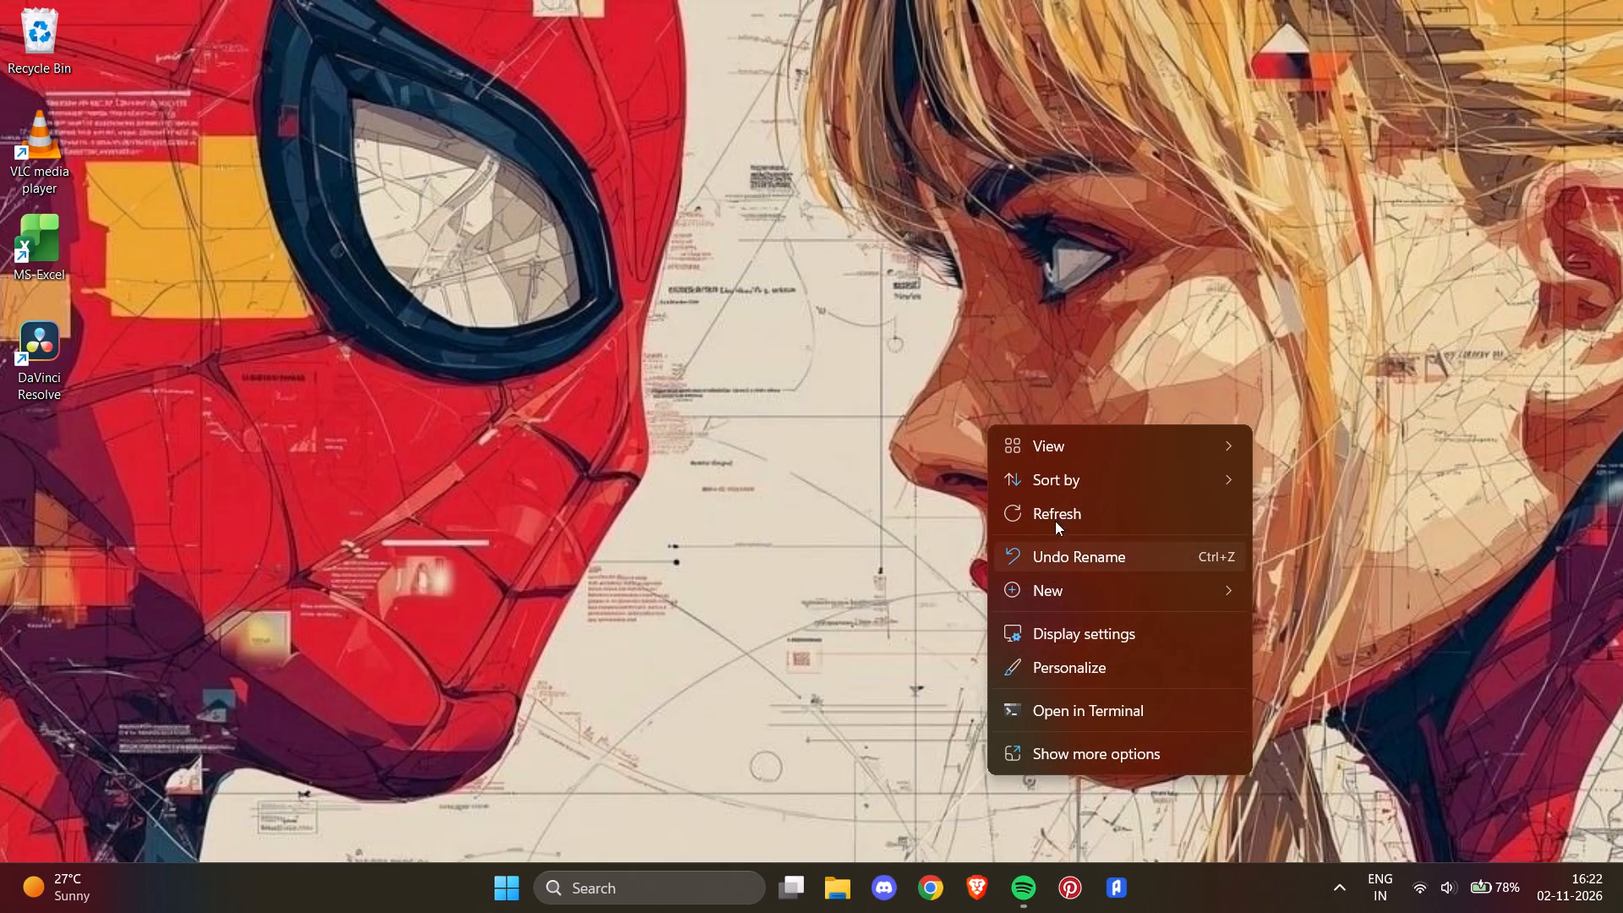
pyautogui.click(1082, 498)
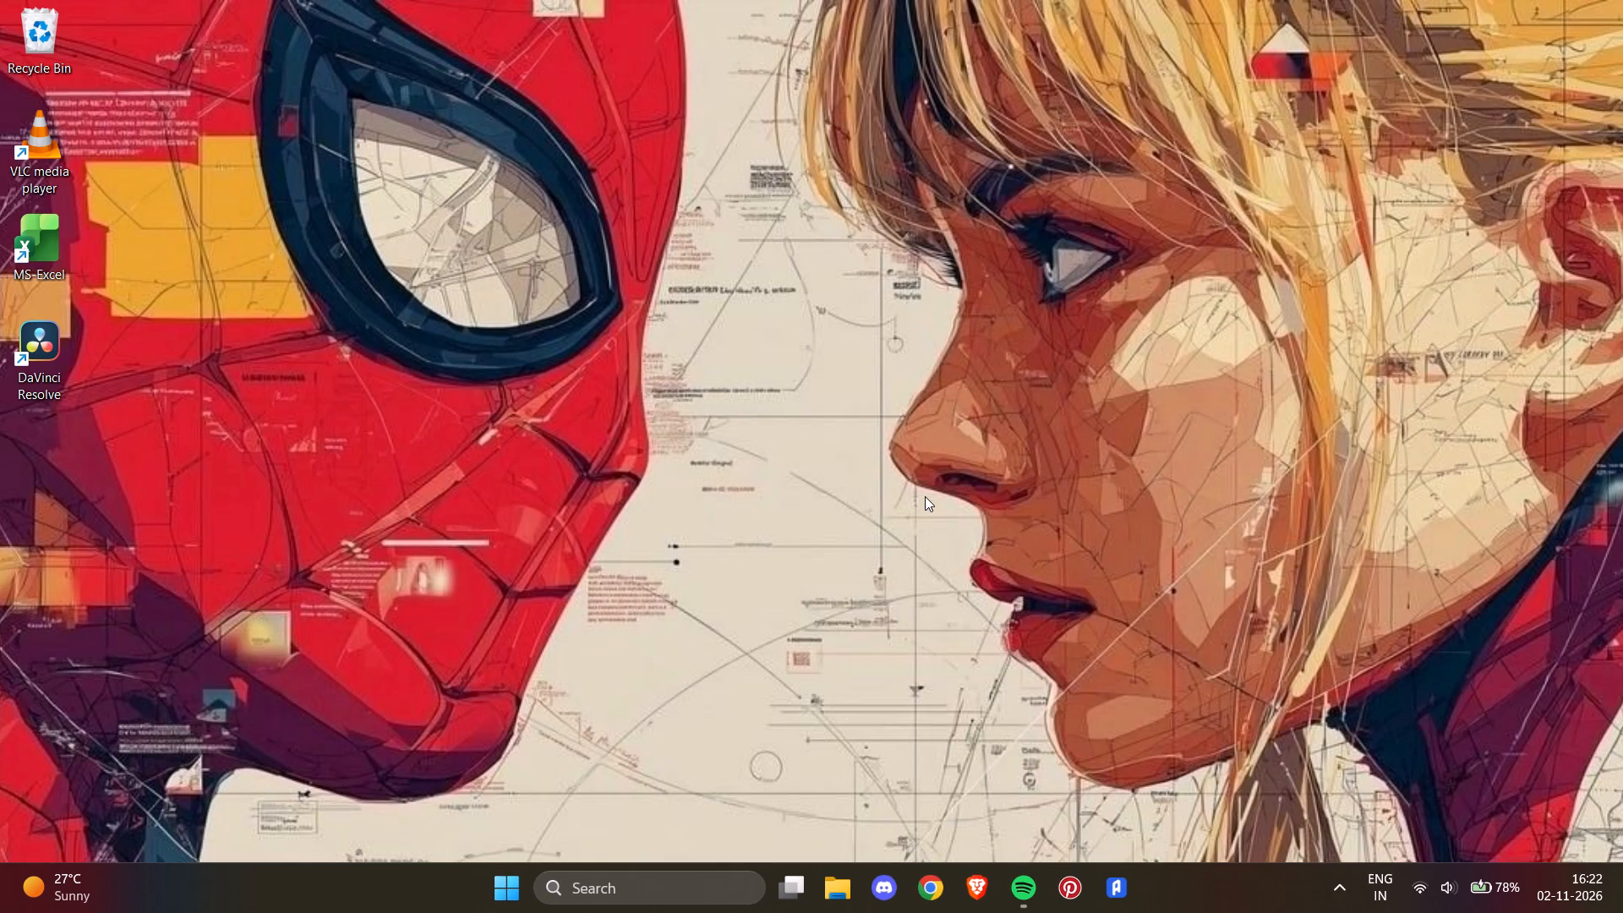
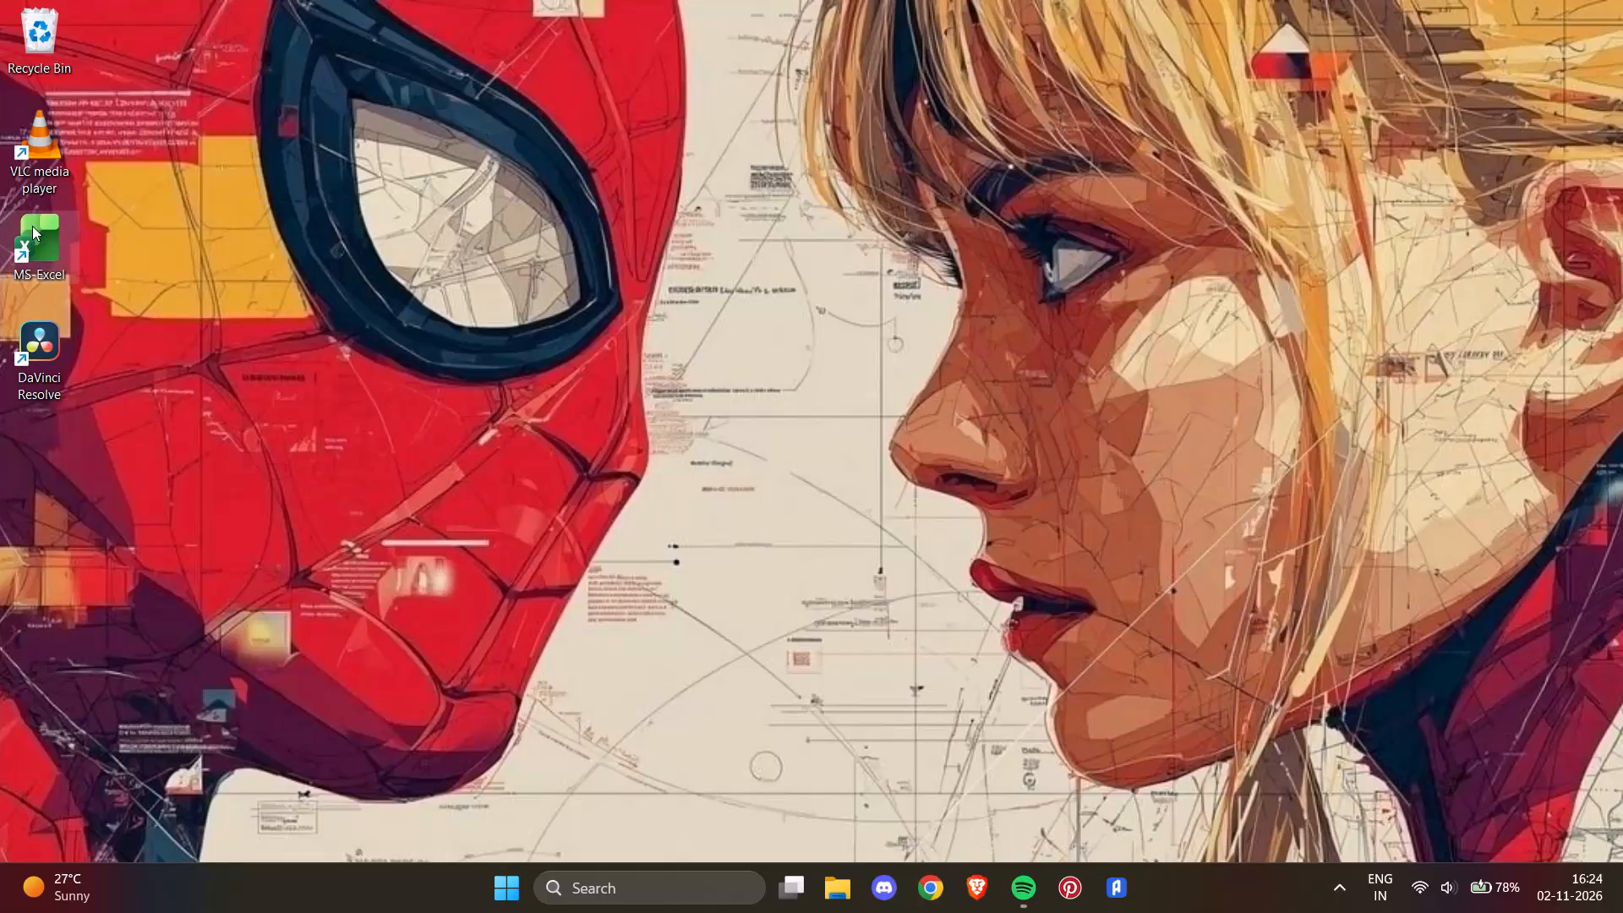
# Reopen Excel to check the recent workbooks list and the account information, then close Excel.
pyautogui.doubleClick(36, 227)
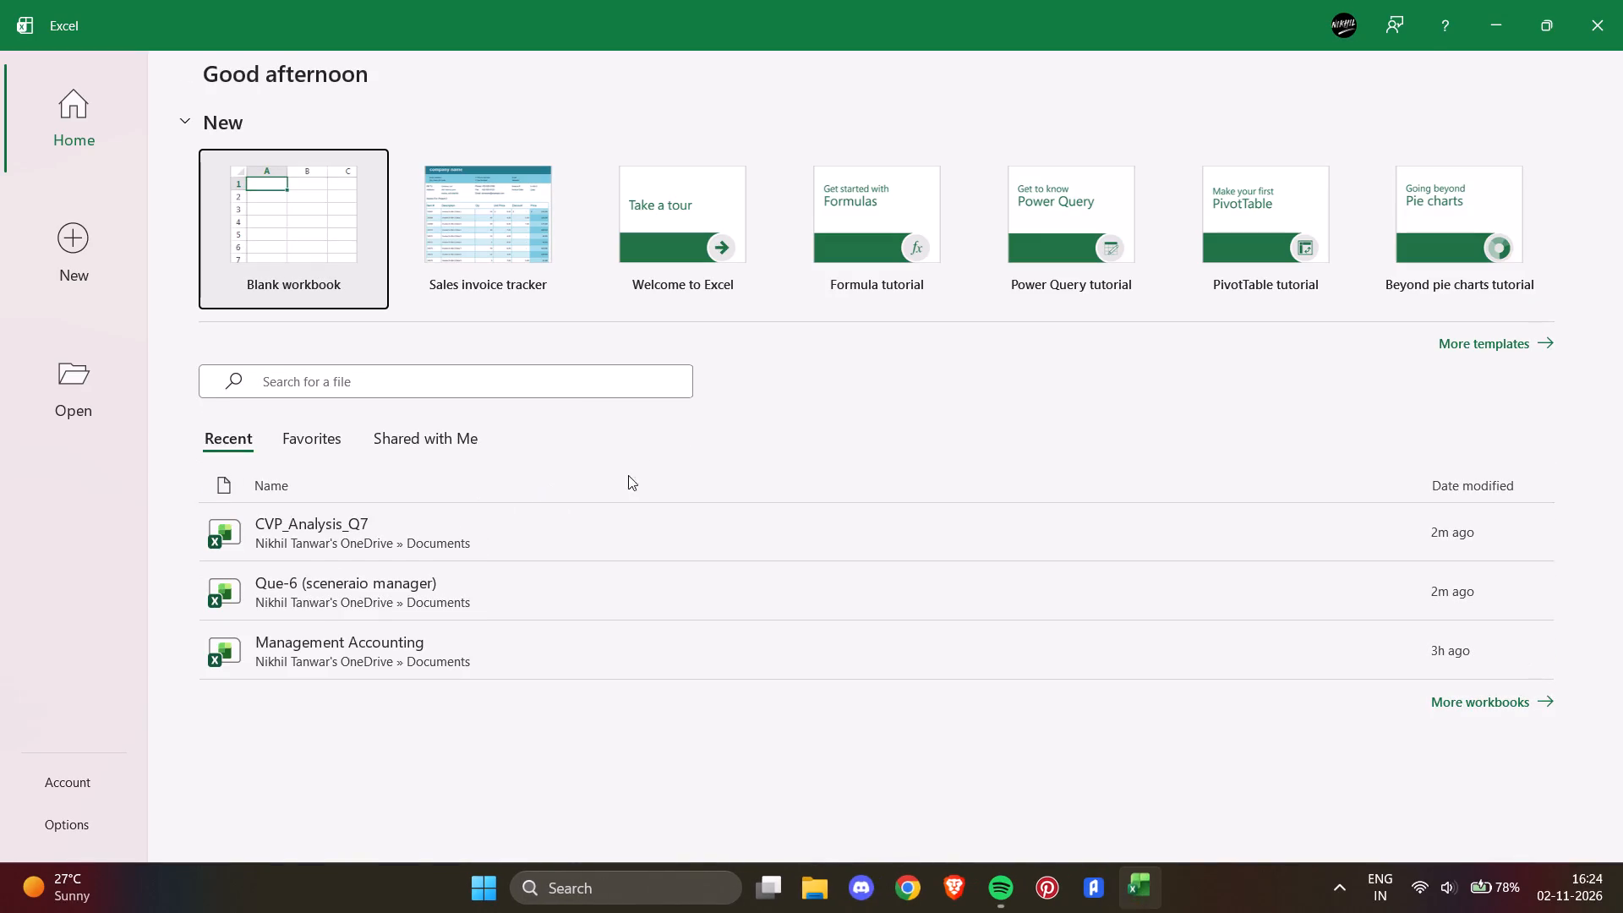
pyautogui.rightClick(442, 534)
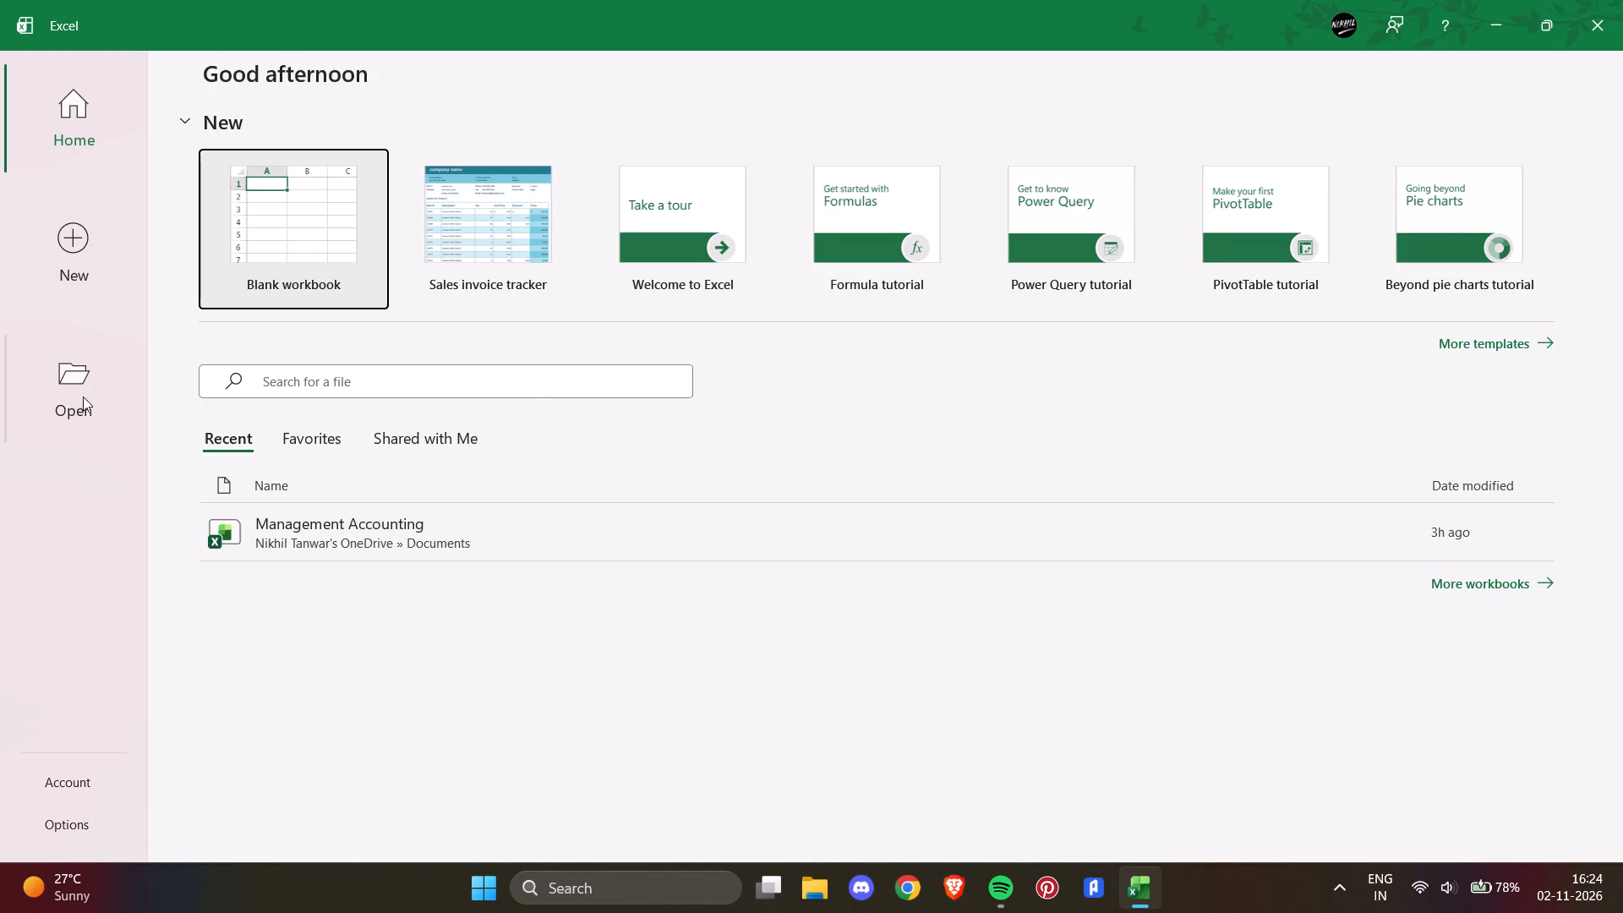
pyautogui.click(64, 785)
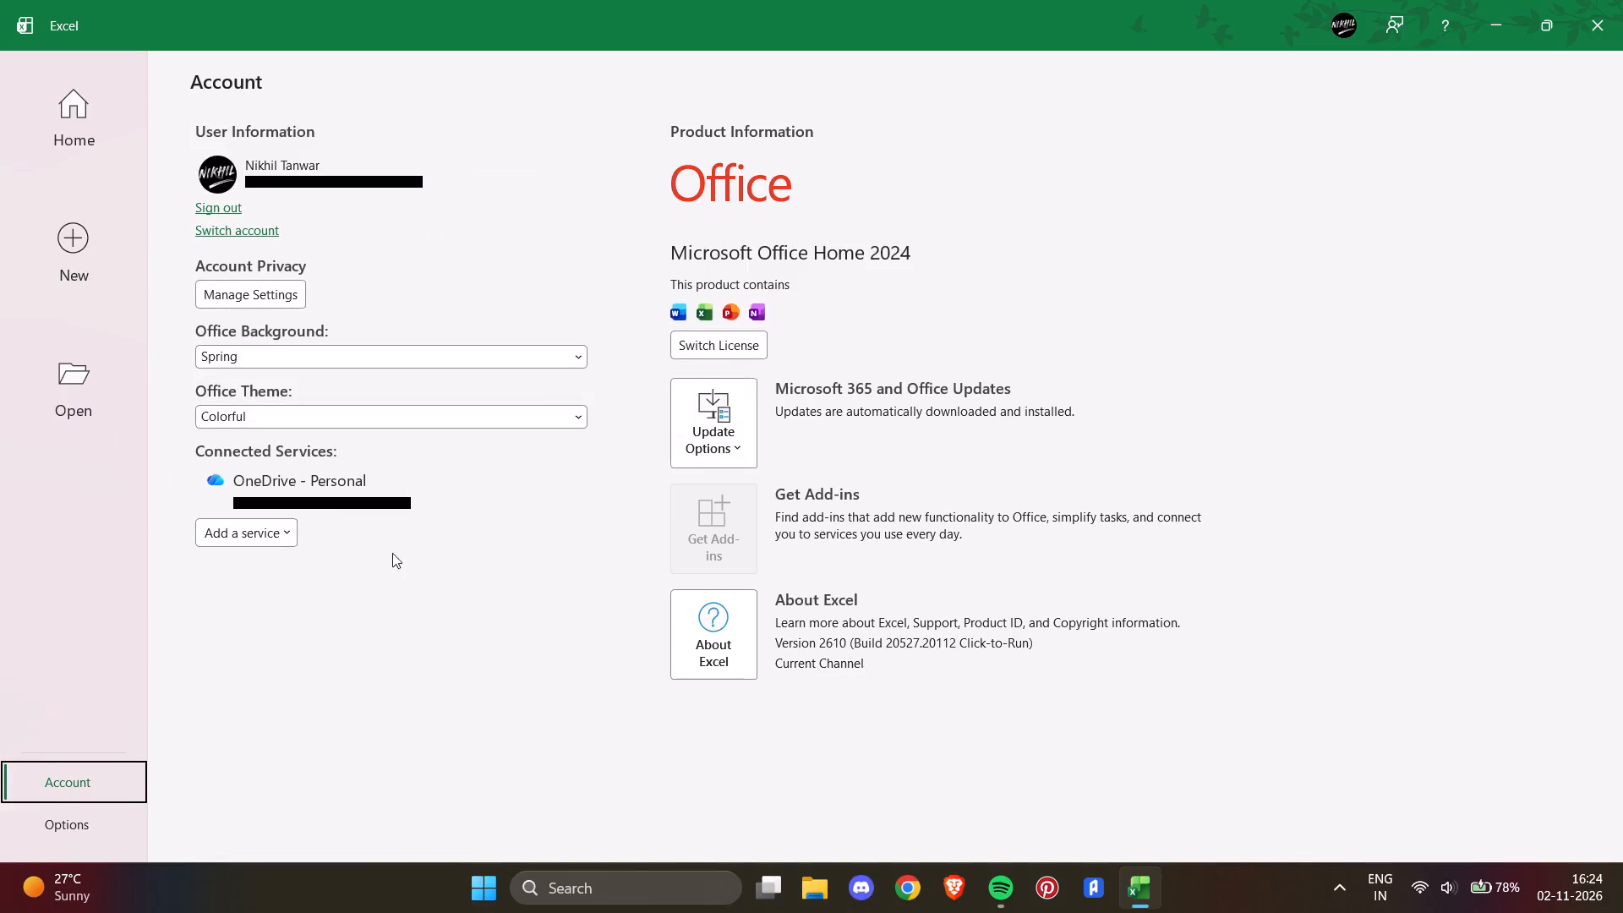
pyautogui.click(1622, 5)
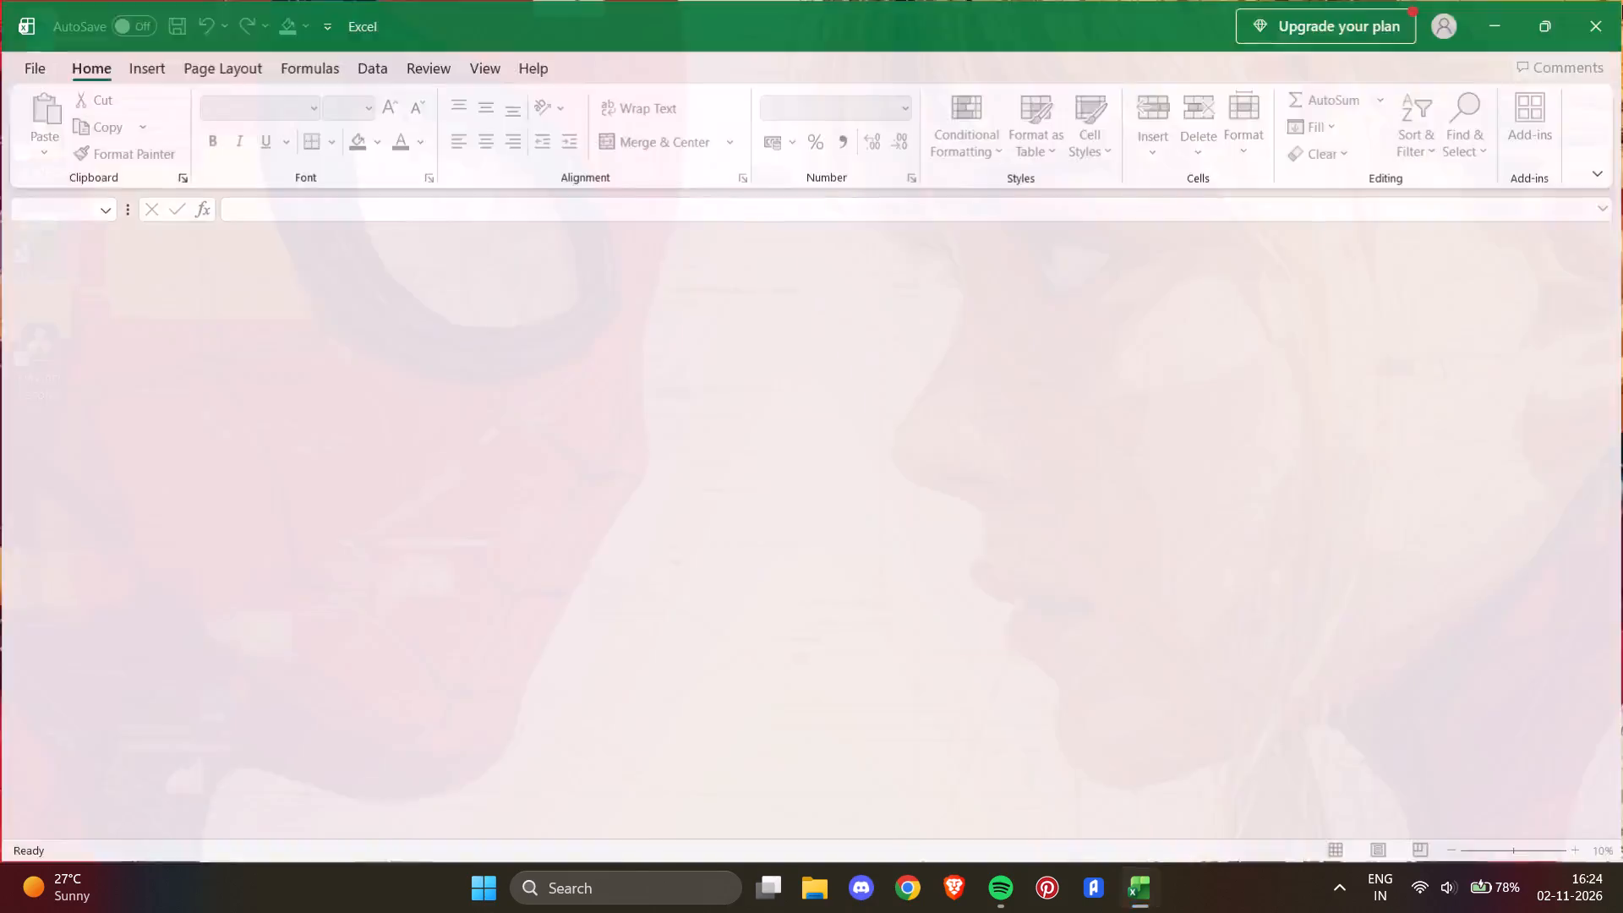